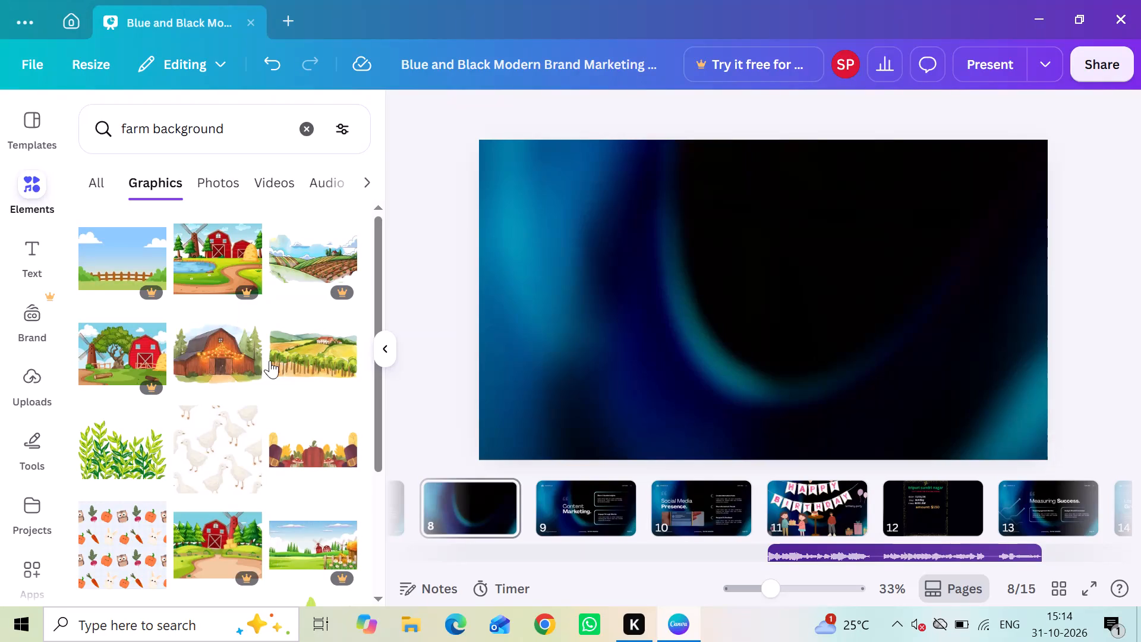
Add the watercolour vineyard landscape with the red-roofed farmhouse to slide 8 and stretch it to cover the whole slide.
click(294, 358)
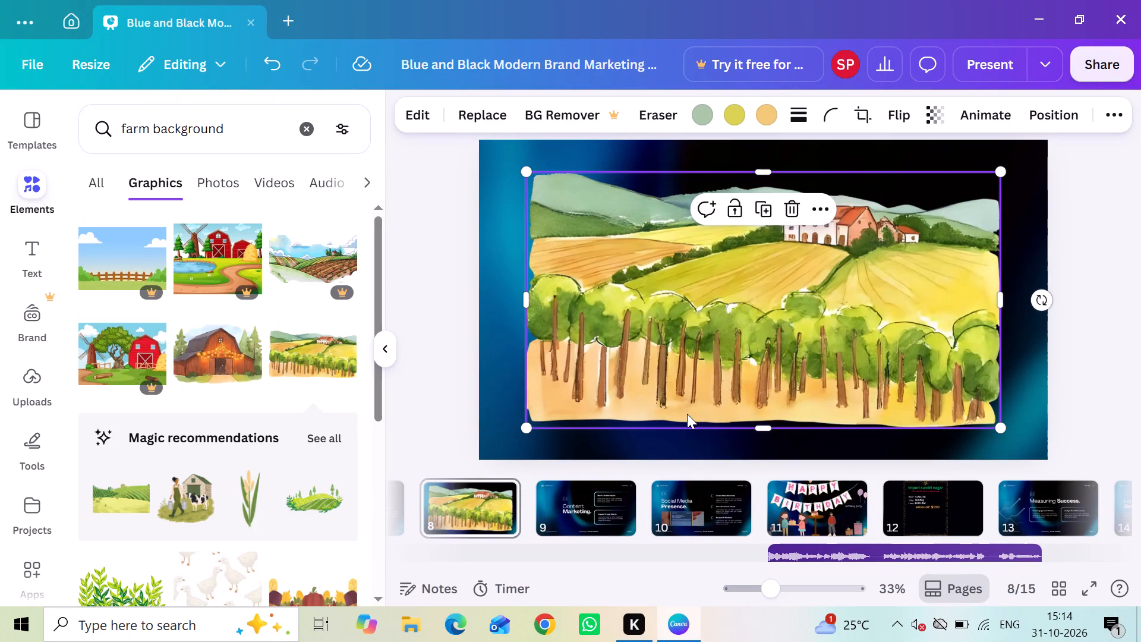
click(687, 414)
click(541, 204)
drag(532, 169, 516, 150)
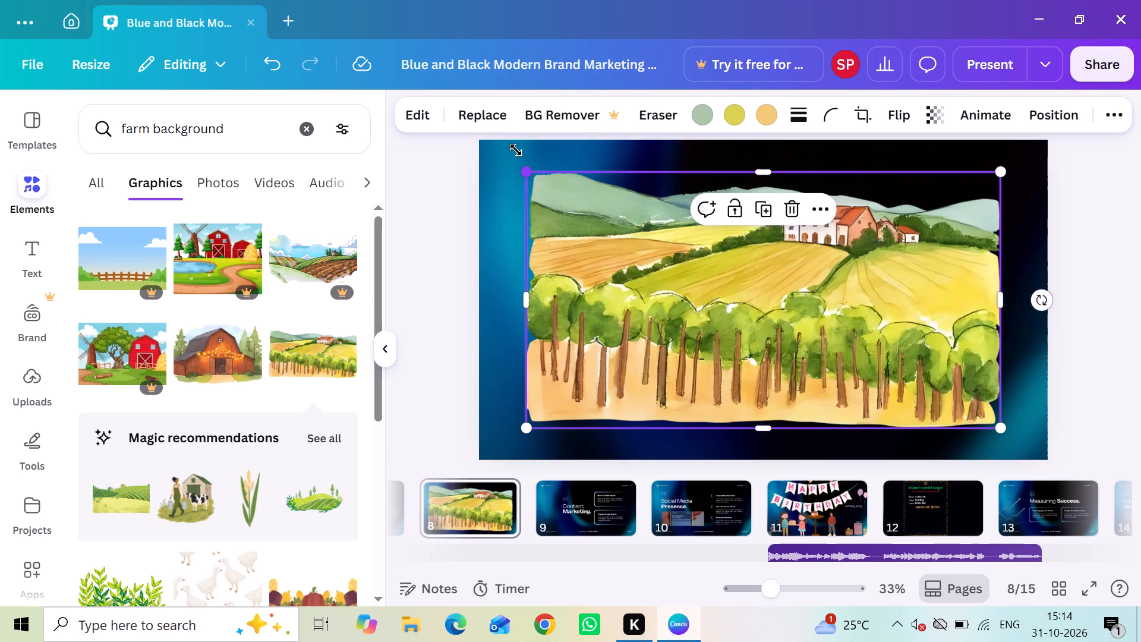
drag(516, 150, 490, 133)
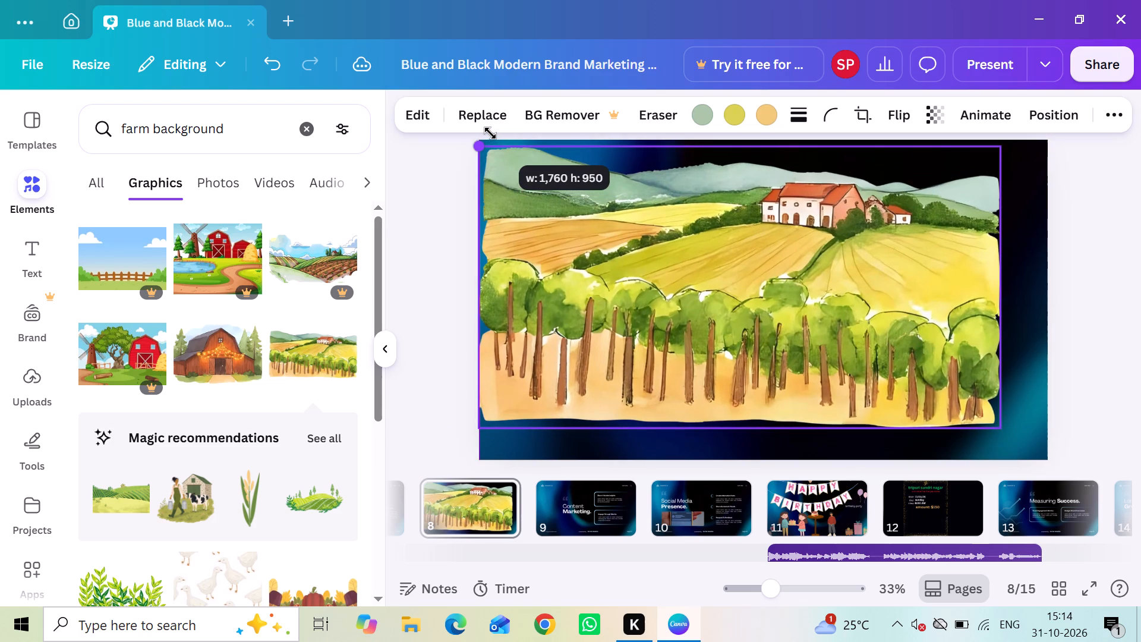
drag(490, 133, 484, 123)
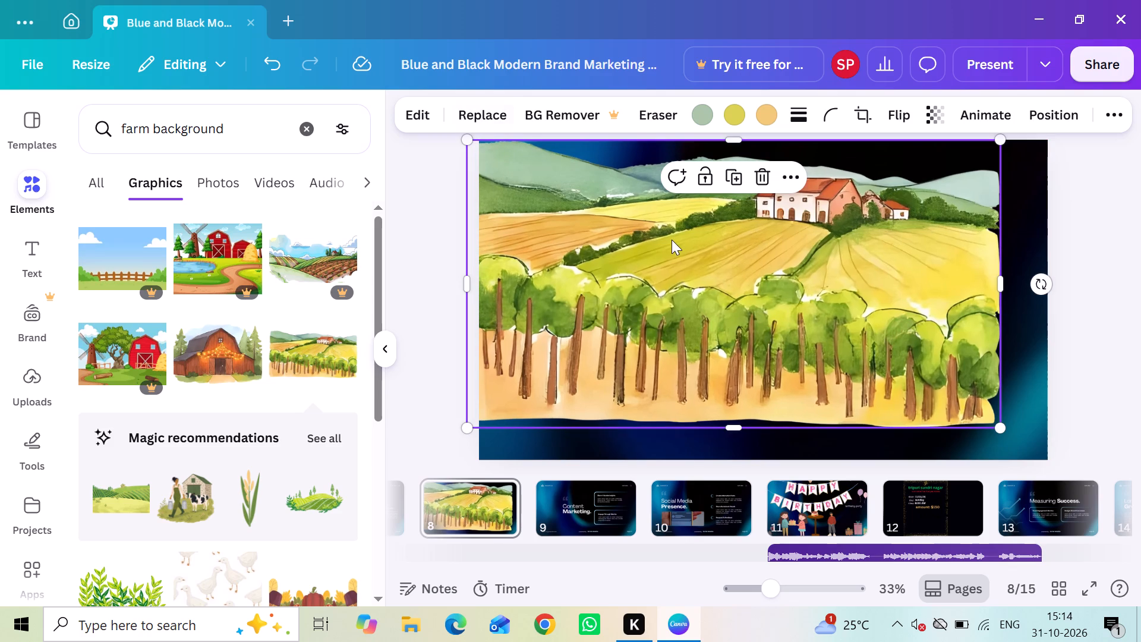
drag(728, 428, 736, 462)
drag(736, 462, 737, 473)
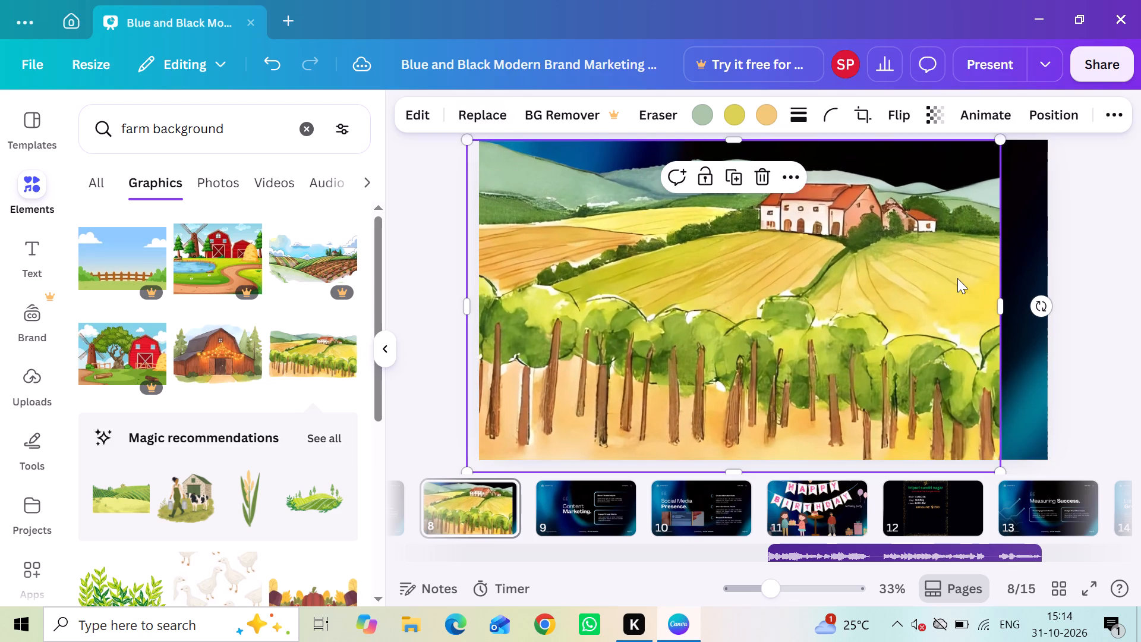
drag(998, 305, 1056, 301)
click(919, 262)
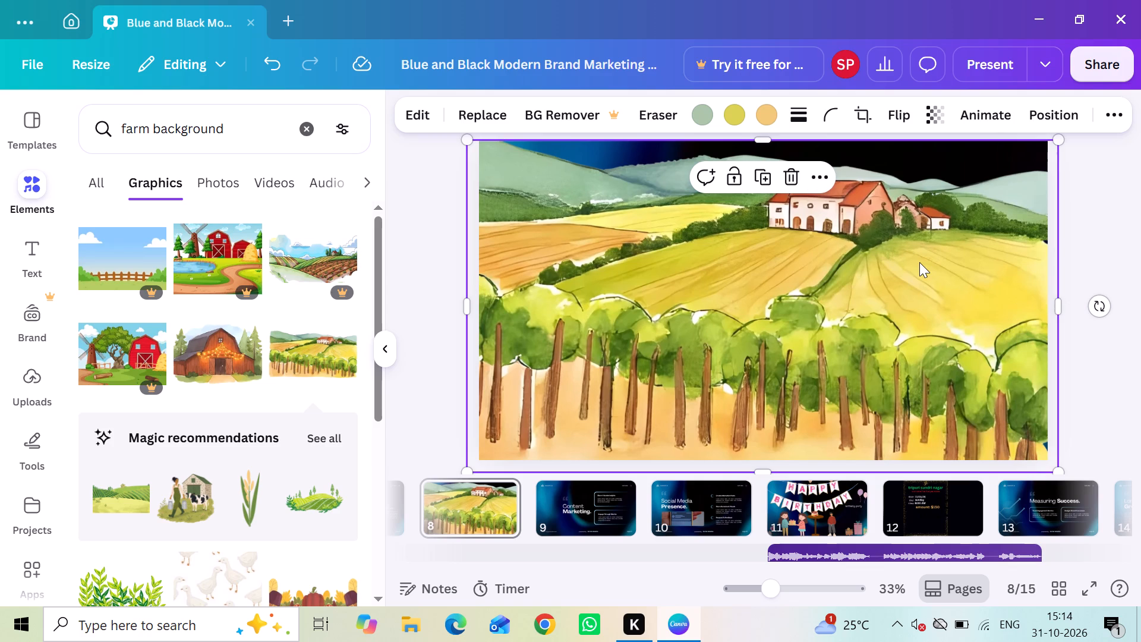
Clear the farm background search and bring up the text options.
click(310, 144)
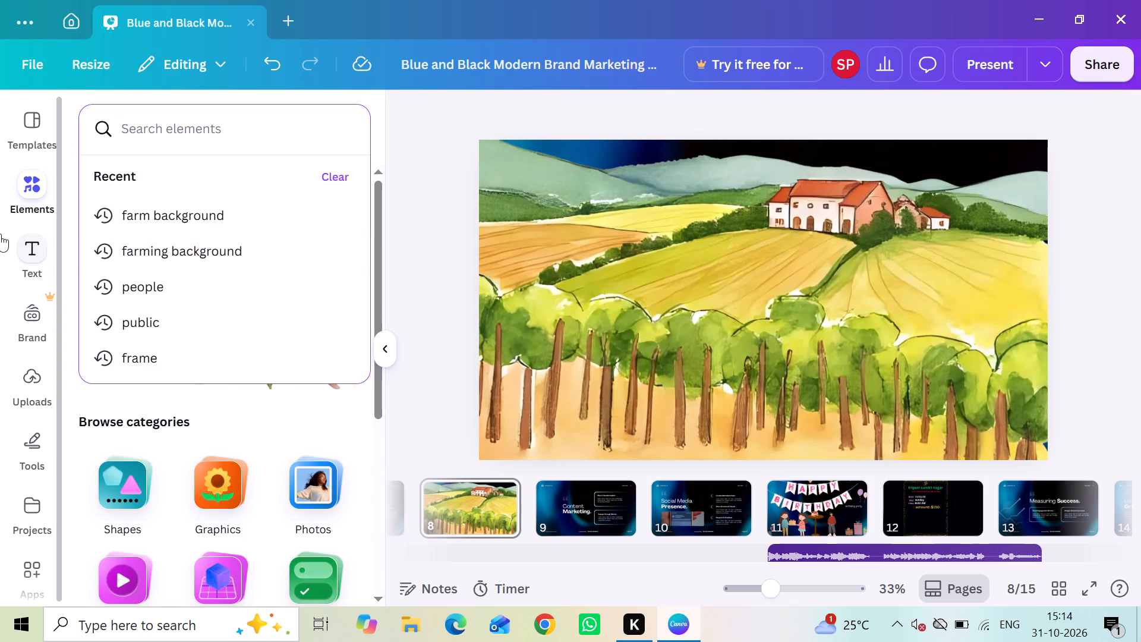
click(838, 187)
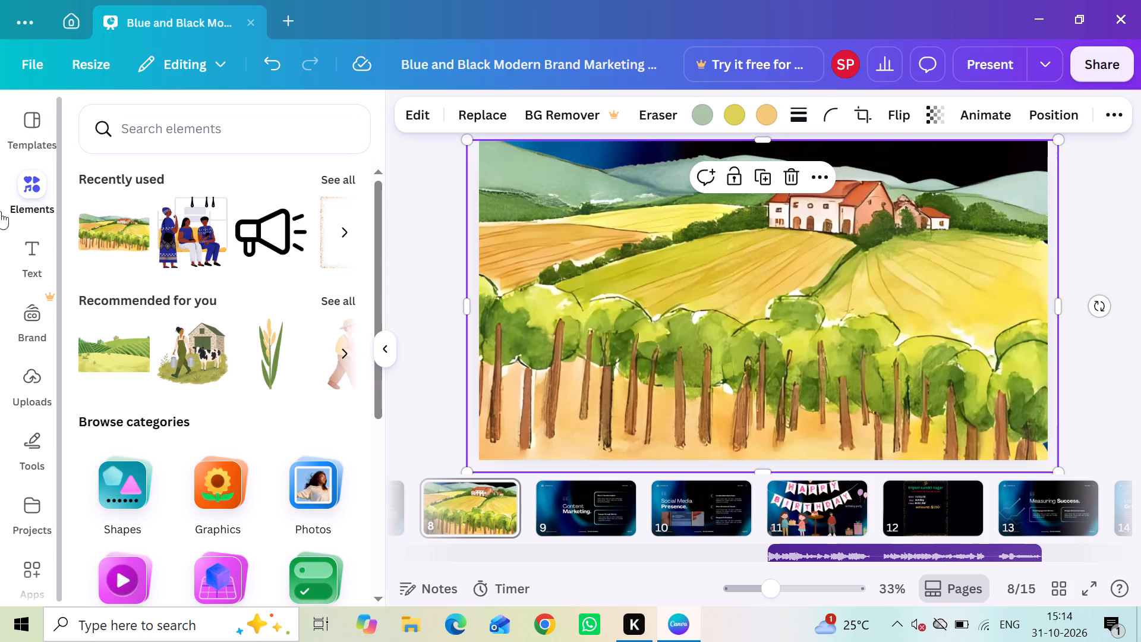
click(28, 248)
click(686, 293)
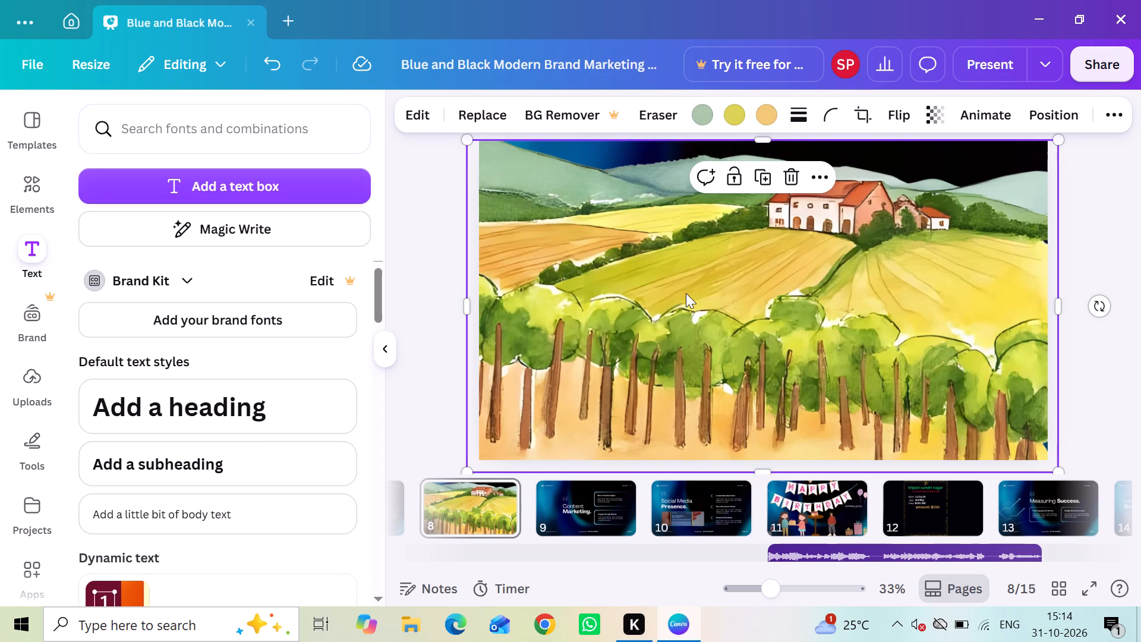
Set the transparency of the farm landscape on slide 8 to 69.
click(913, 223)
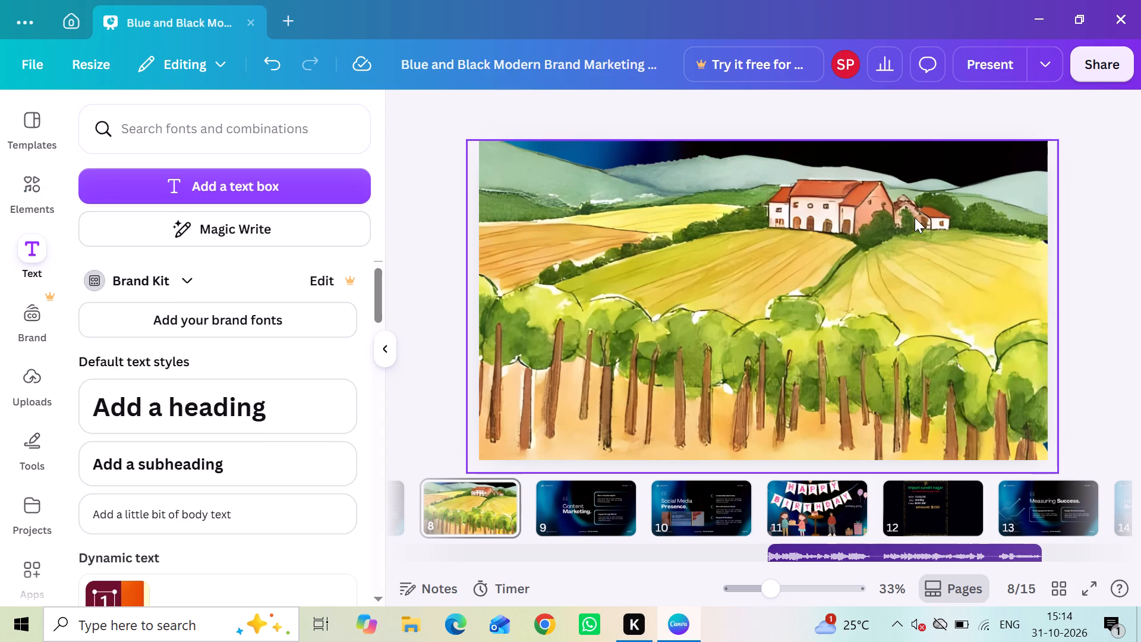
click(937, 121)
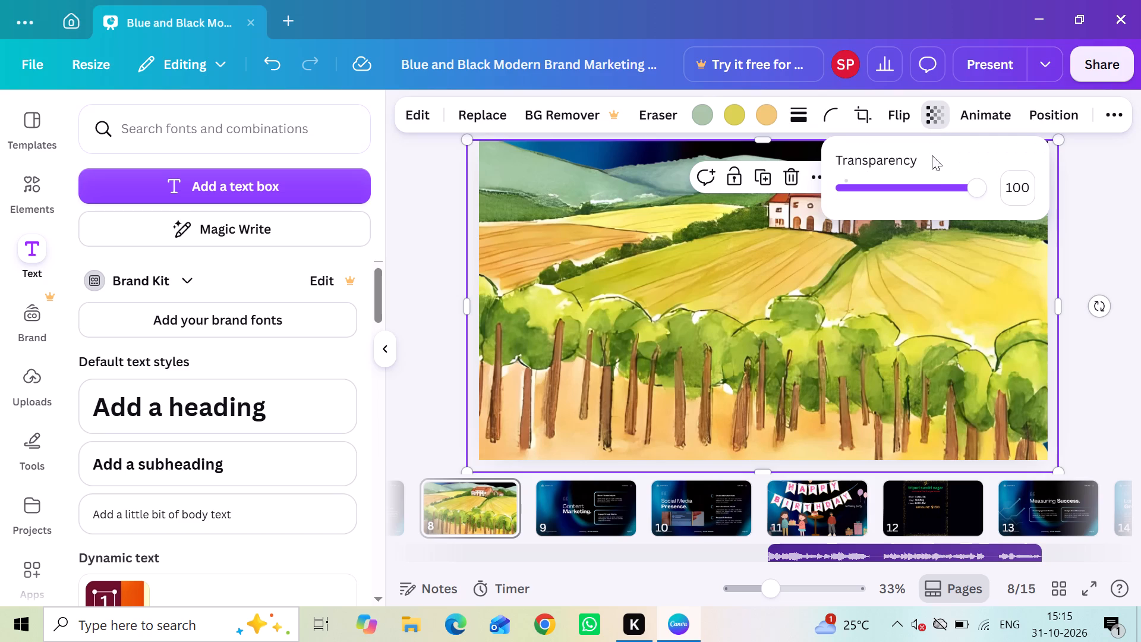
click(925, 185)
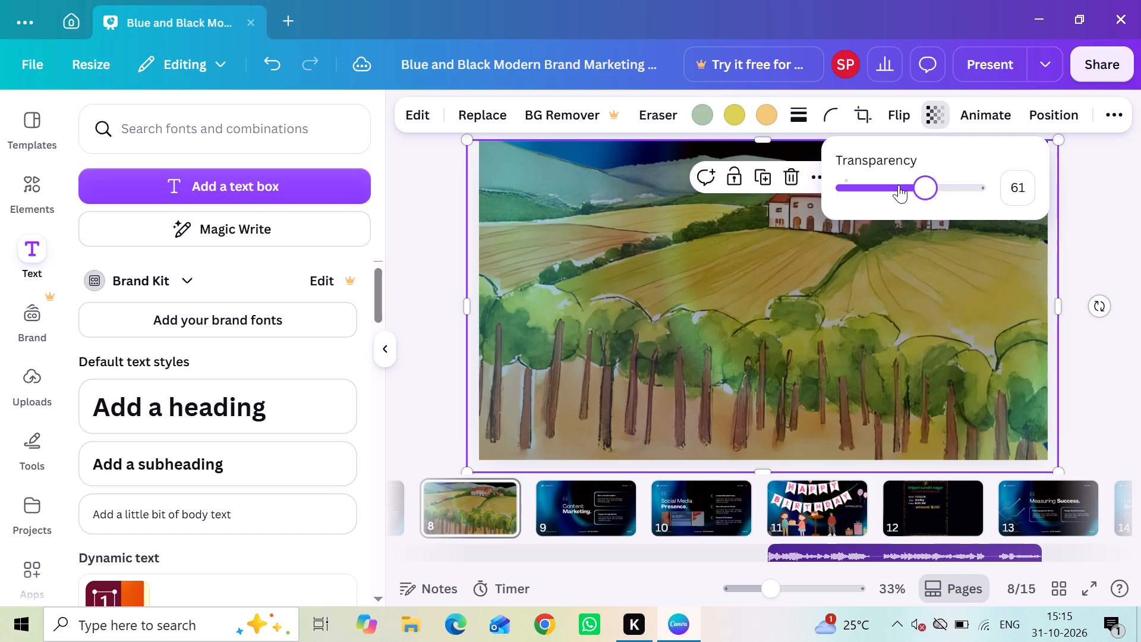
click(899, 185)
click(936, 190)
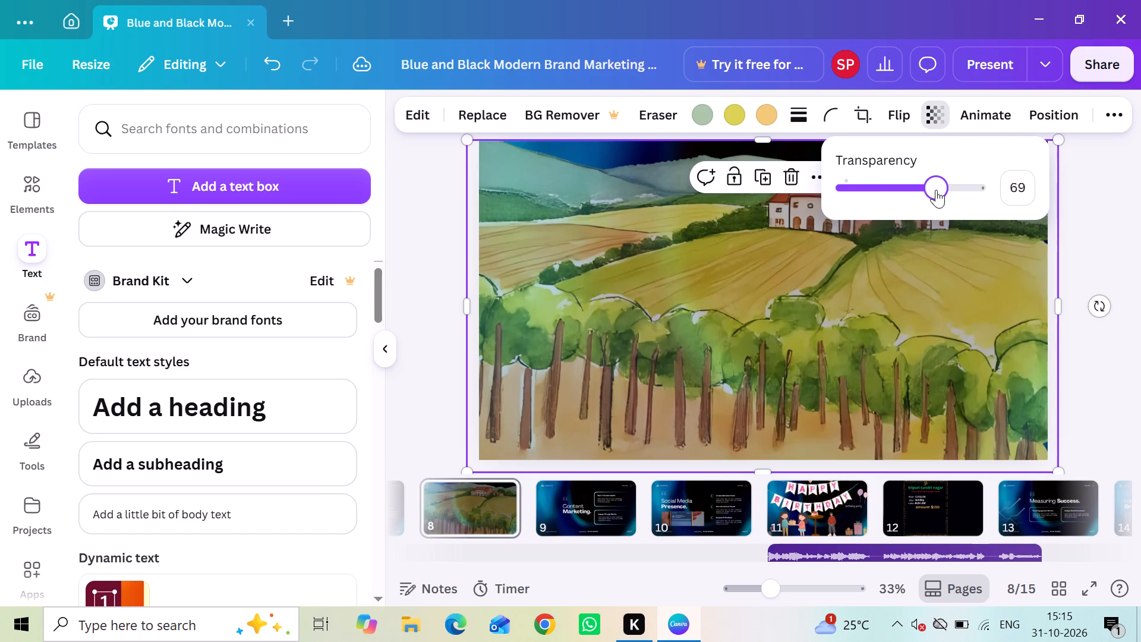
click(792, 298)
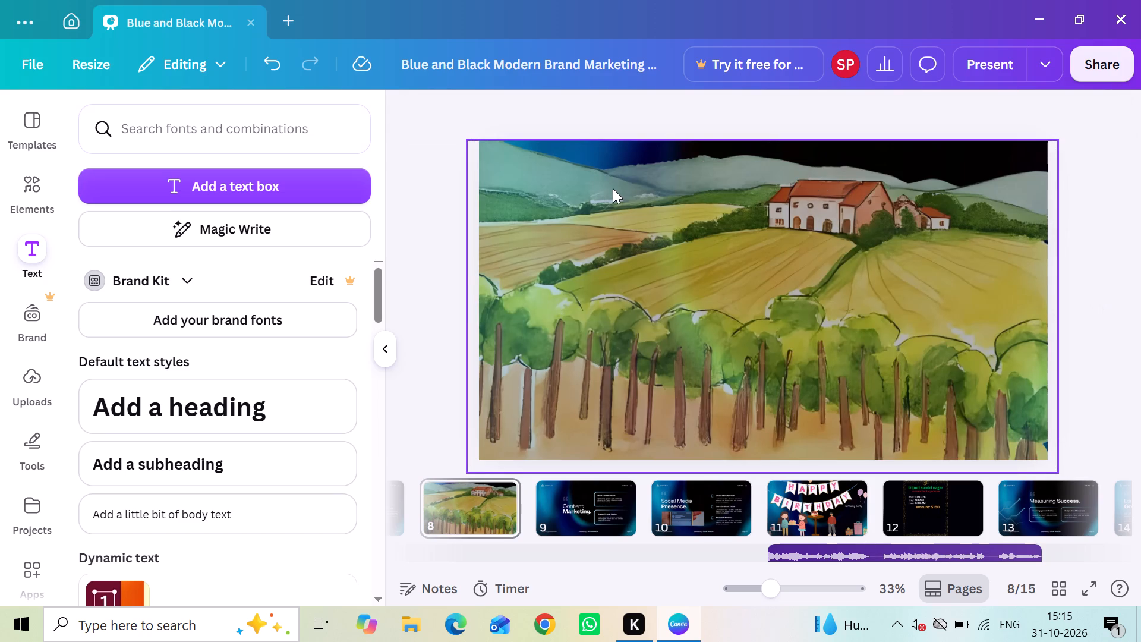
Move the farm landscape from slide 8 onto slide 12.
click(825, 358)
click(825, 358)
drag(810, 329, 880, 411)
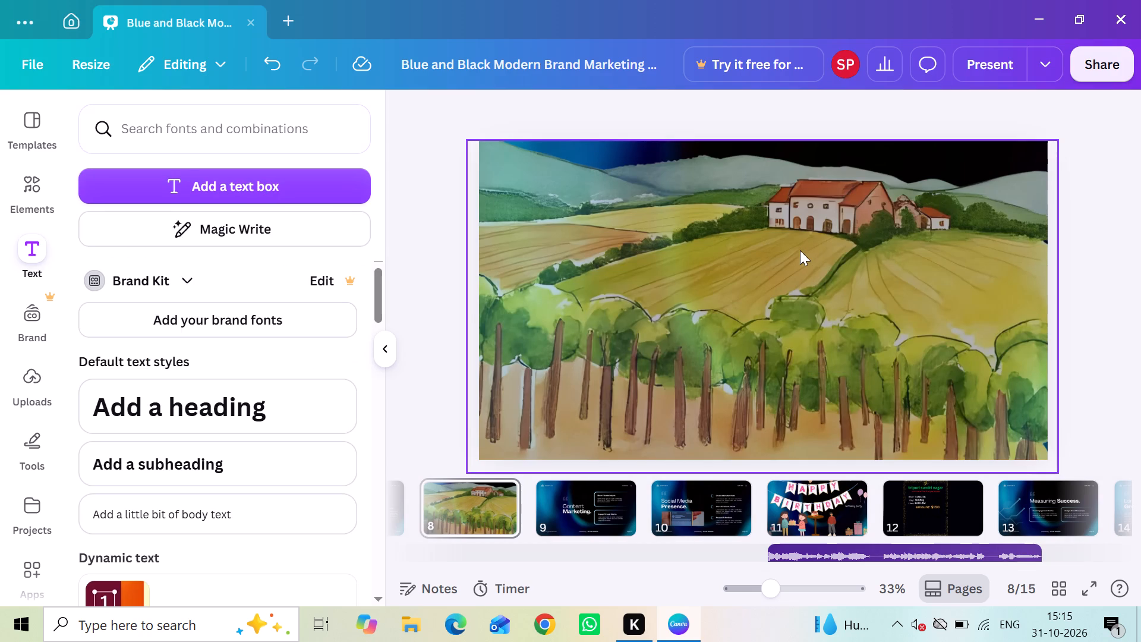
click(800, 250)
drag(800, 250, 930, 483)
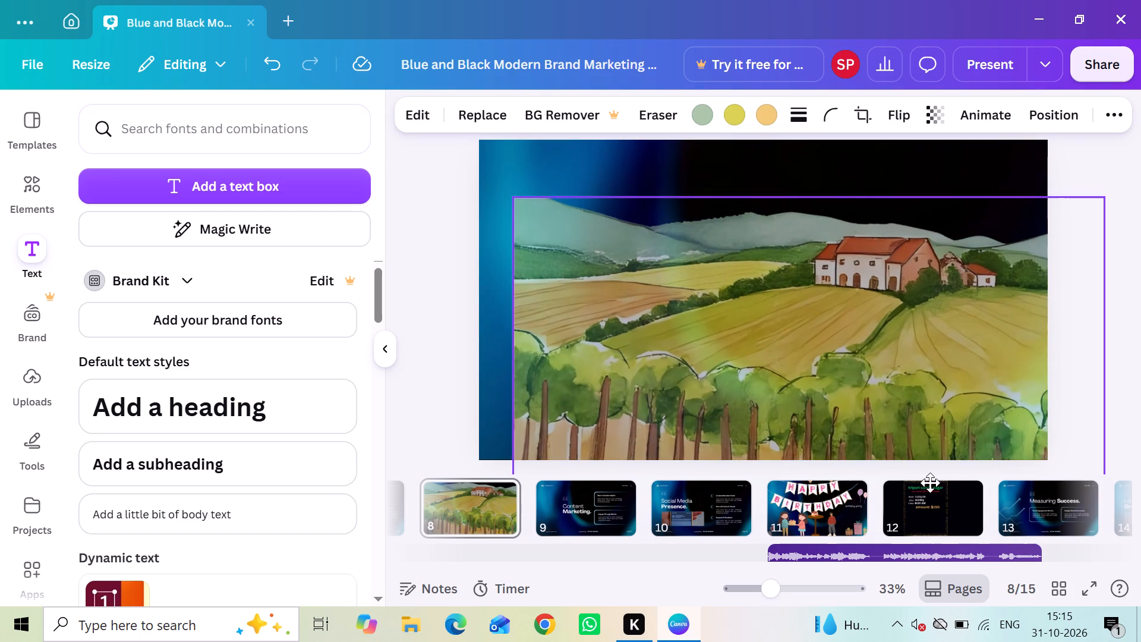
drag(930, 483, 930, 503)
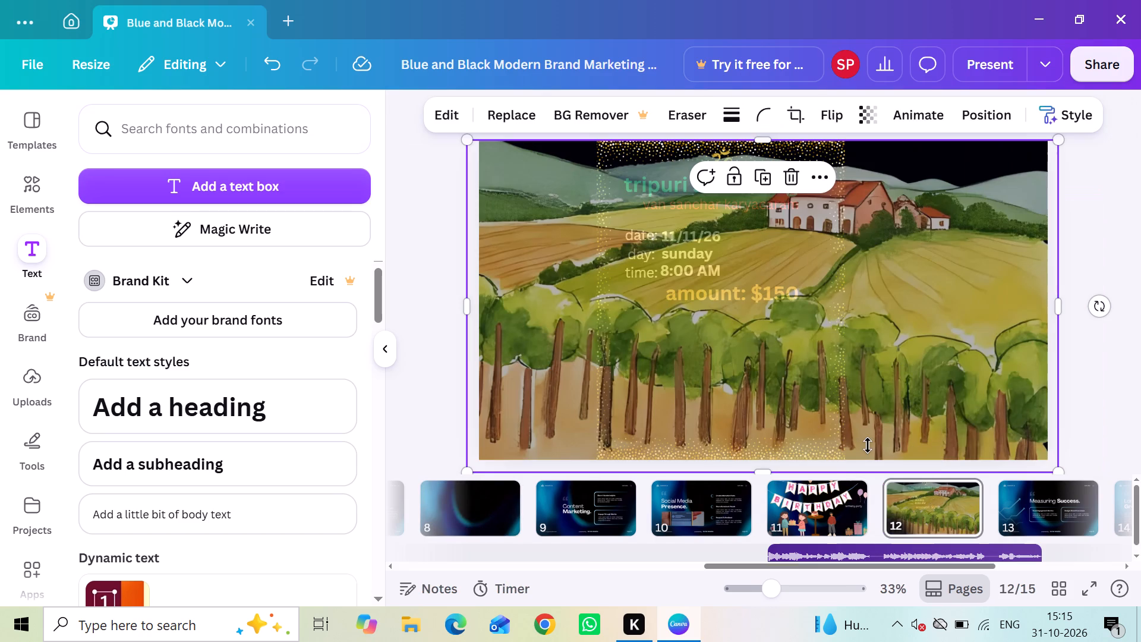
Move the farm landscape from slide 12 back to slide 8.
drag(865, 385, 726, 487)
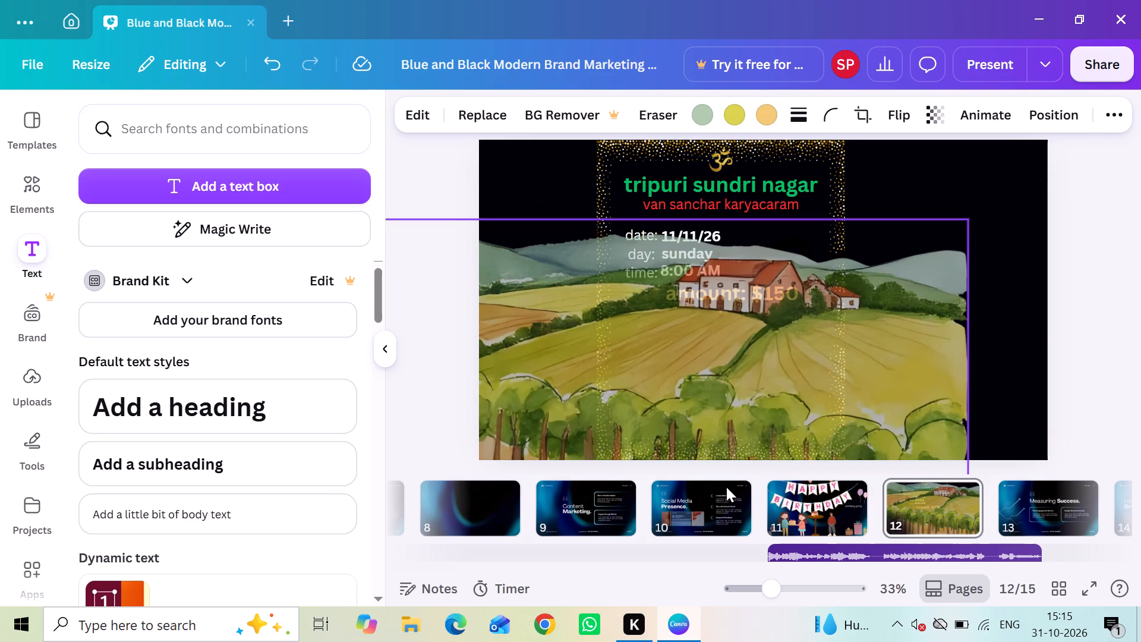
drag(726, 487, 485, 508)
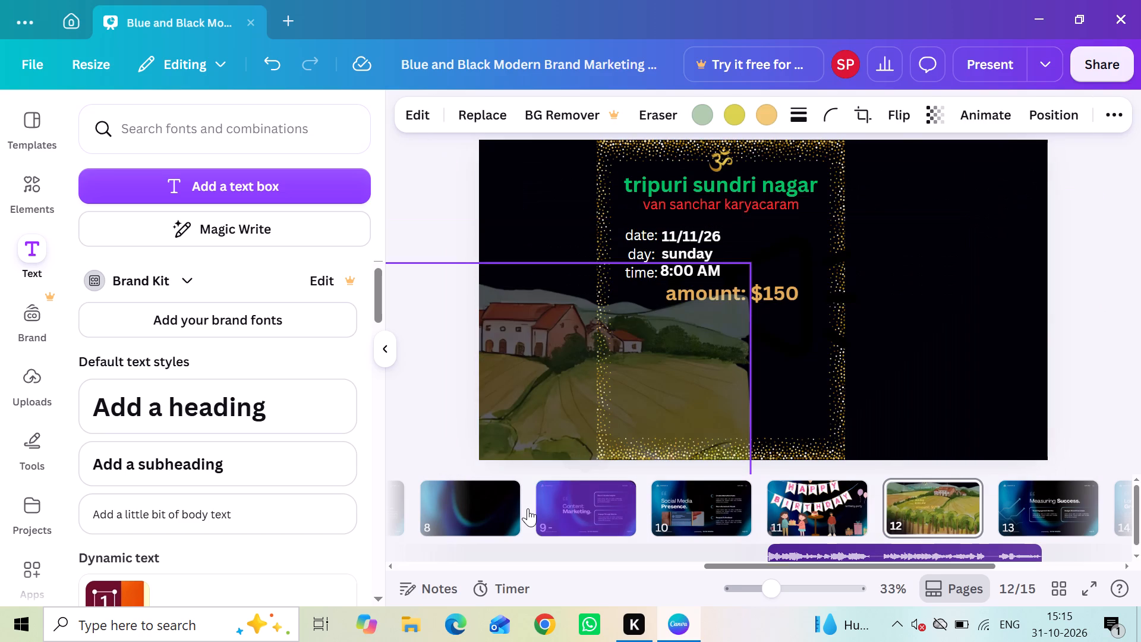
Delete all the existing text, the gold dotted frame and the other elements from slide 12.
click(901, 512)
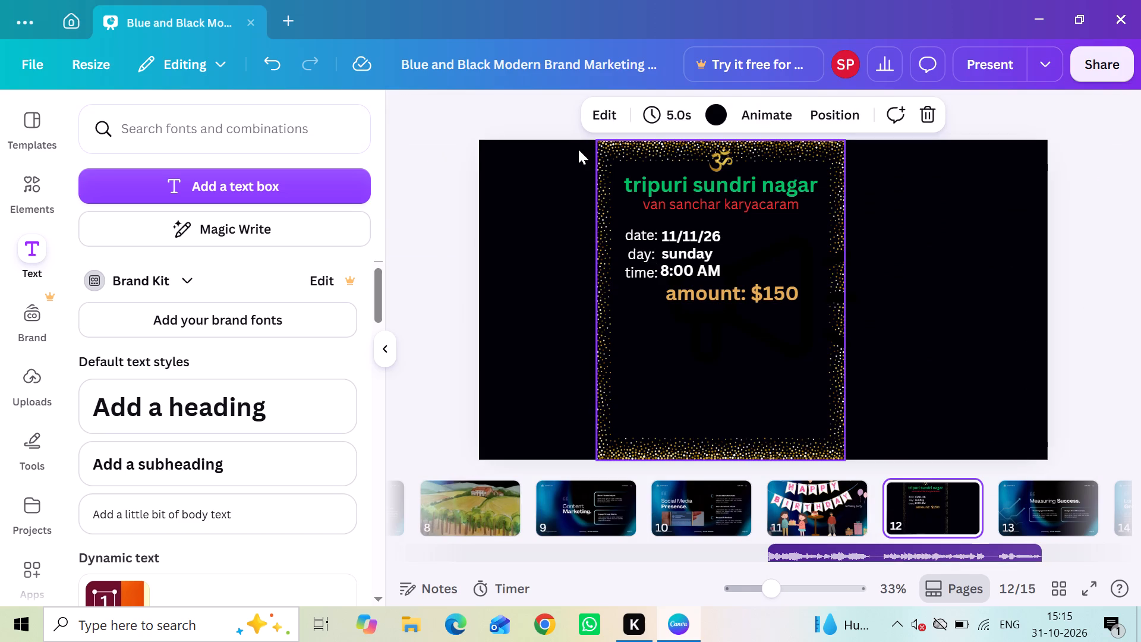
drag(462, 111, 504, 144)
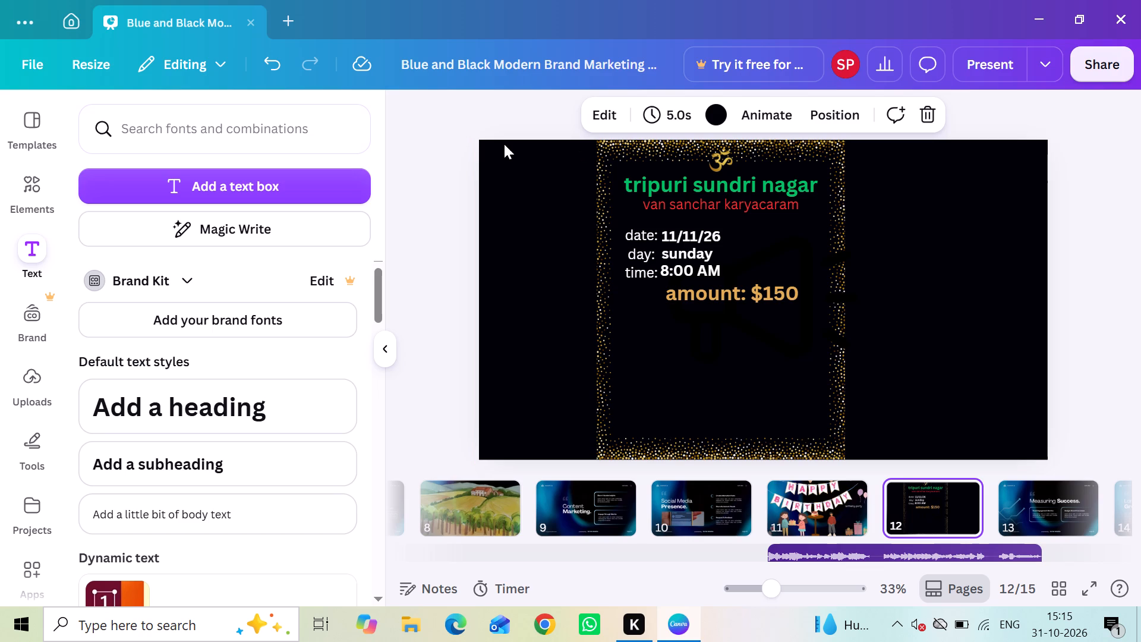
drag(504, 144, 1064, 467)
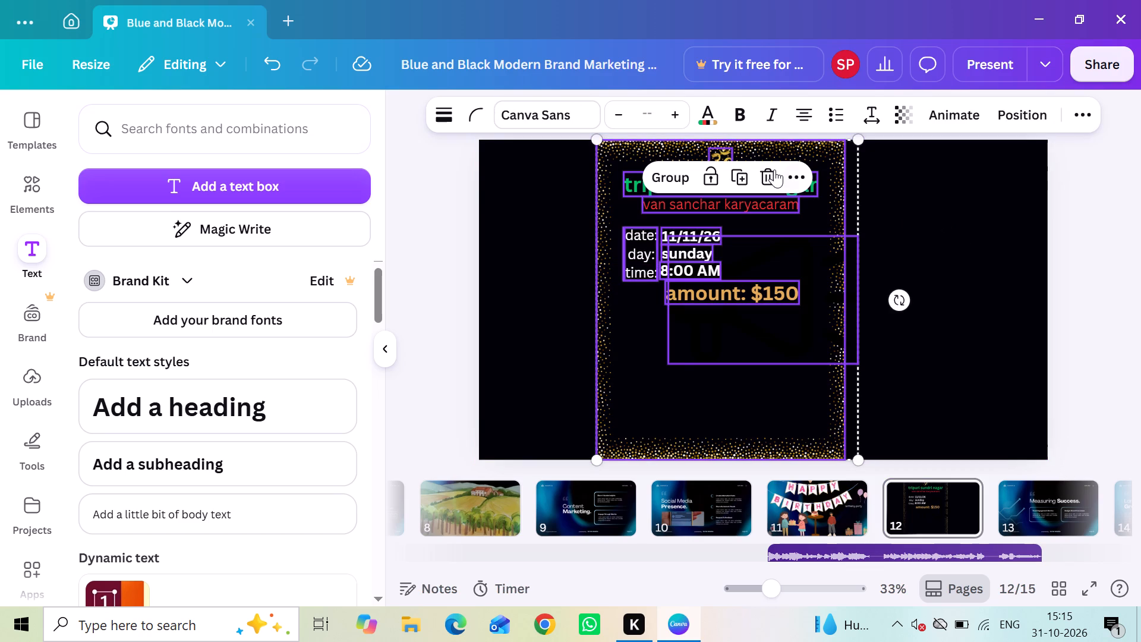
click(771, 169)
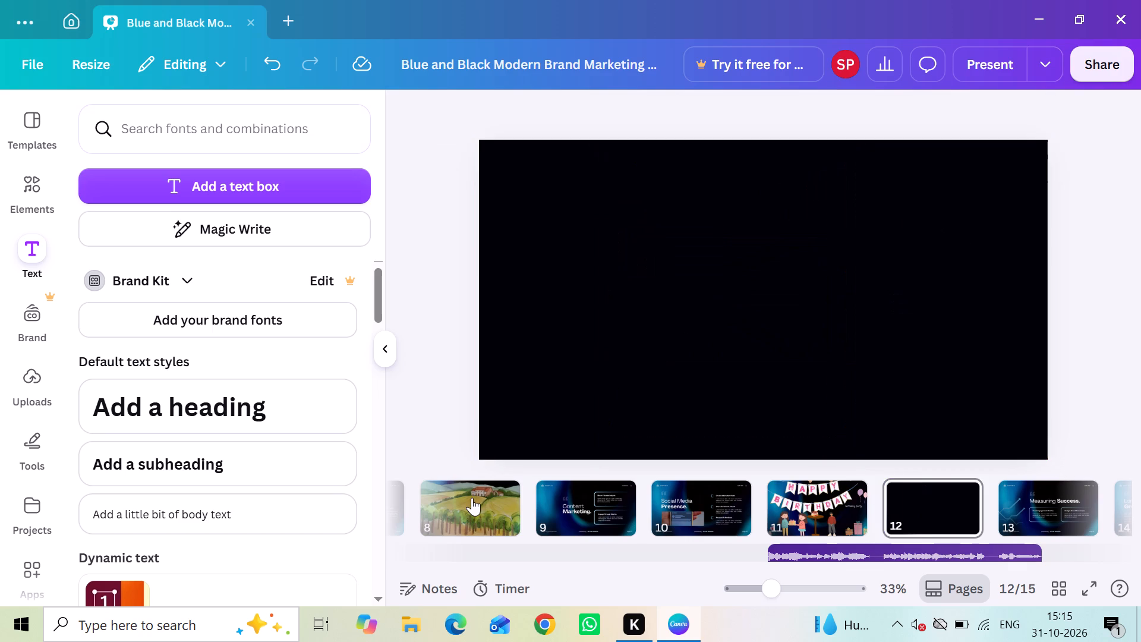
Move the farm landscape from slide 8 onto the emptied slide 12.
click(464, 518)
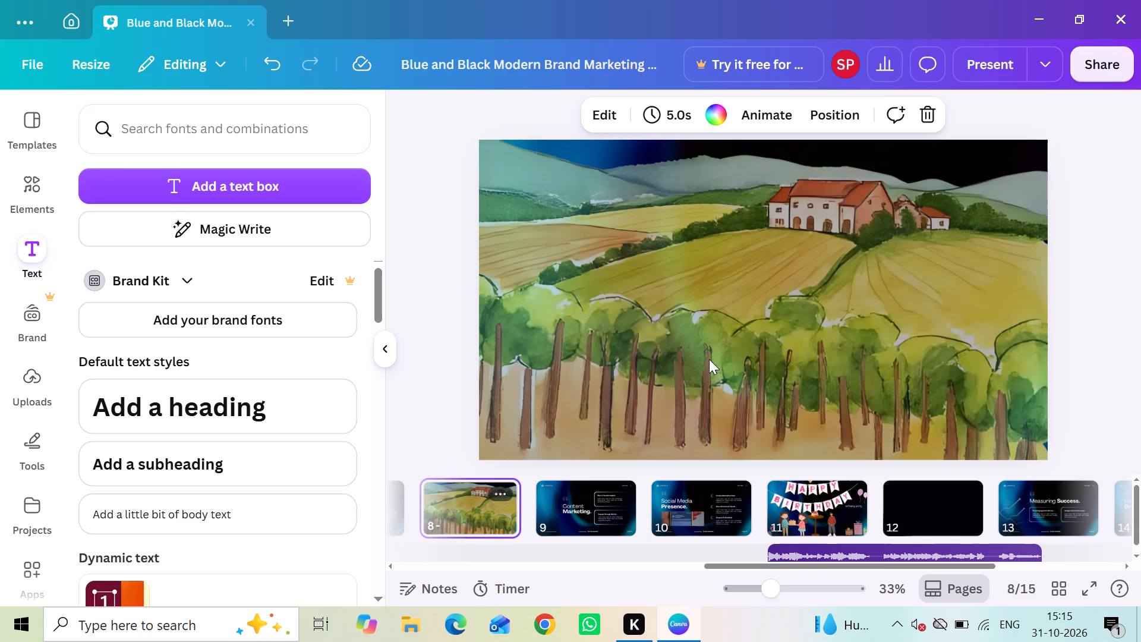
click(717, 284)
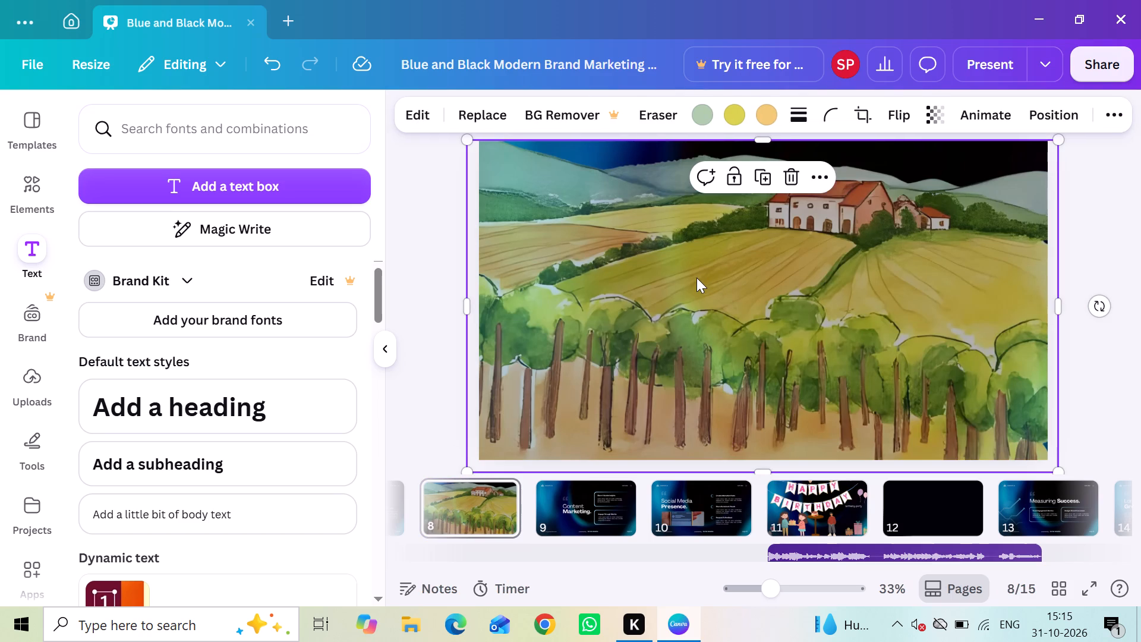
drag(696, 278, 909, 503)
click(839, 407)
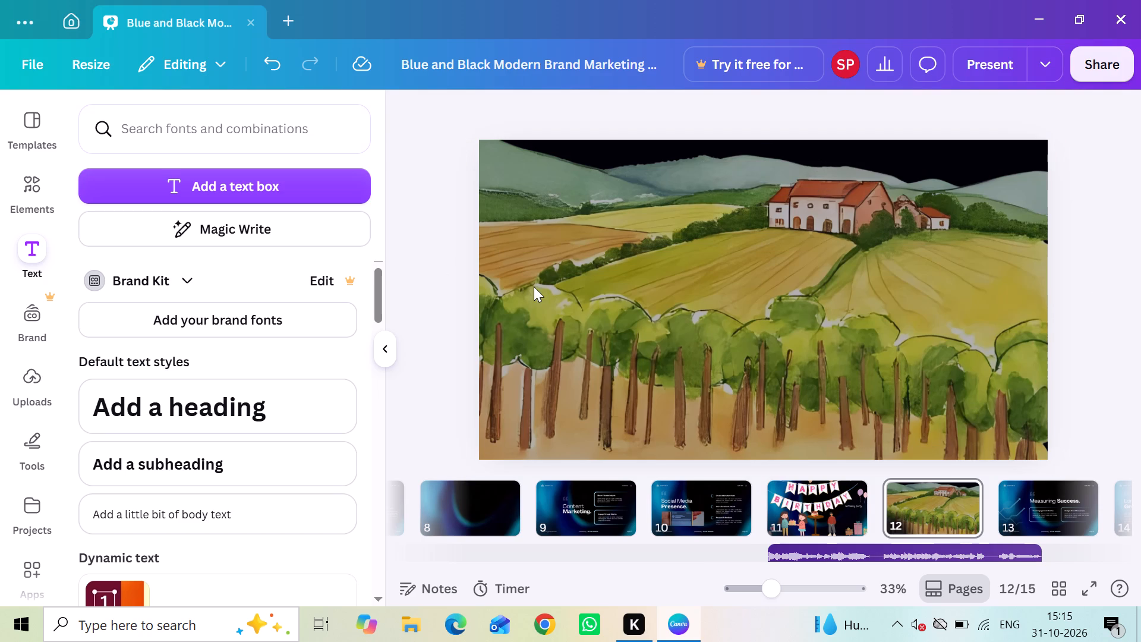
Set the transparency of the farm landscape on slide 12 to 52.
click(918, 205)
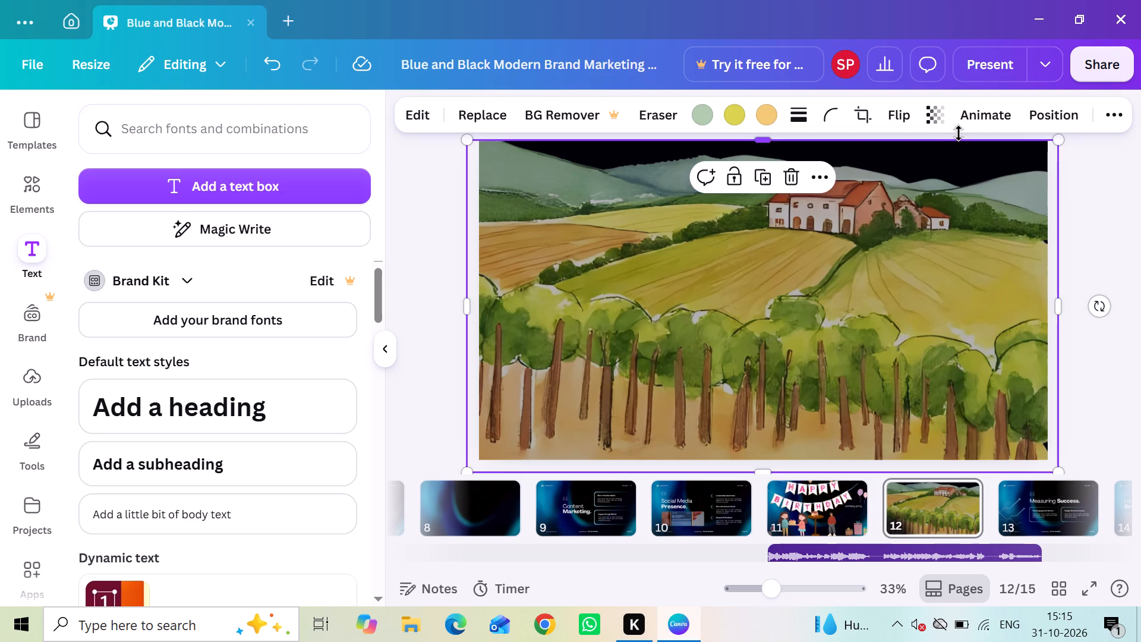
click(938, 119)
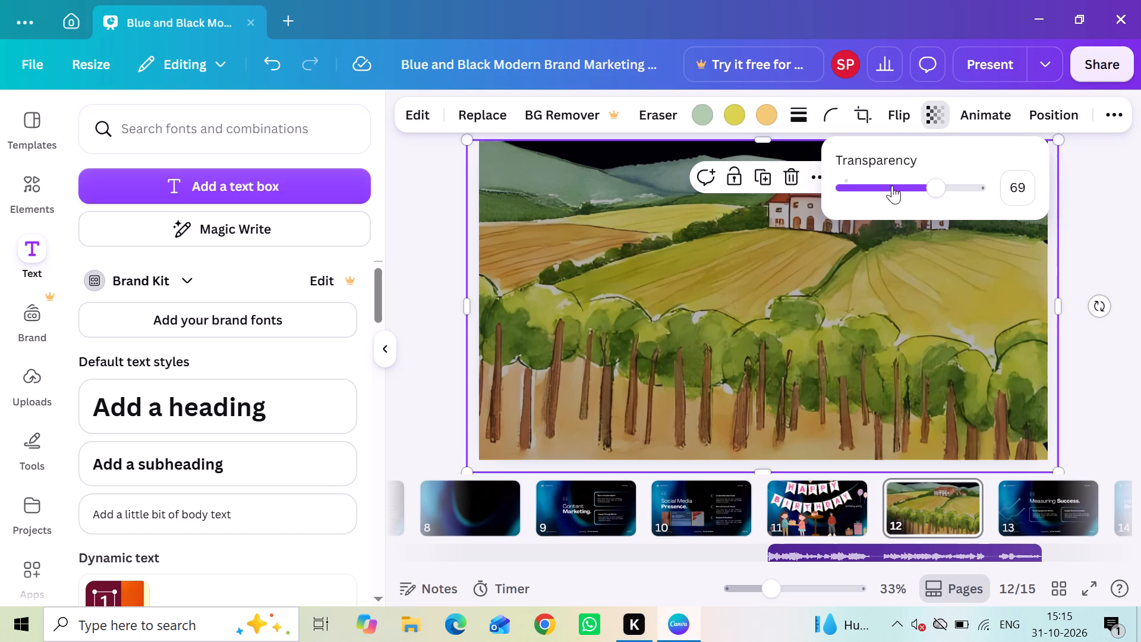
click(892, 190)
click(913, 190)
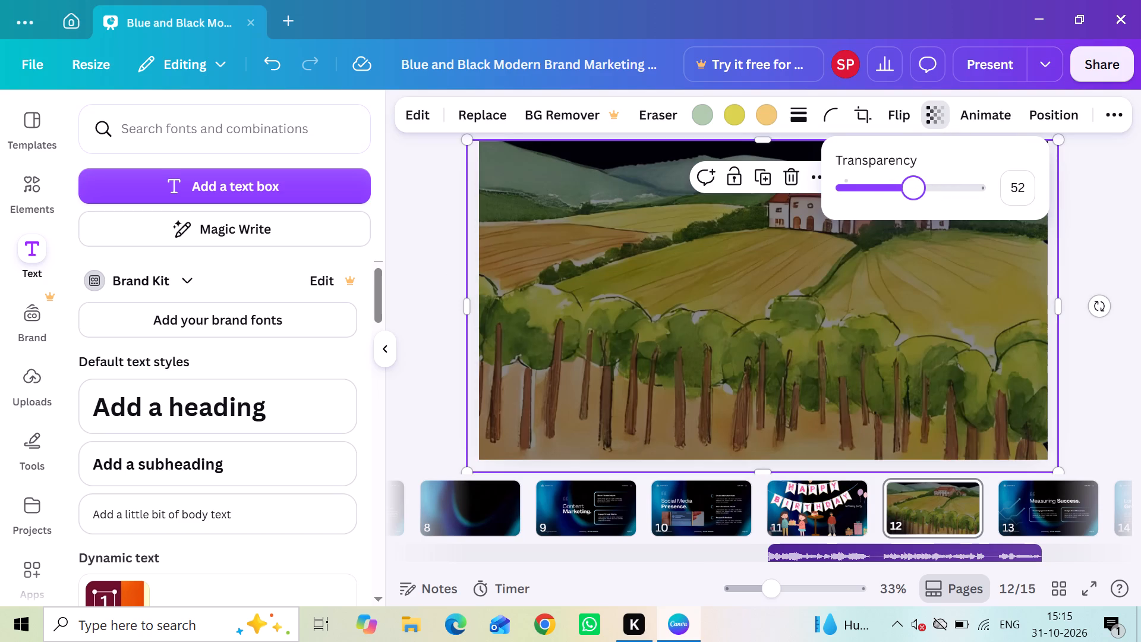
click(707, 325)
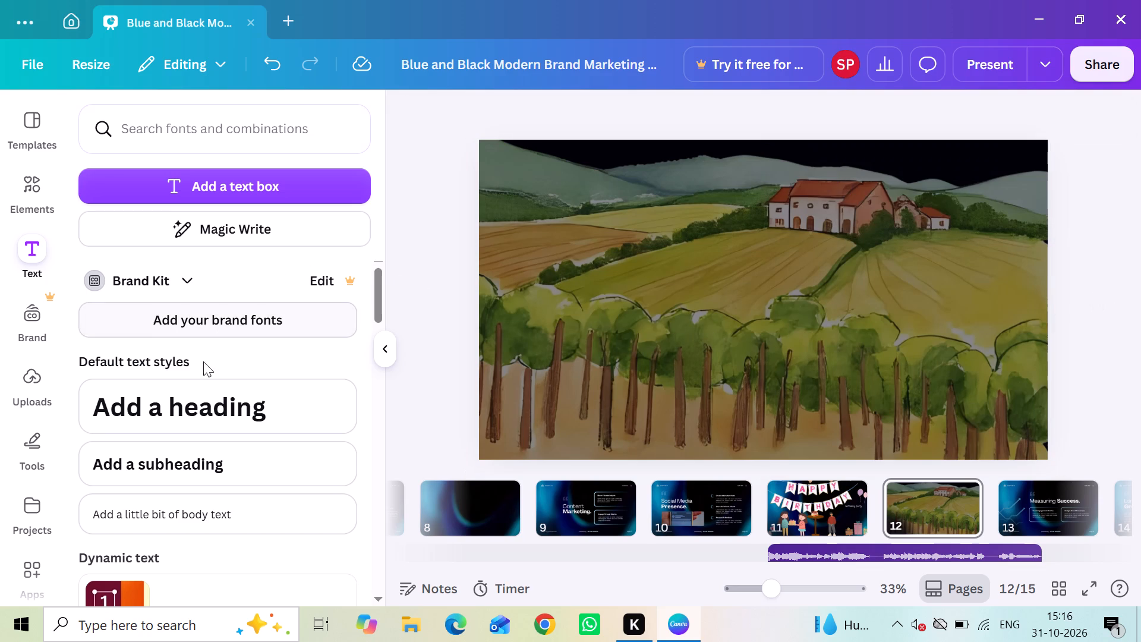
Add a heading to slide 12 reading PATEL FARM HOUSE.
click(203, 420)
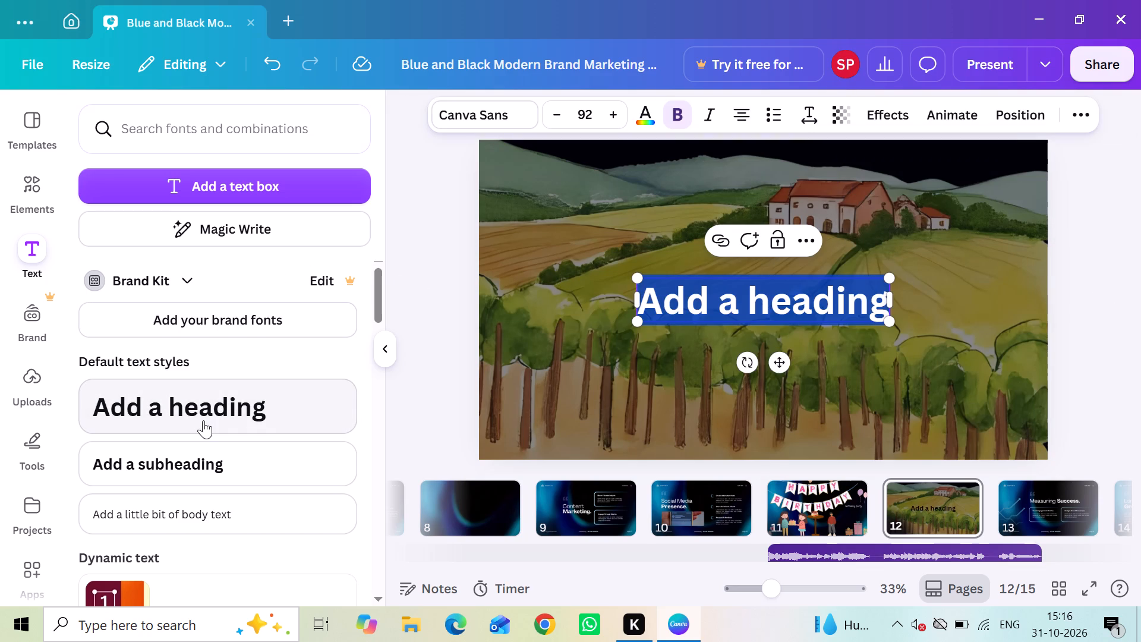
text(patel)
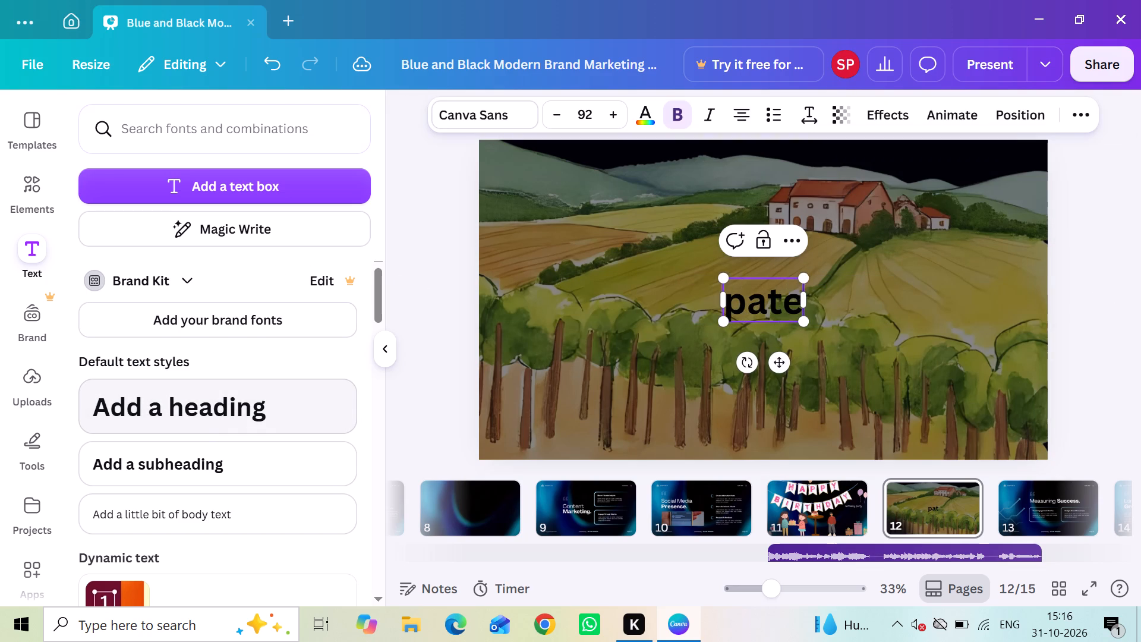
key(space)
text(farn go)
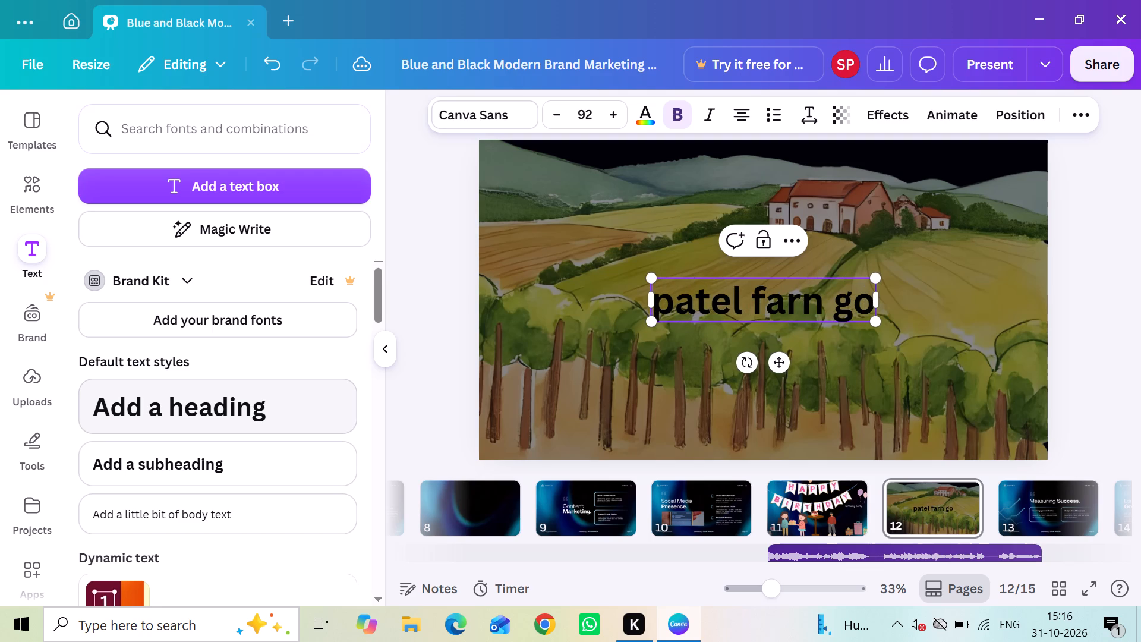
key(BackSpace)
key(BackSpace)
key(BackSpace)
key(BackSpace)
key(BackSpace)
key(BackSpace)
key(BackSpace)
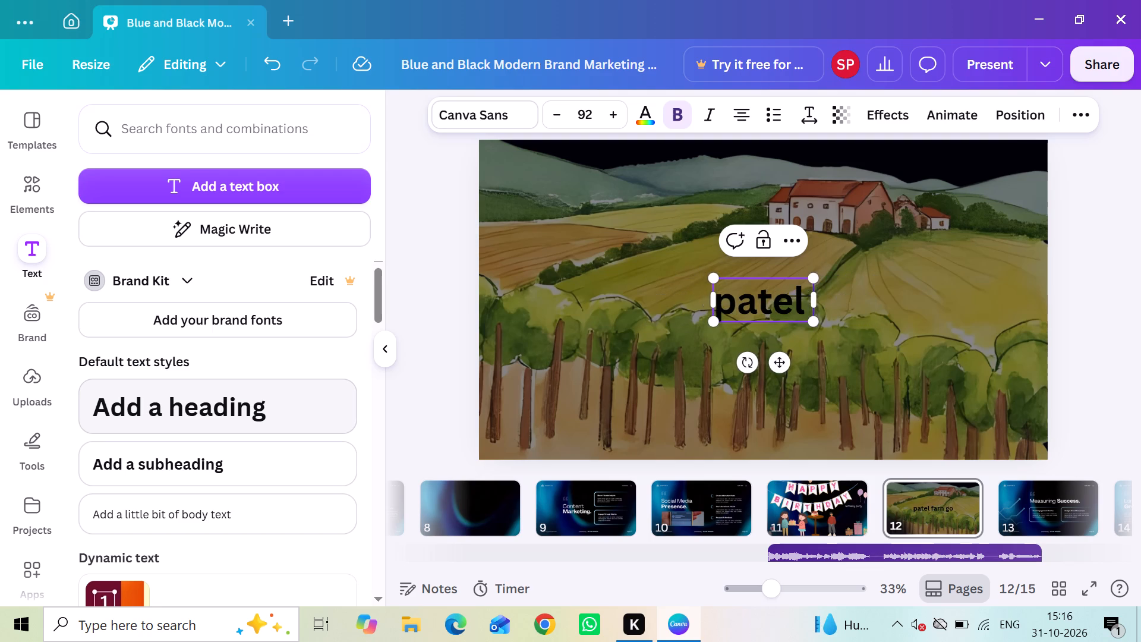
key(BackSpace)
key(BackSpace)
key(BackSpace)
key(BackSpace)
key(BackSpace)
key(BackSpace)
key(BackSpace)
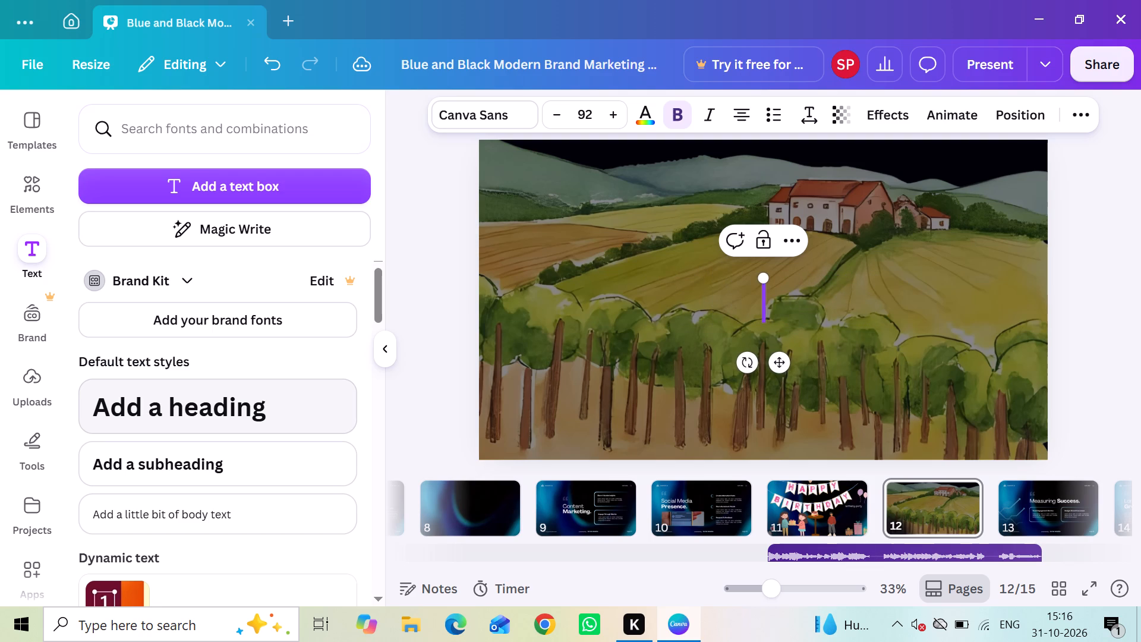
text(PATEL FARM HOUD)
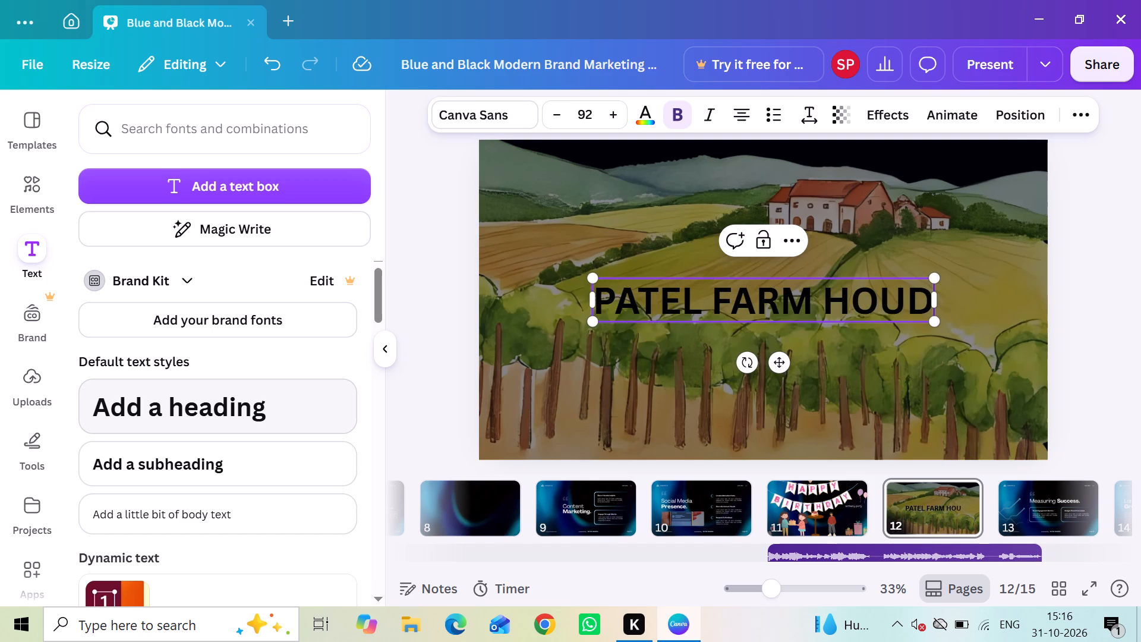
key(BackSpace)
key(s)
key(e)
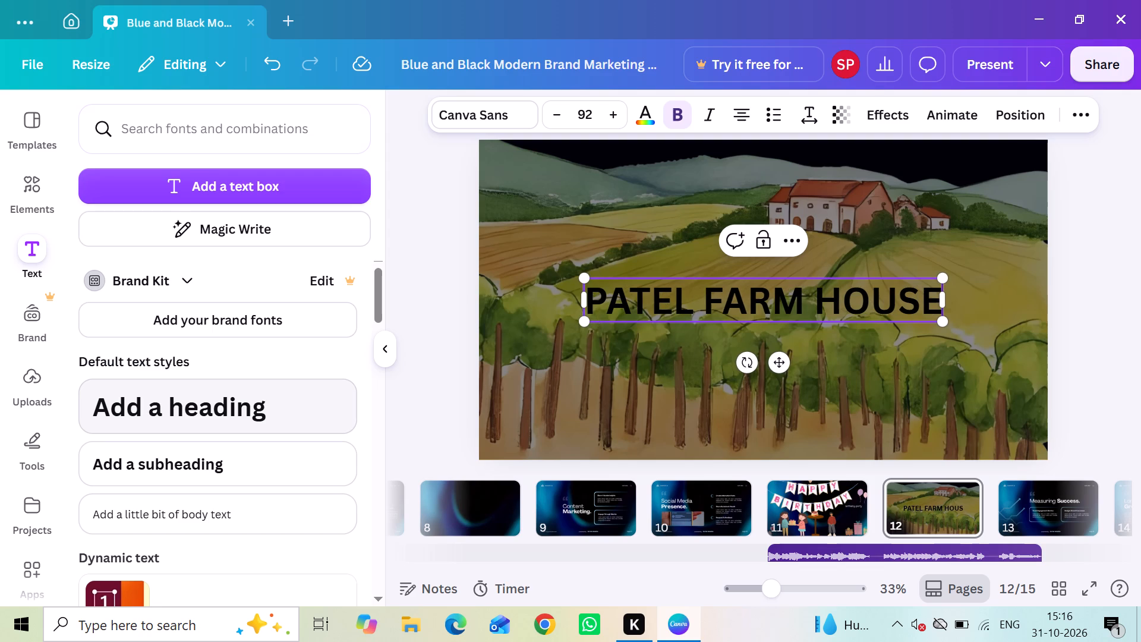
click(888, 200)
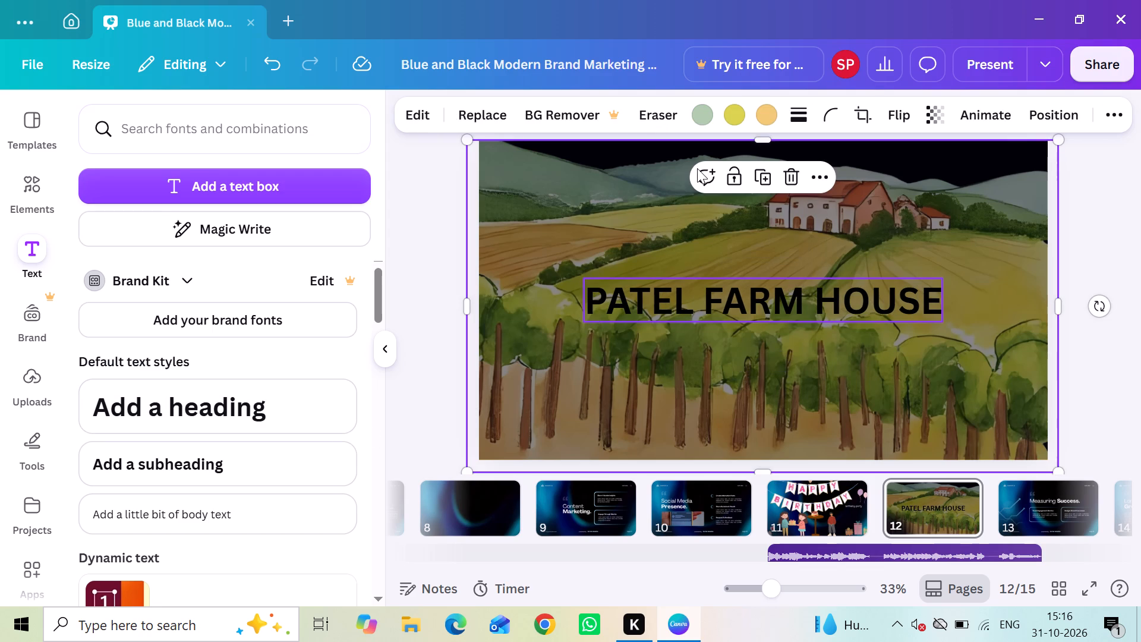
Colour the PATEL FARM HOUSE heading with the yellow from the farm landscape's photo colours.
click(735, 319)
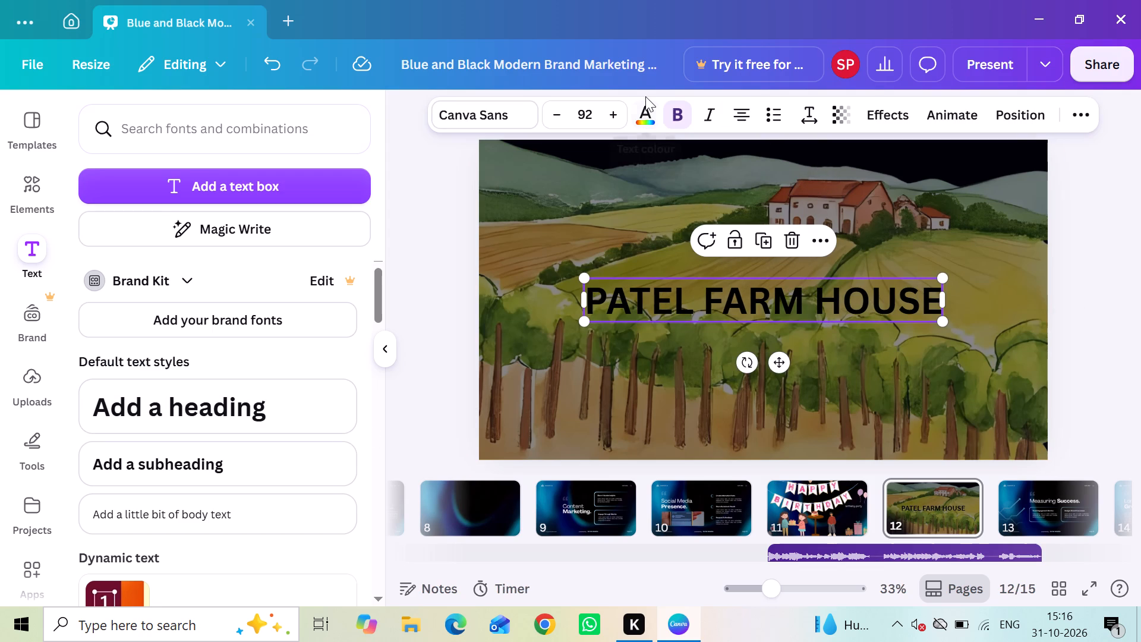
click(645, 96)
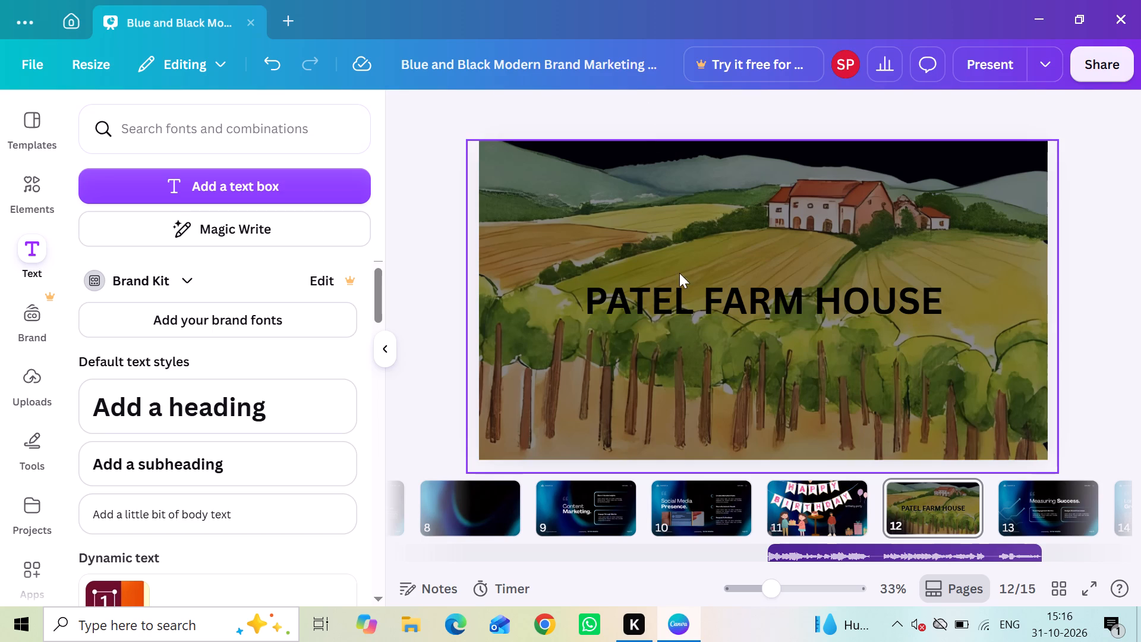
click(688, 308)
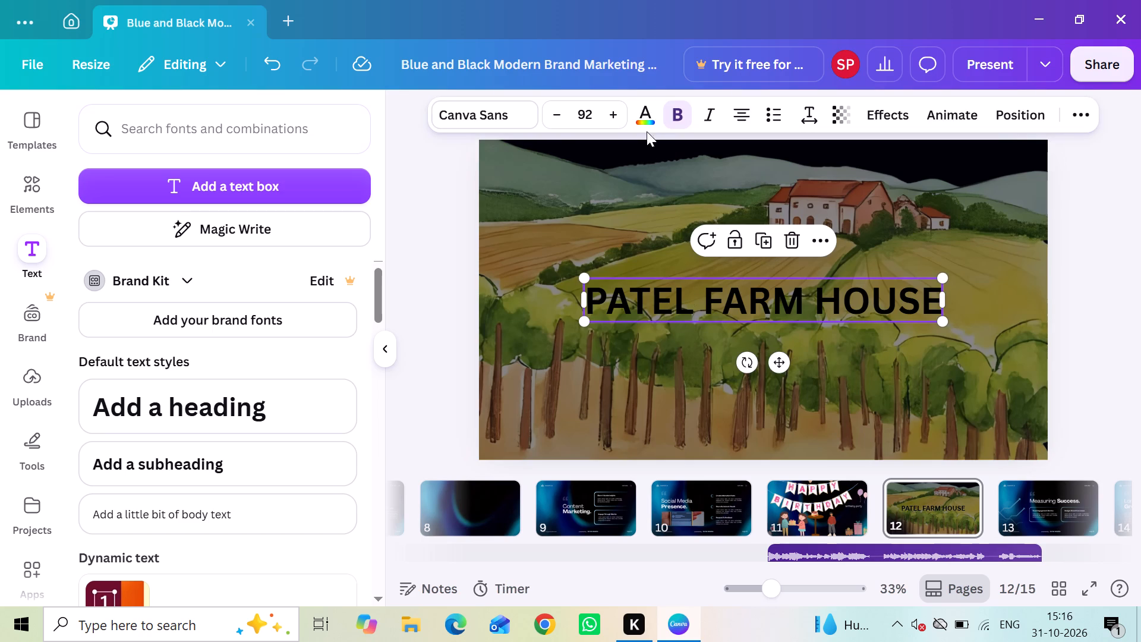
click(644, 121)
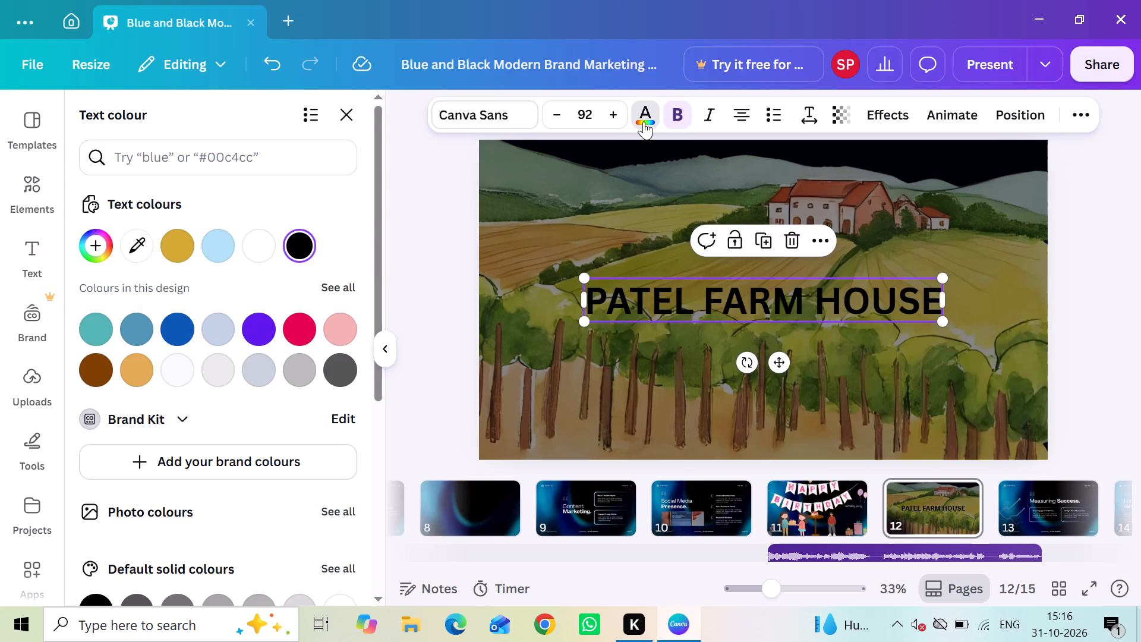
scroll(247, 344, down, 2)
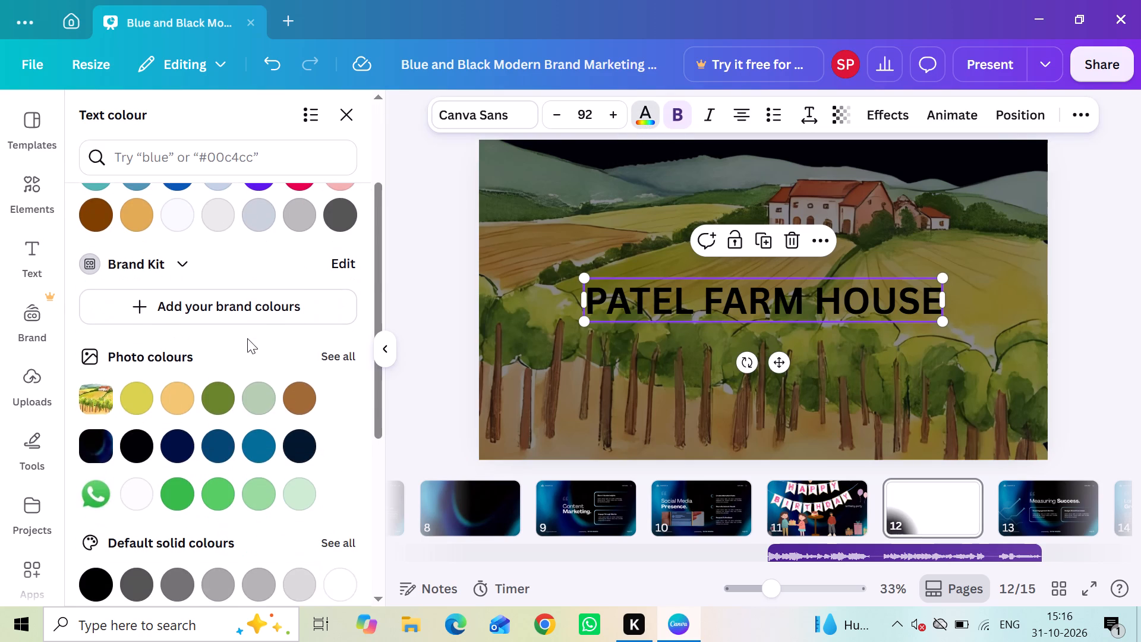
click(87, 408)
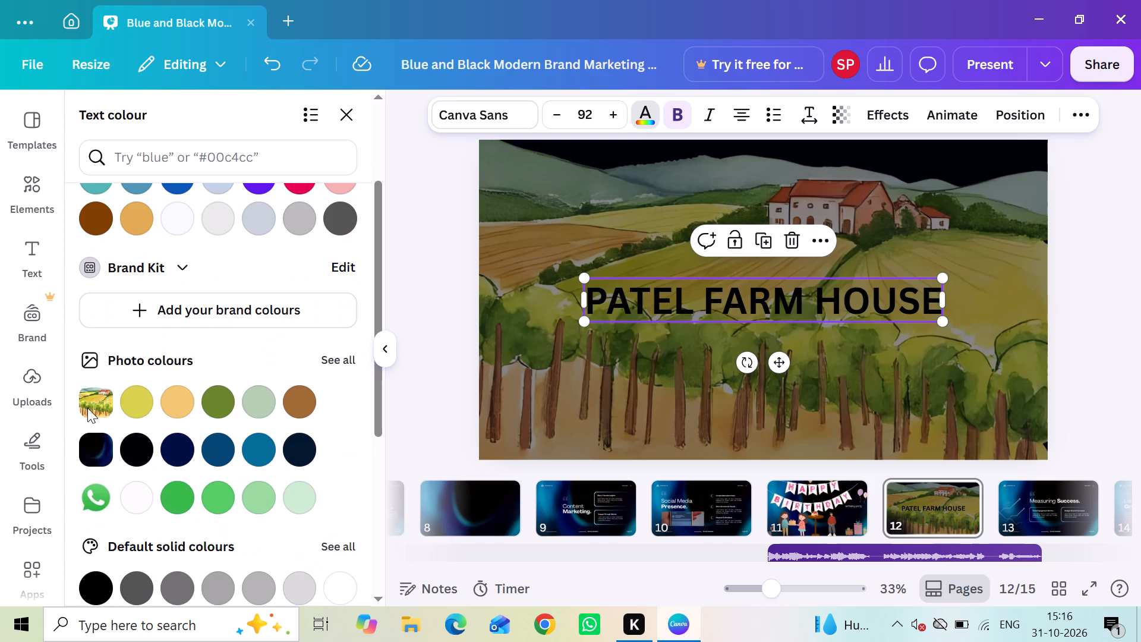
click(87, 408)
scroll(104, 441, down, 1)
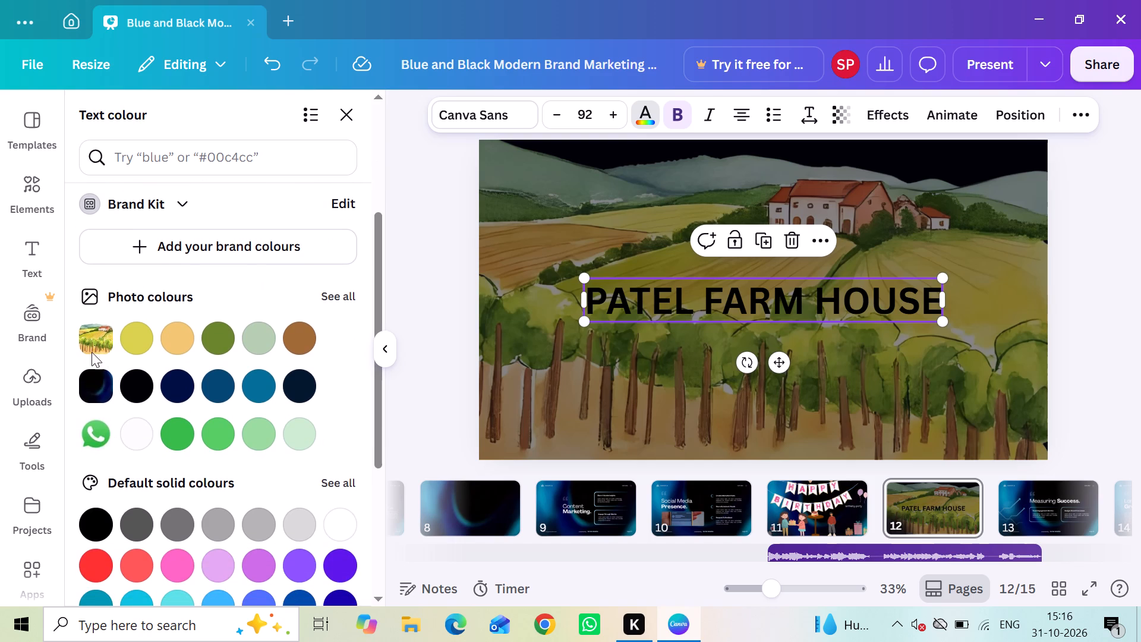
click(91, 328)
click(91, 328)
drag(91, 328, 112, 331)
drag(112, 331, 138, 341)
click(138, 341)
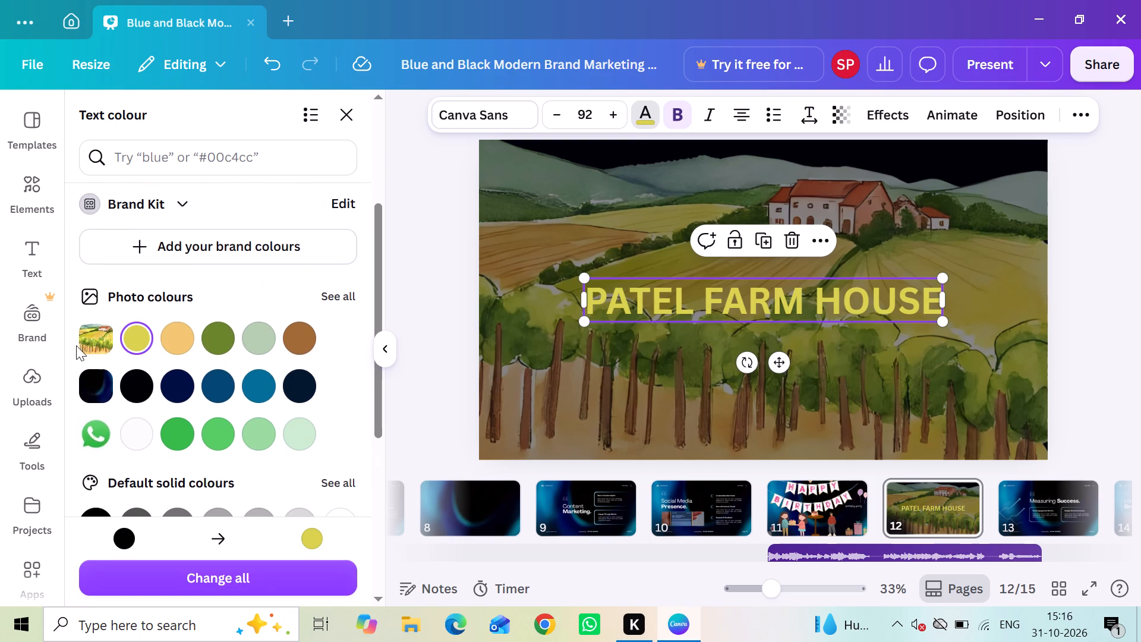
Change the heading's text colour to the olive green from the farm landscape's photo colours.
click(93, 345)
double_click(93, 345)
scroll(93, 345, down, 1)
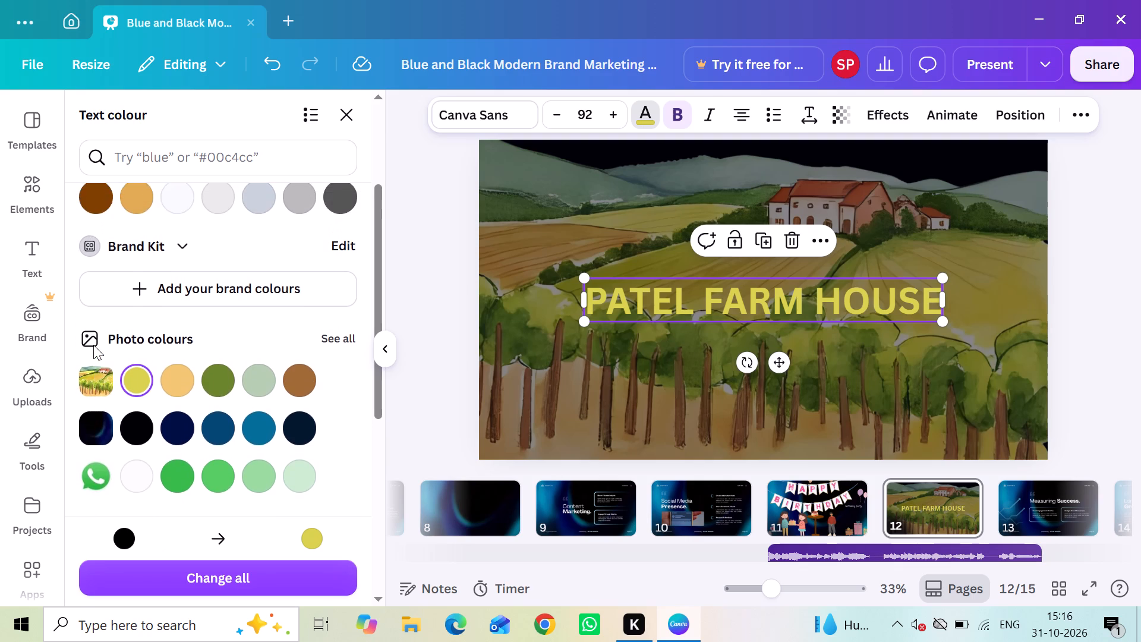
scroll(93, 345, up, 3)
scroll(93, 345, down, 2)
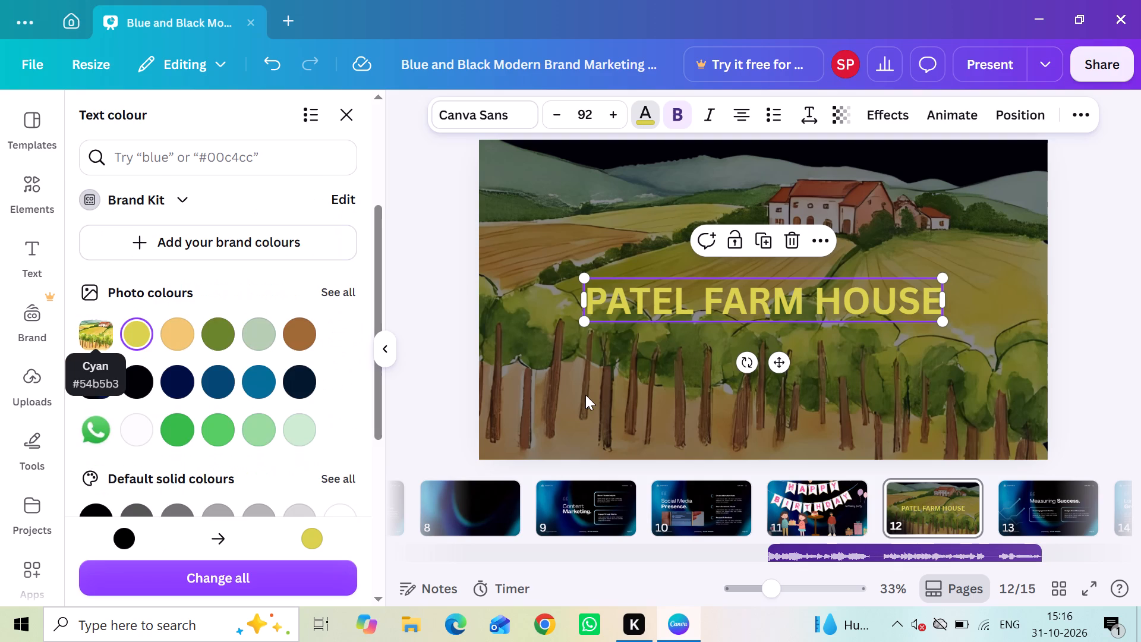
click(228, 322)
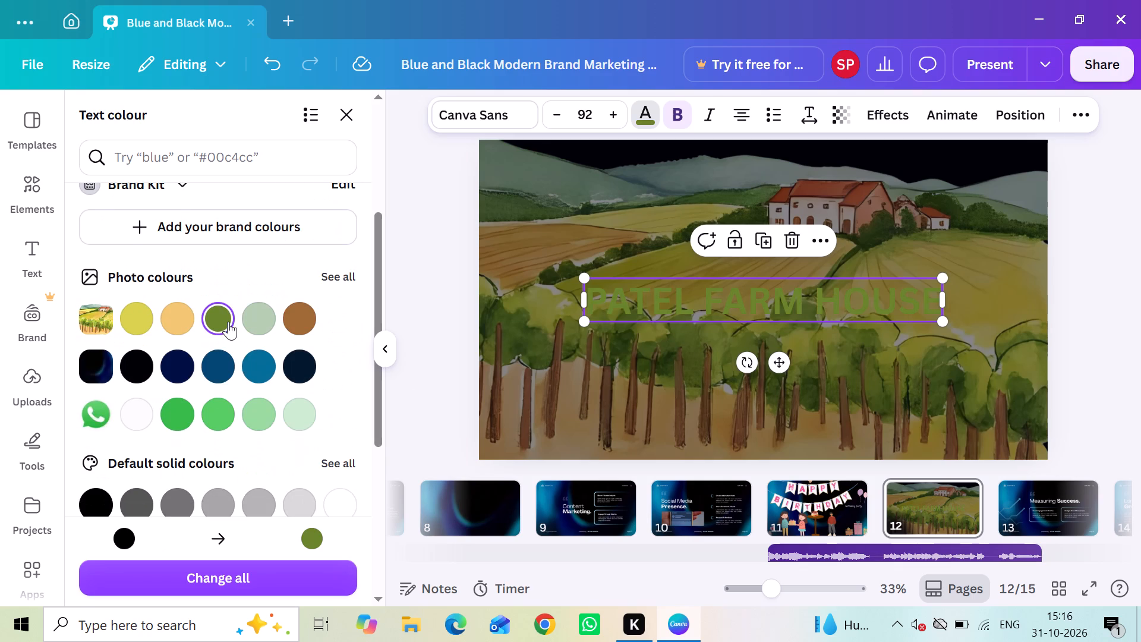
click(611, 188)
click(639, 196)
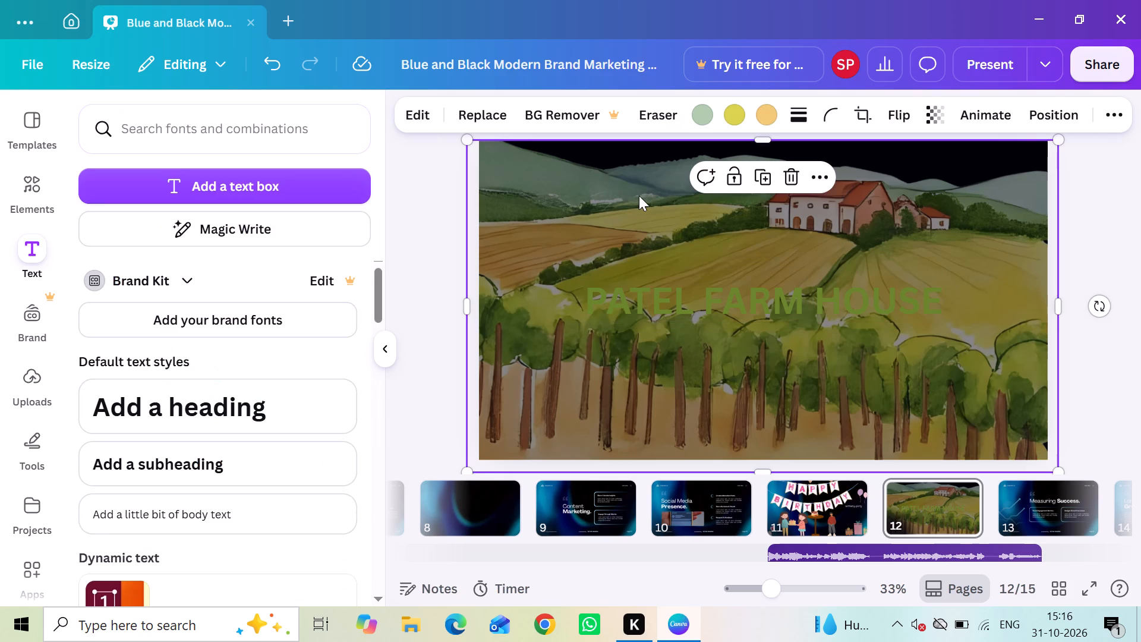
click(639, 196)
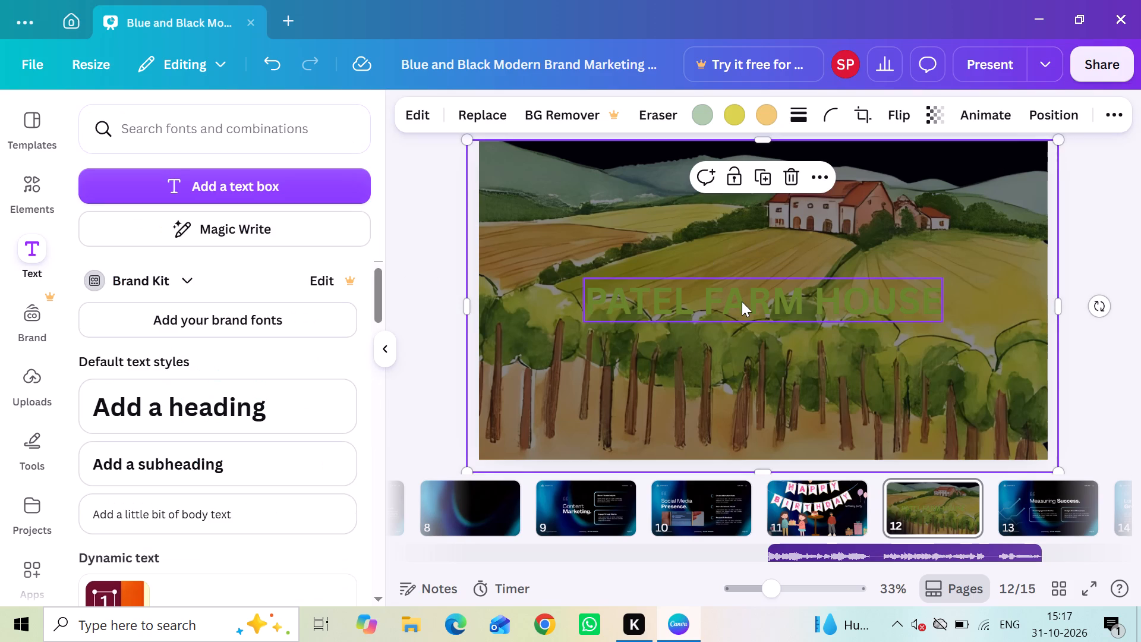
Move the PATEL FARM HOUSE heading from the slide's centre up to the sky area, above the farmhouse.
drag(742, 303, 748, 233)
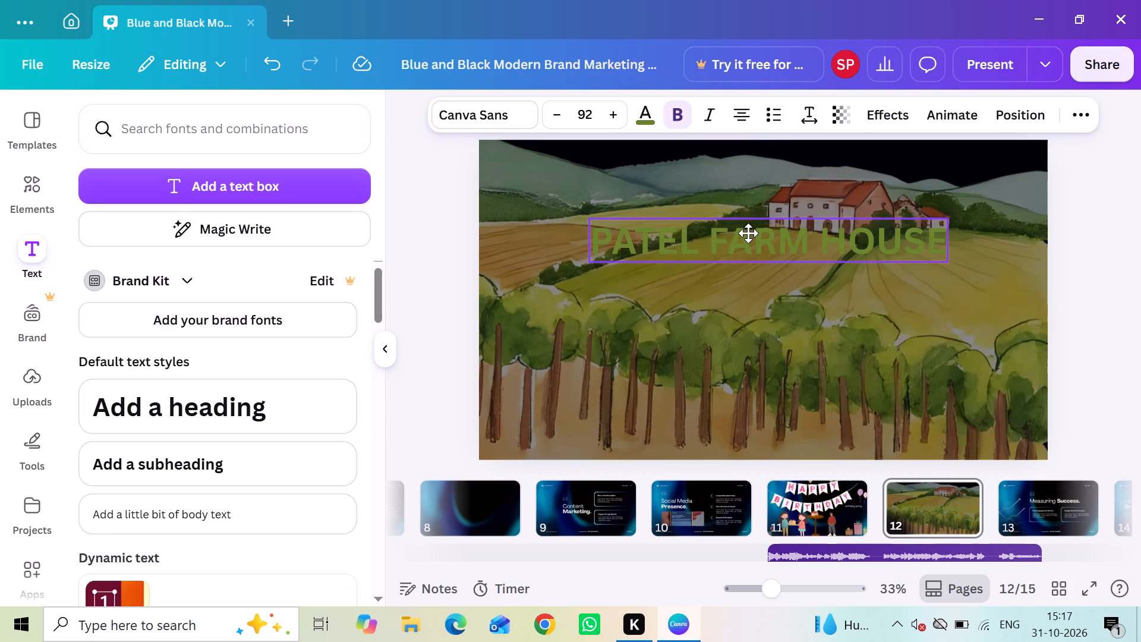
drag(748, 233, 737, 172)
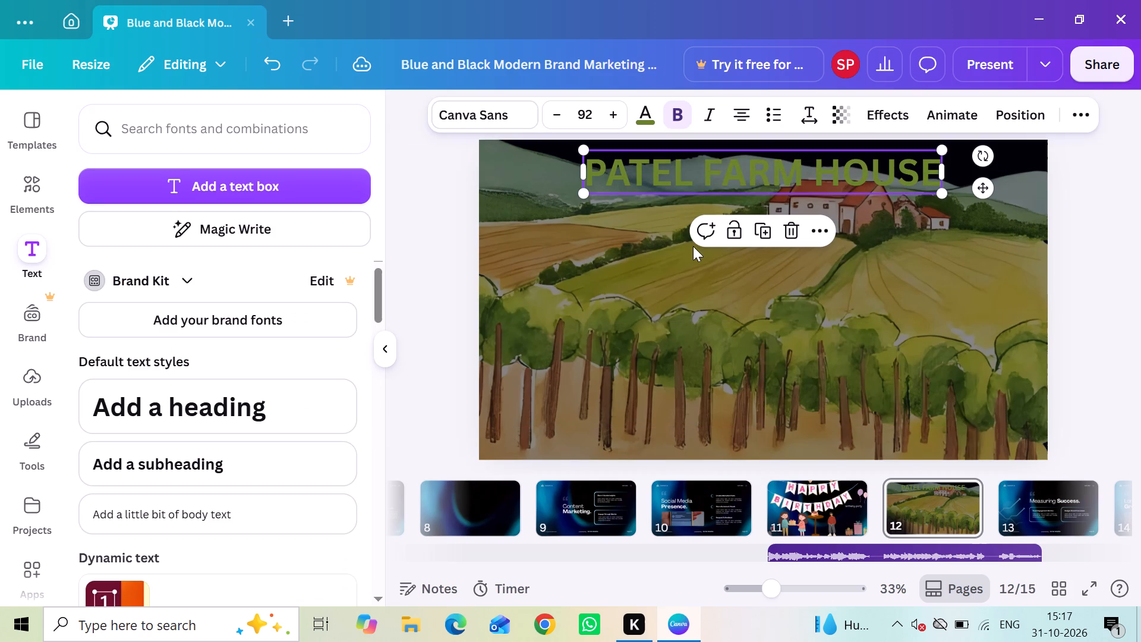
click(662, 271)
Apply the Curve shape effect to the PATEL FARM HOUSE heading.
click(662, 182)
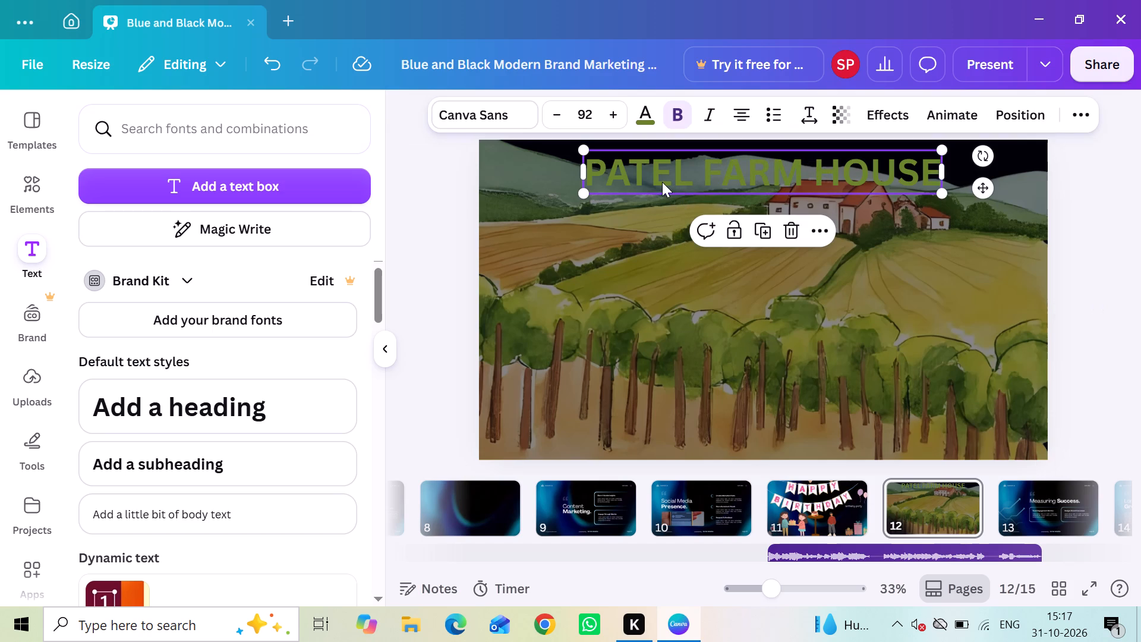
click(891, 105)
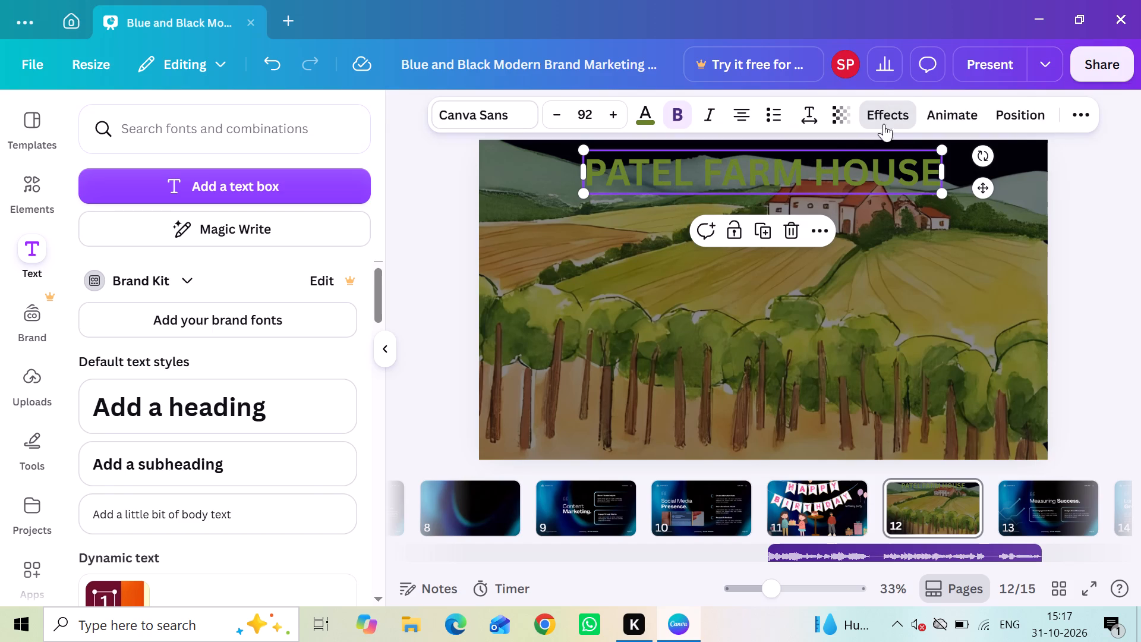
scroll(178, 505, down, 6)
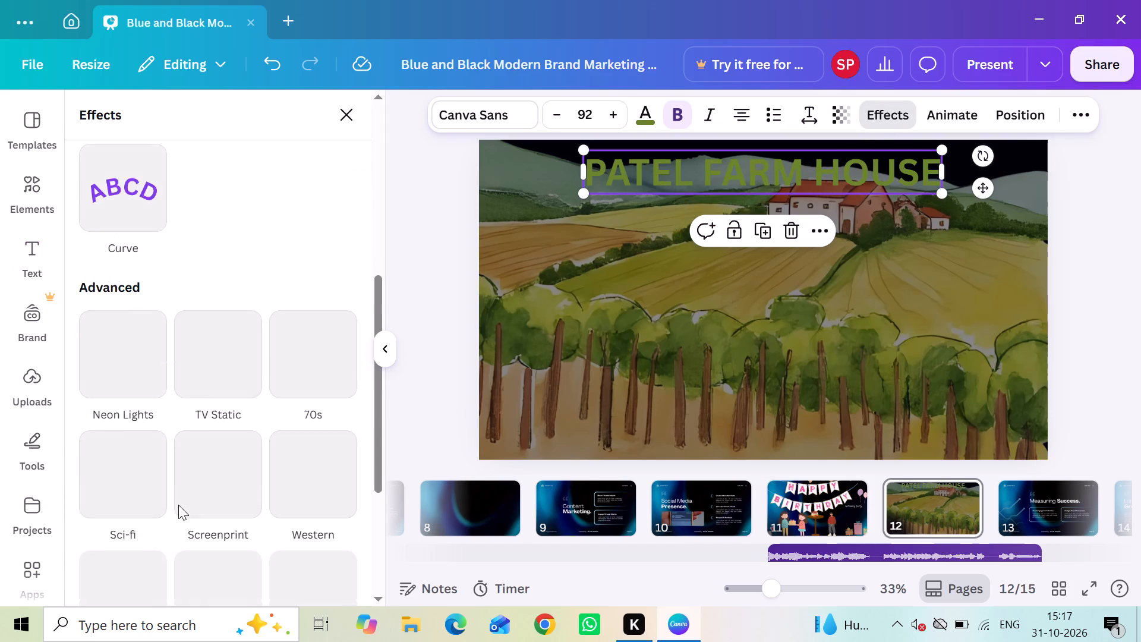
scroll(178, 505, down, 6)
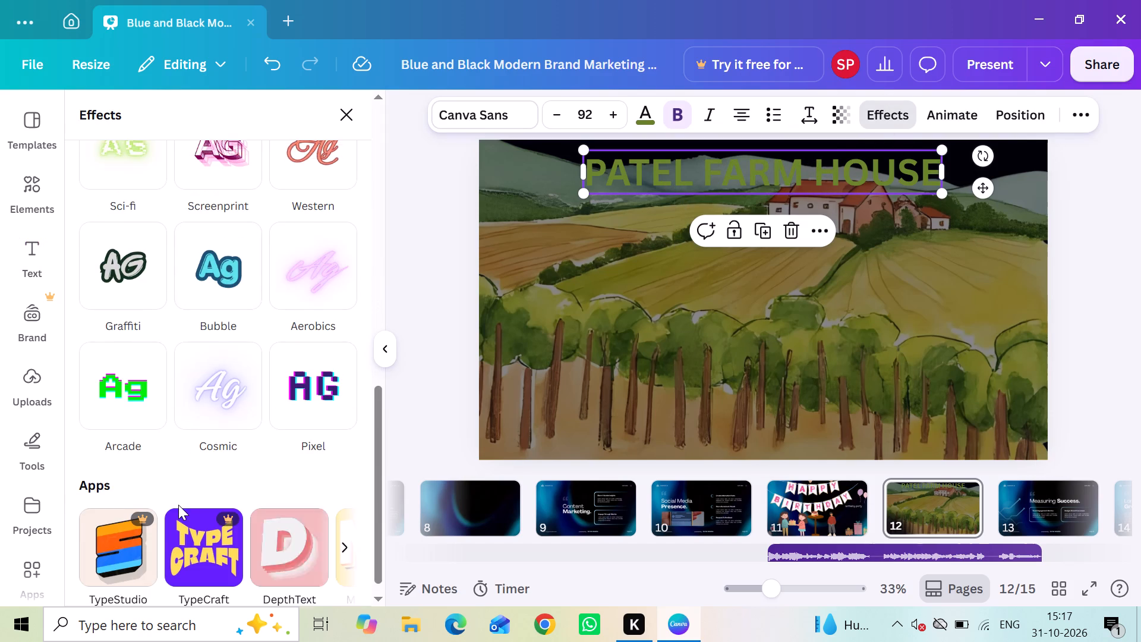
scroll(178, 505, down, 8)
scroll(184, 492, up, 5)
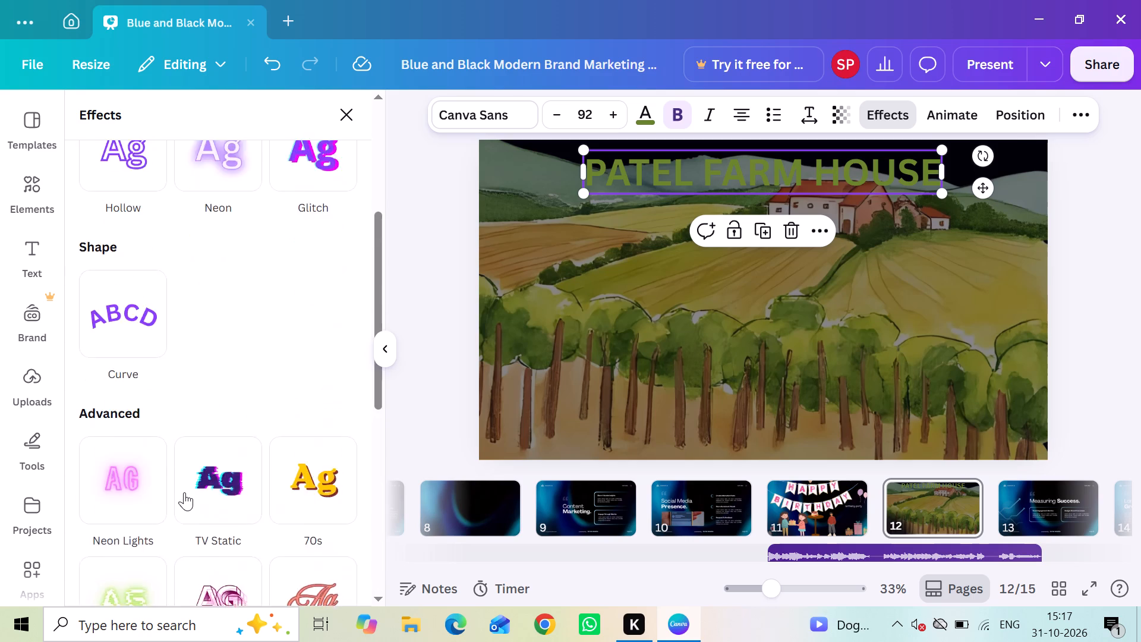
scroll(184, 492, up, 5)
click(102, 597)
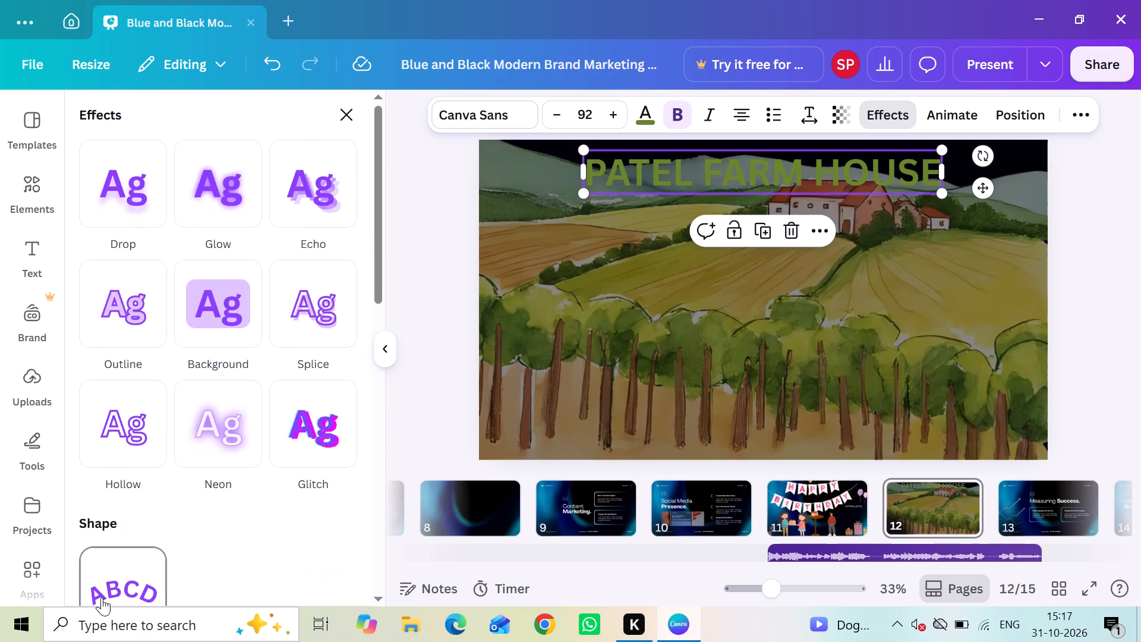
scroll(102, 597, down, 5)
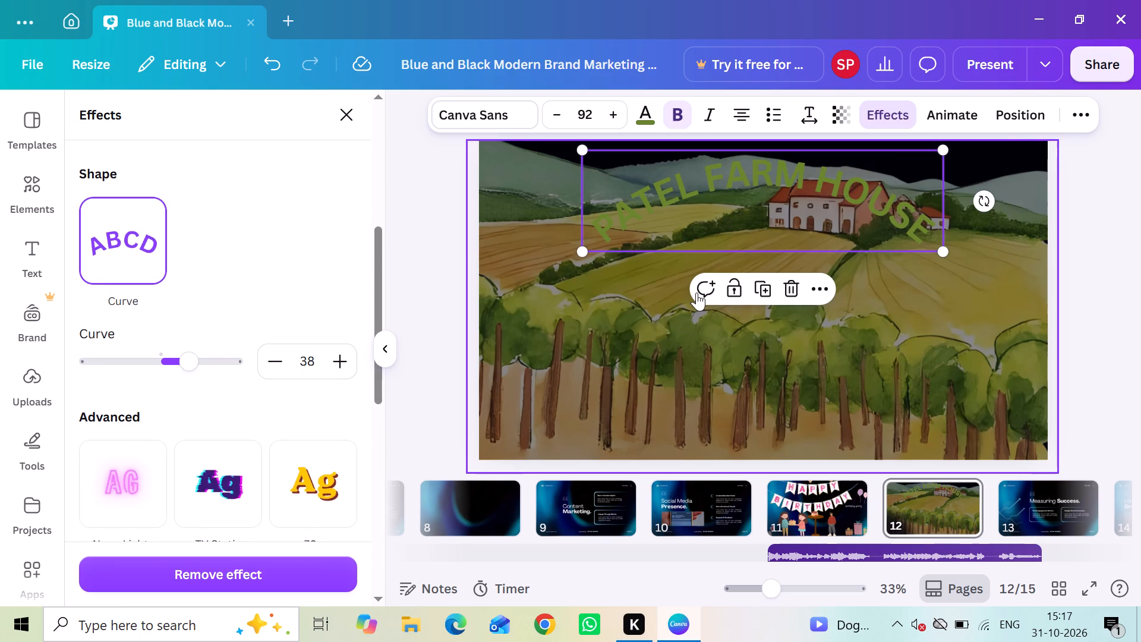
Move the curved heading slightly higher so its arch sits at the slide's top edge.
drag(773, 196, 773, 187)
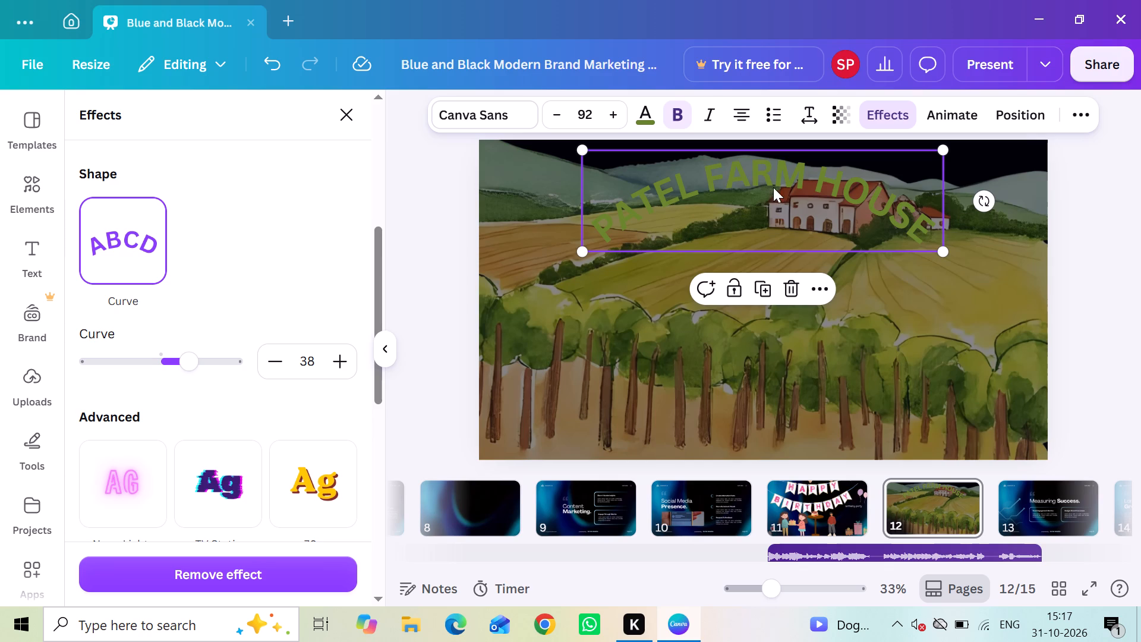
drag(773, 187, 773, 174)
click(776, 181)
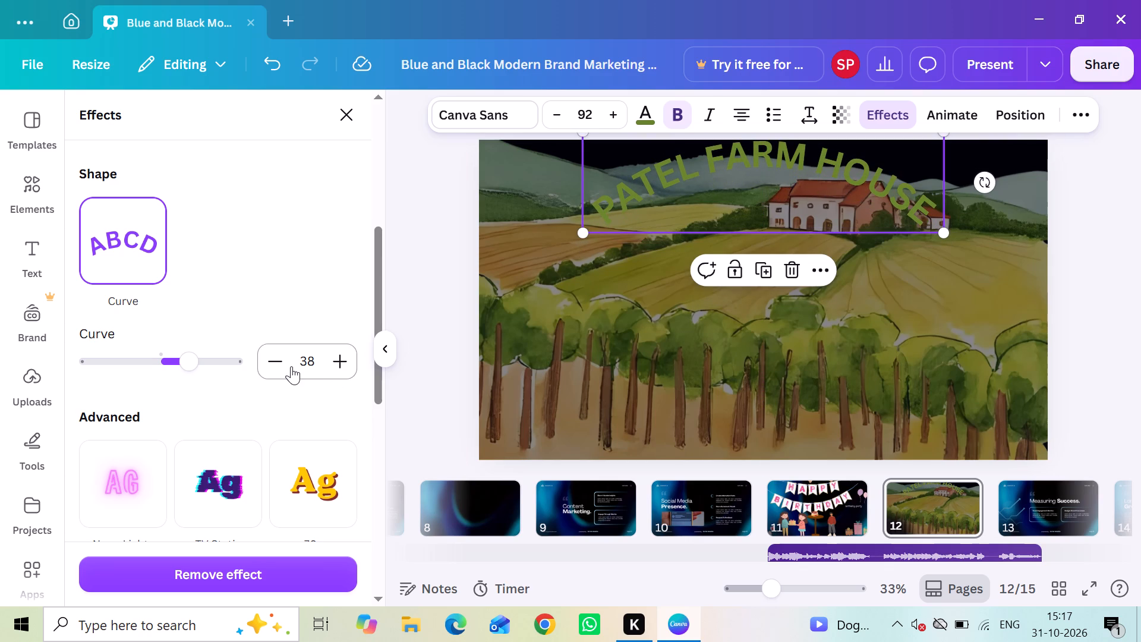
Set the Curve amount of the PATEL FARM HOUSE heading to 10.
click(169, 364)
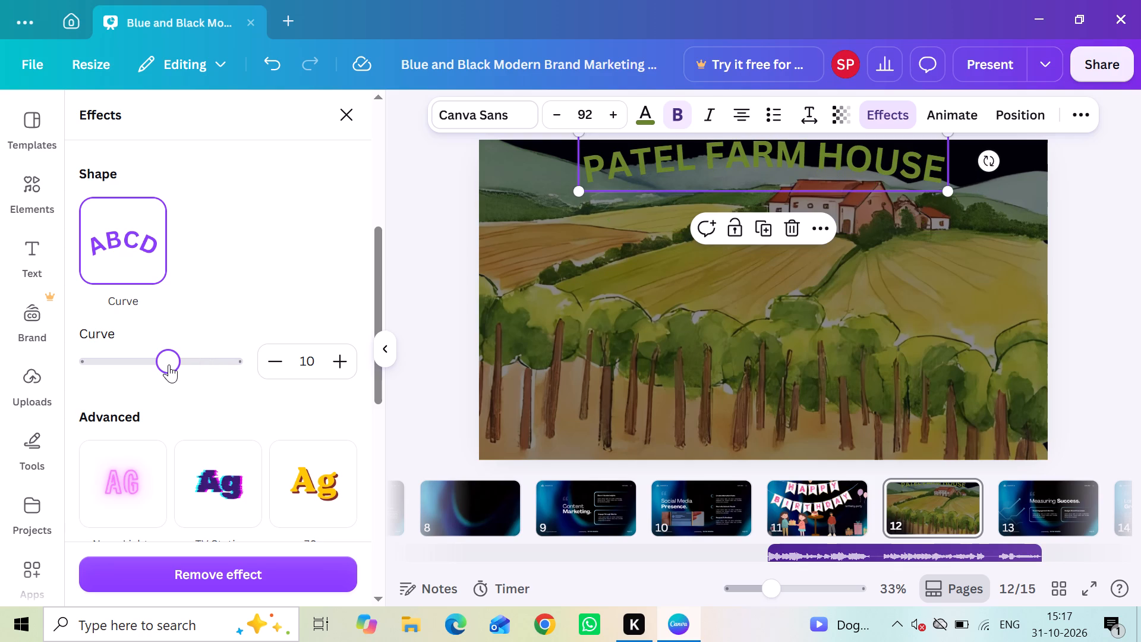
click(591, 366)
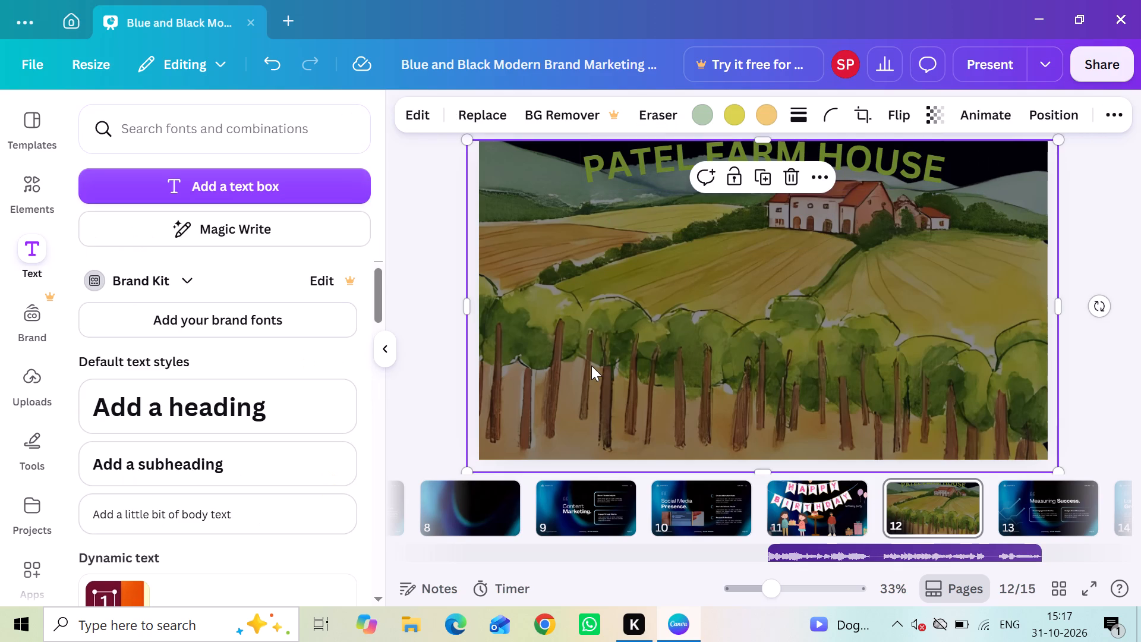
Nudge the curved PATEL FARM HOUSE heading down by three small increments.
click(889, 170)
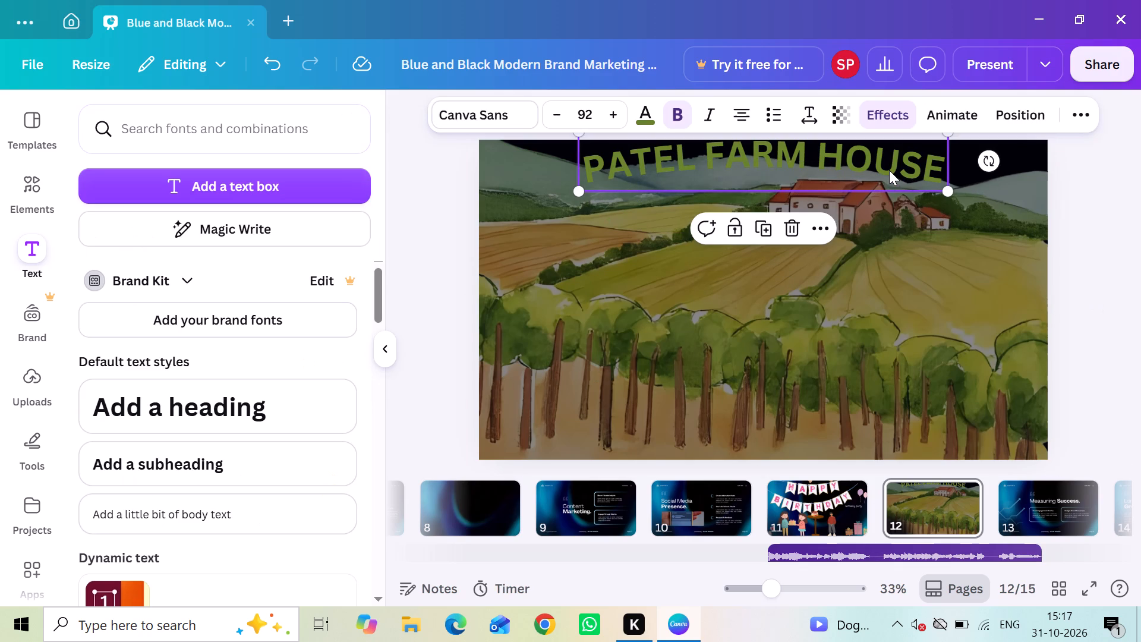
key(Down)
key(Down)
key(Down)
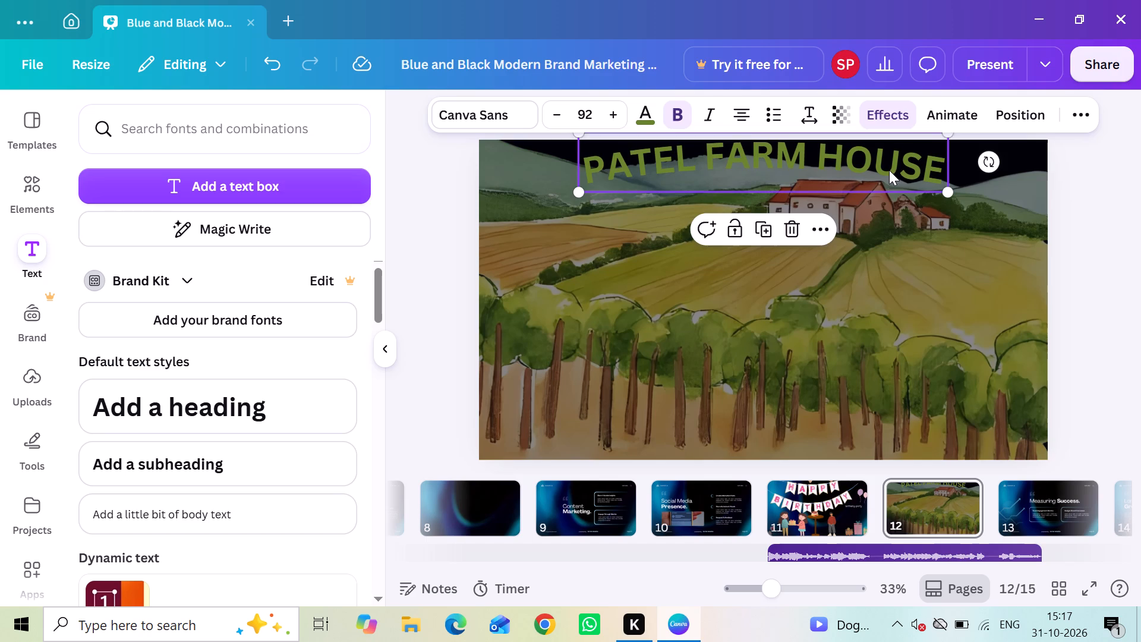
click(698, 303)
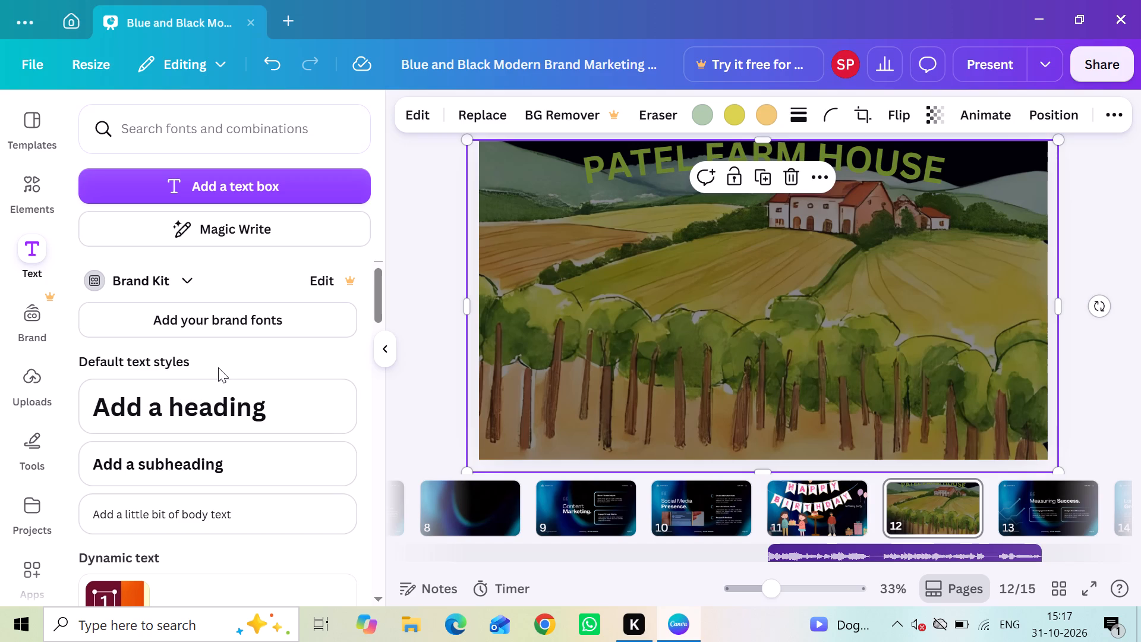
Search the elements library for "contact us icon".
scroll(193, 374, down, 1)
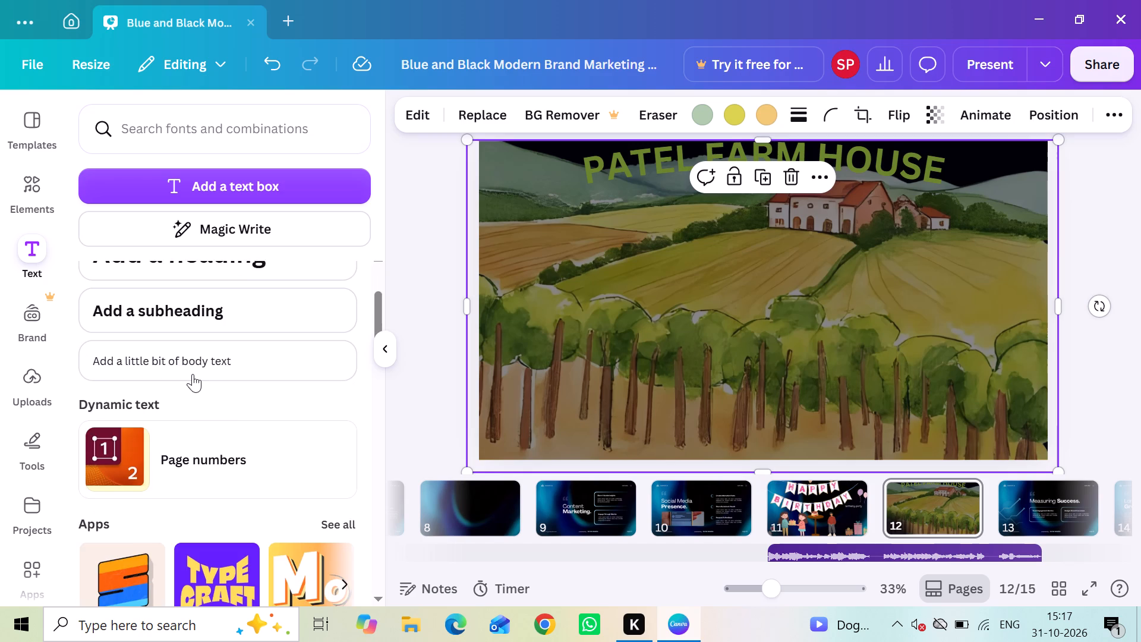
scroll(193, 374, up, 3)
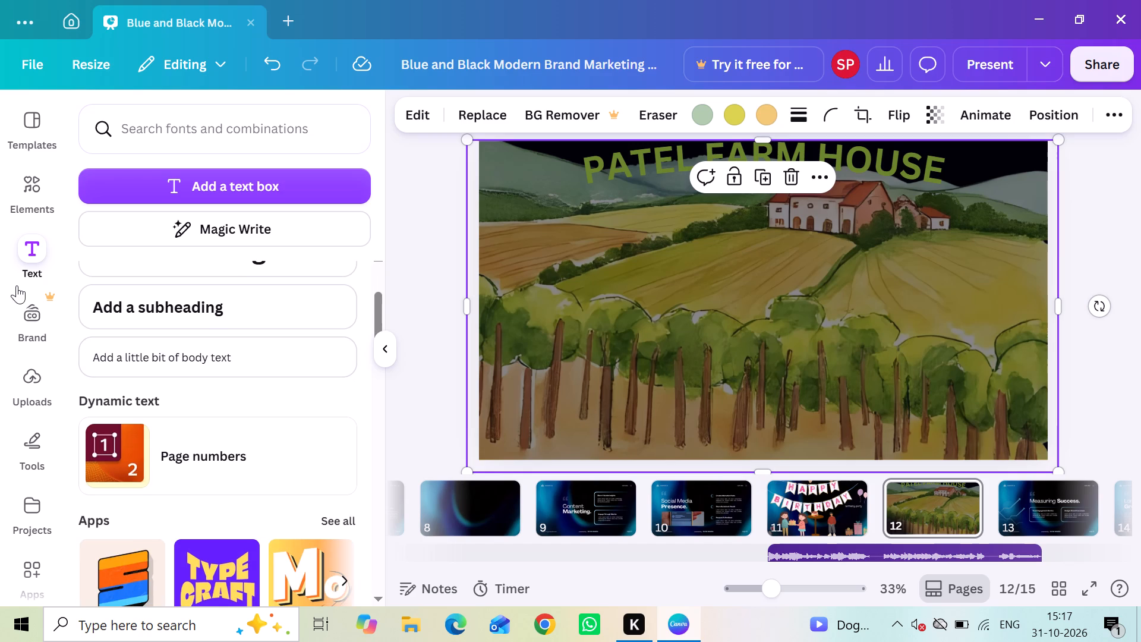
click(30, 201)
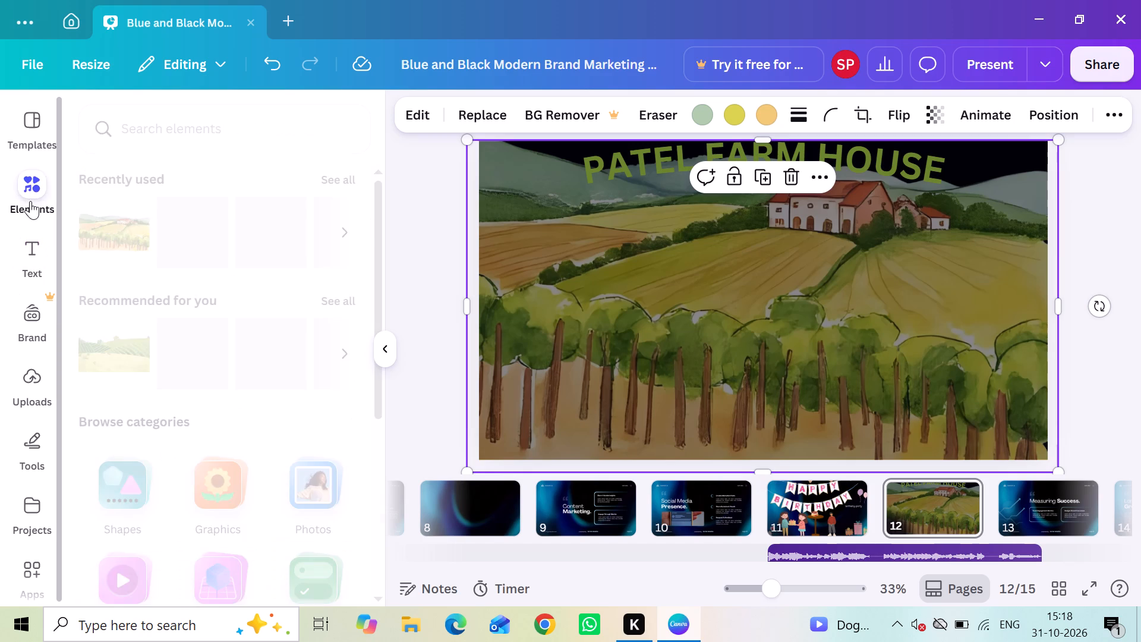
scroll(155, 322, left, 5)
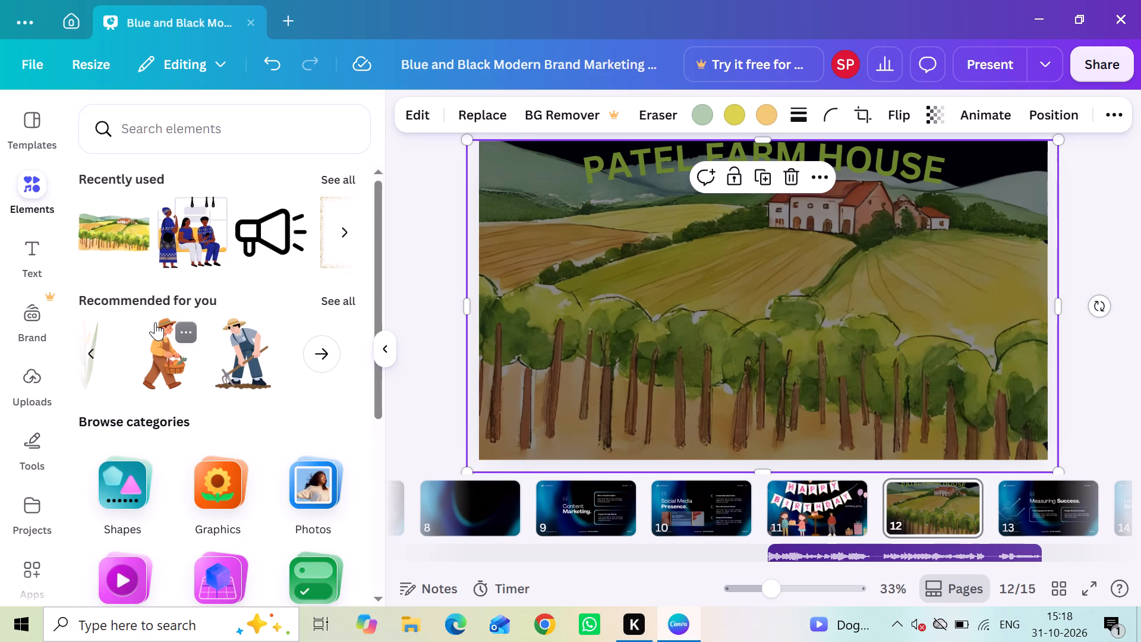
click(222, 125)
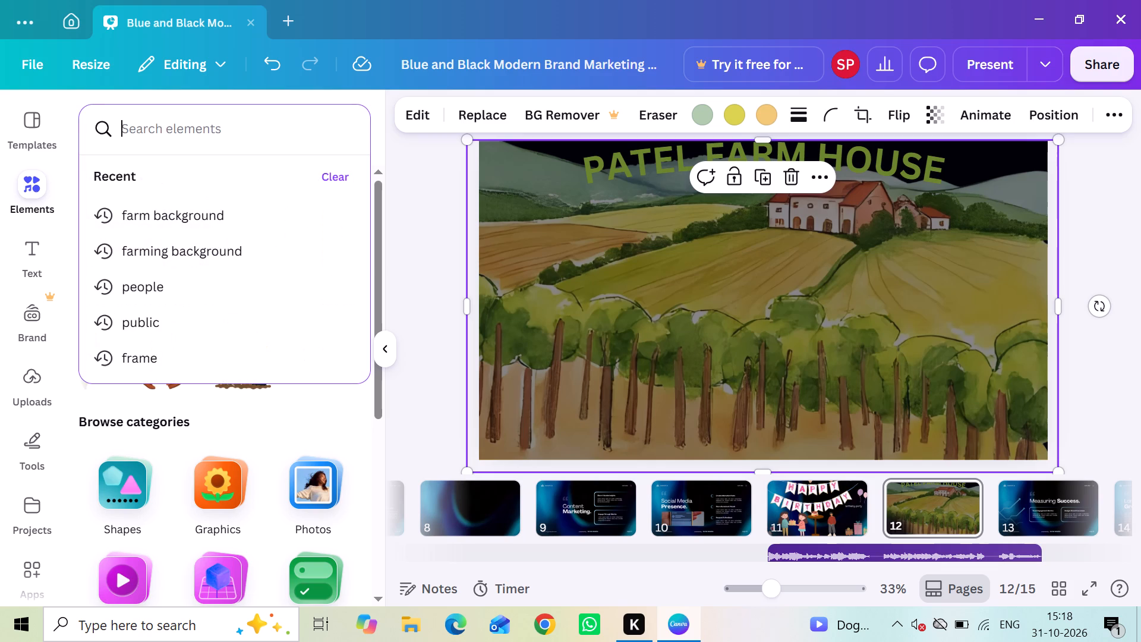
text(COM)
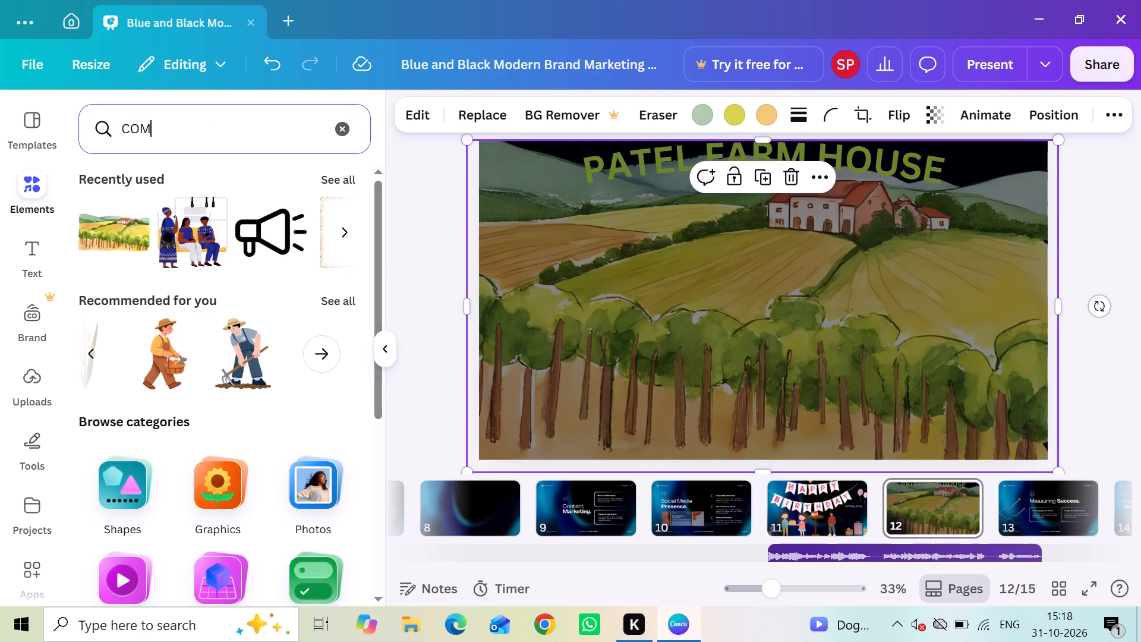
key(BackSpace)
key(n)
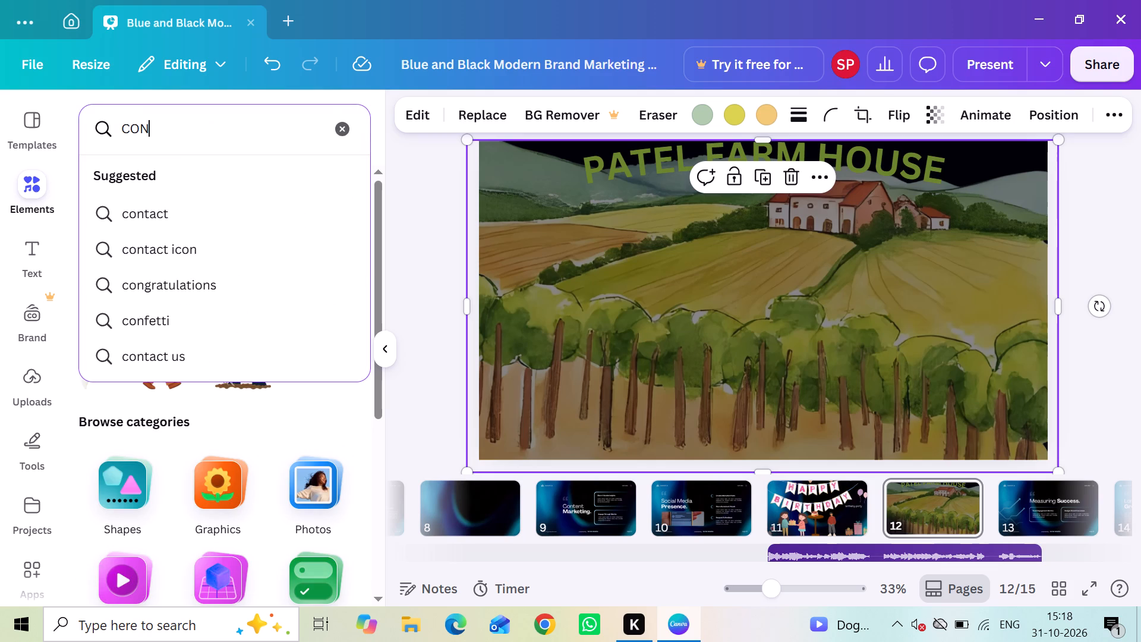
text(TACT)
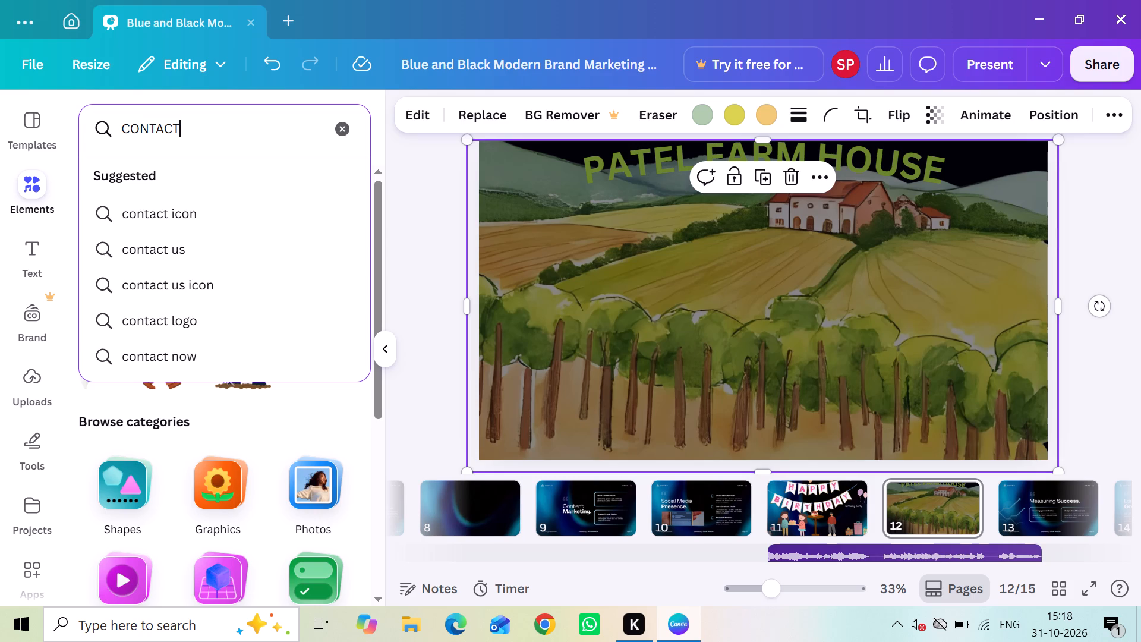
click(232, 283)
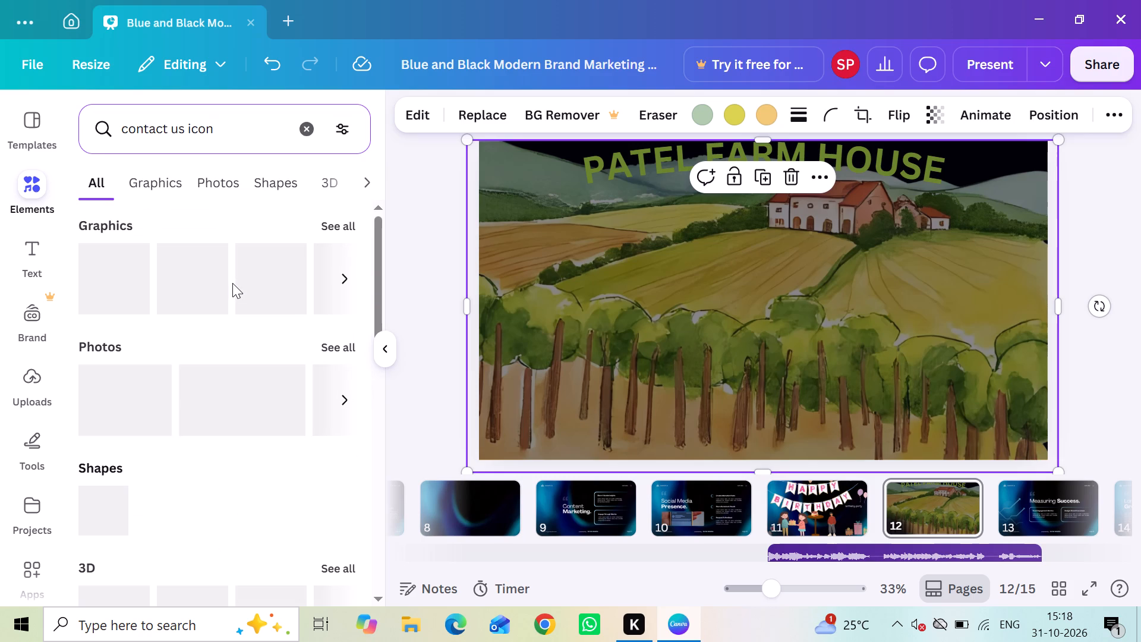
Add the solid black phone handset graphic and the green WhatsApp graphic from the search results to slide 12.
scroll(232, 283, left, 2)
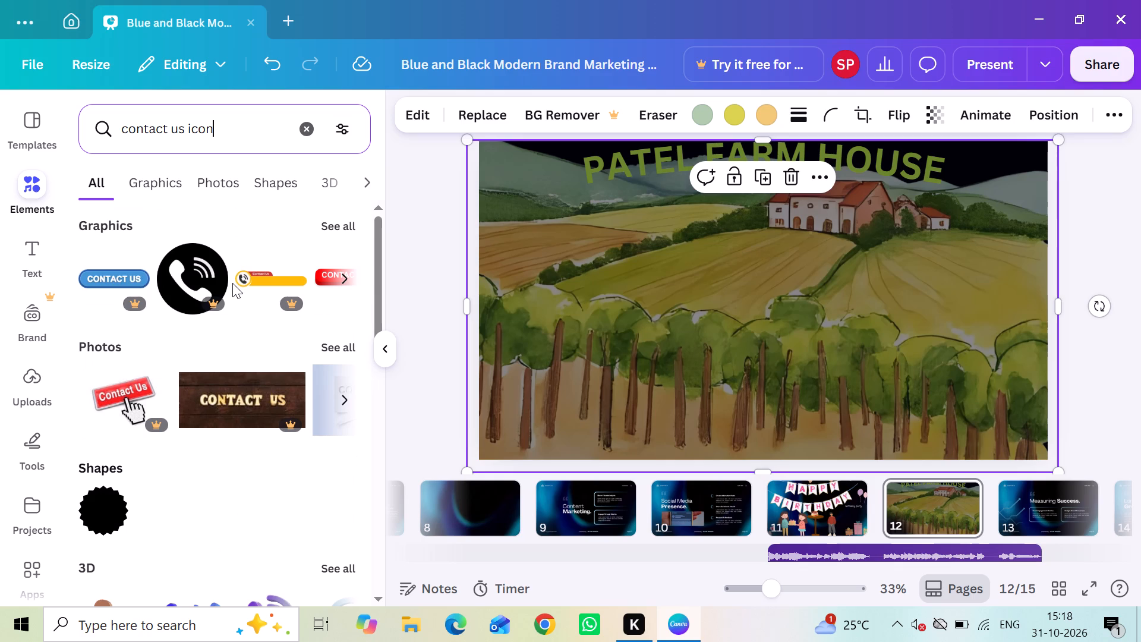
scroll(232, 283, left, 2)
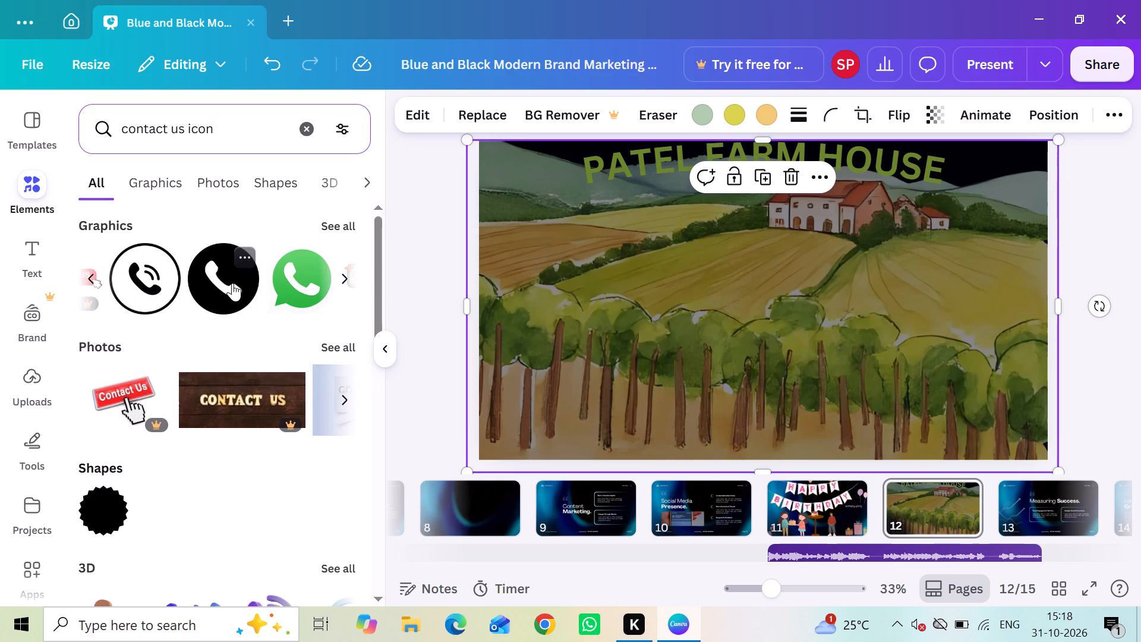
click(232, 283)
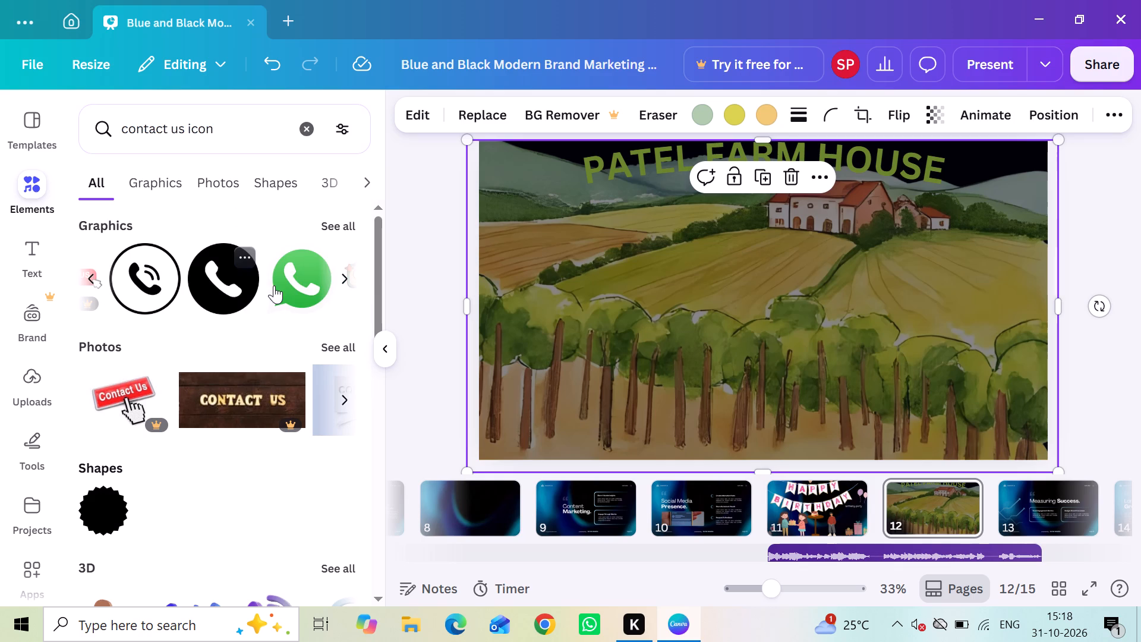
click(283, 285)
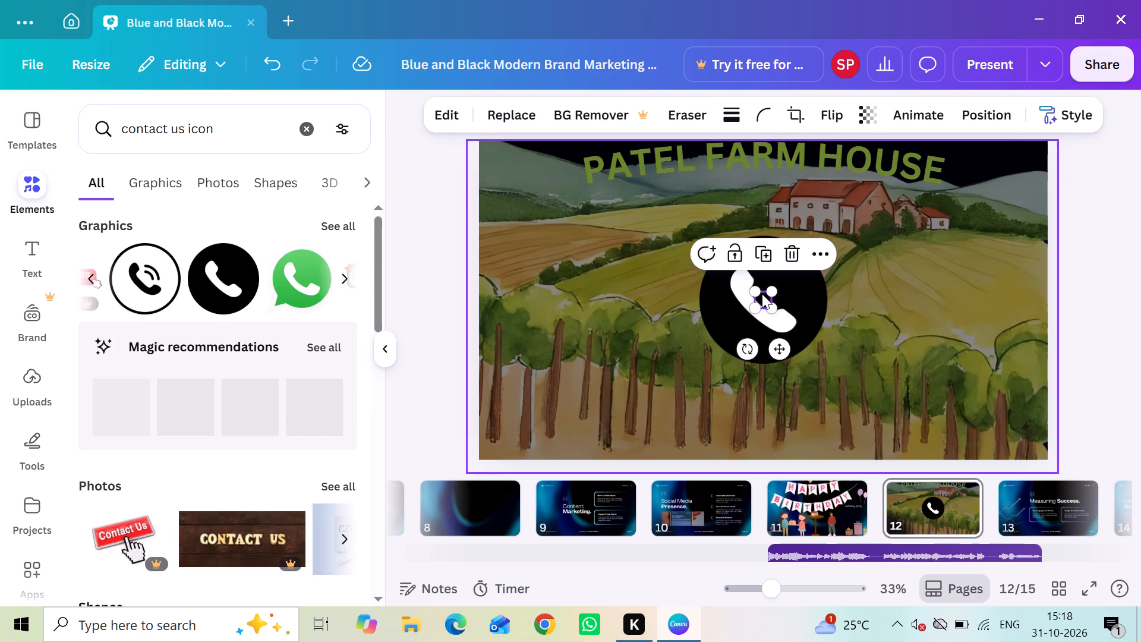
Enlarge the tiny WhatsApp icon slightly and place it along the slide's bottom edge, about a quarter of the way across.
drag(761, 303, 630, 377)
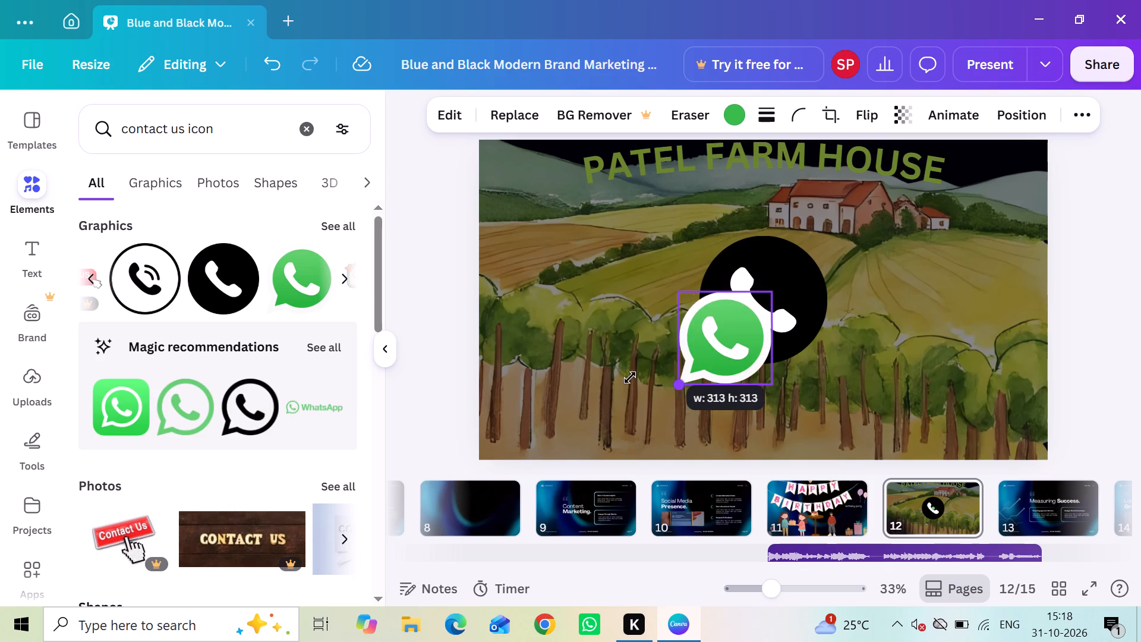
drag(630, 377, 748, 303)
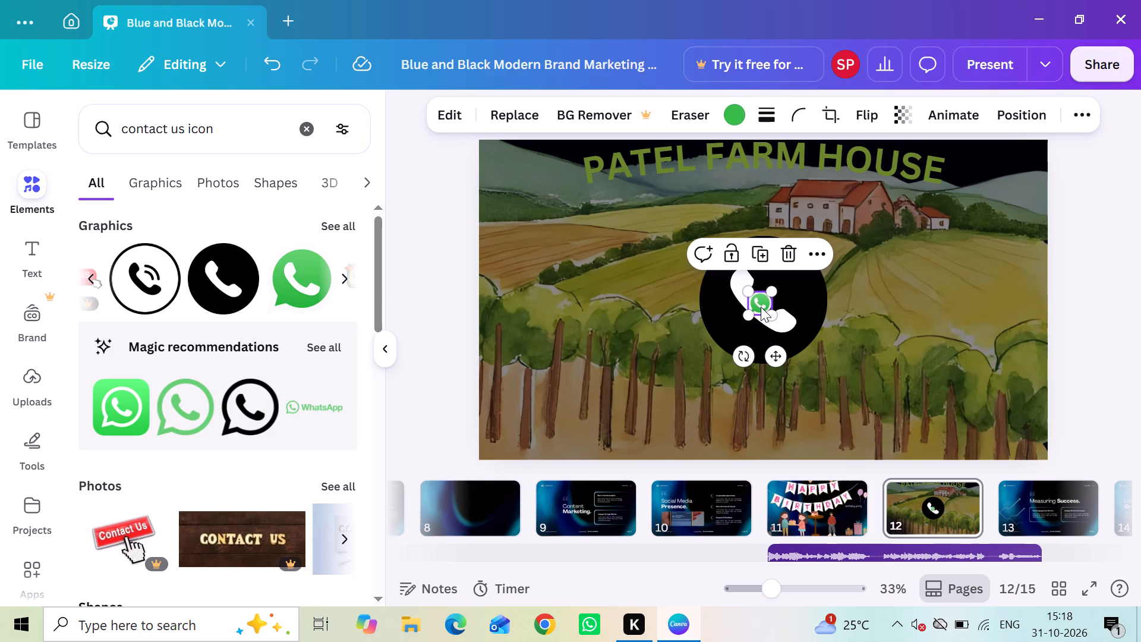
drag(761, 307, 565, 430)
drag(565, 430, 600, 447)
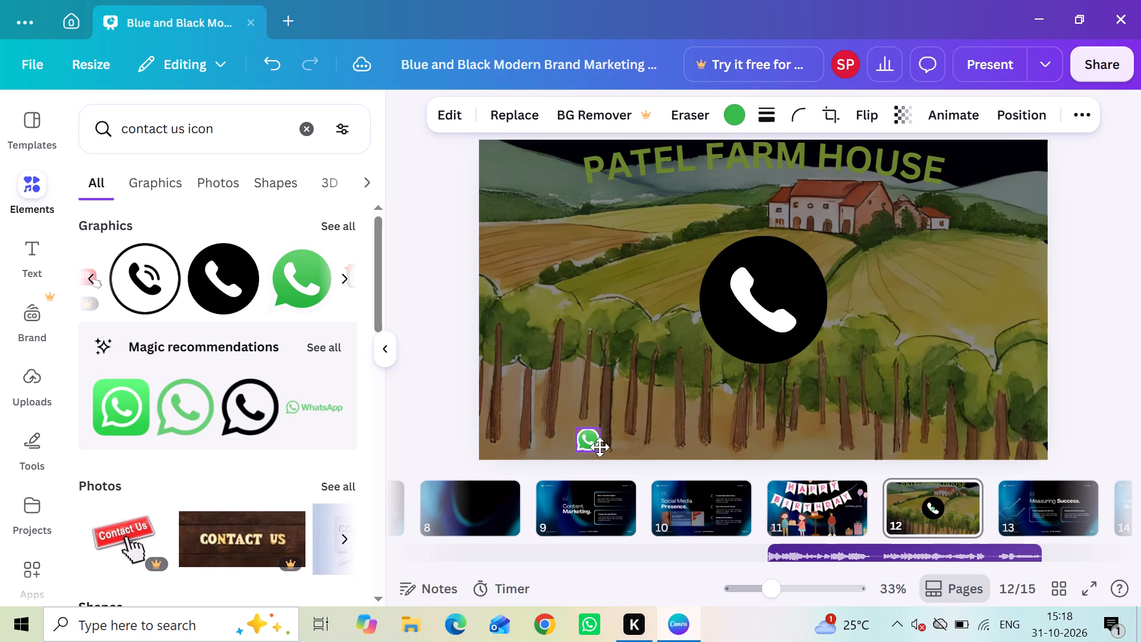
drag(600, 447, 634, 442)
Shrink the black phone icon to about the WhatsApp icon's size and place it in the slide's bottom-left corner, level with it.
drag(751, 317, 573, 401)
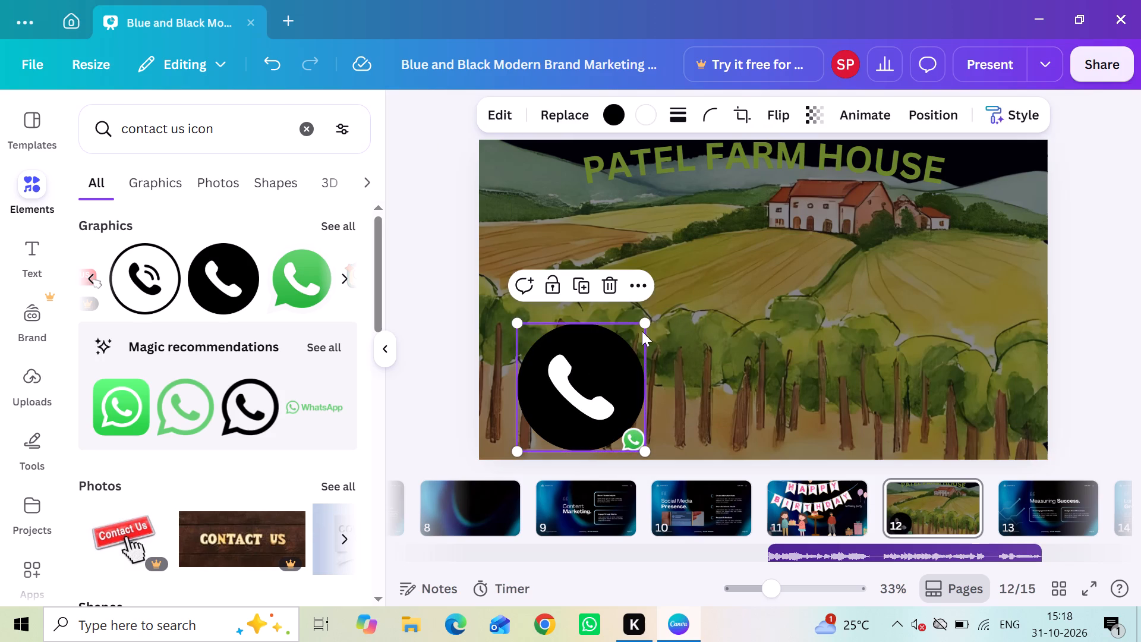
drag(644, 328, 588, 377)
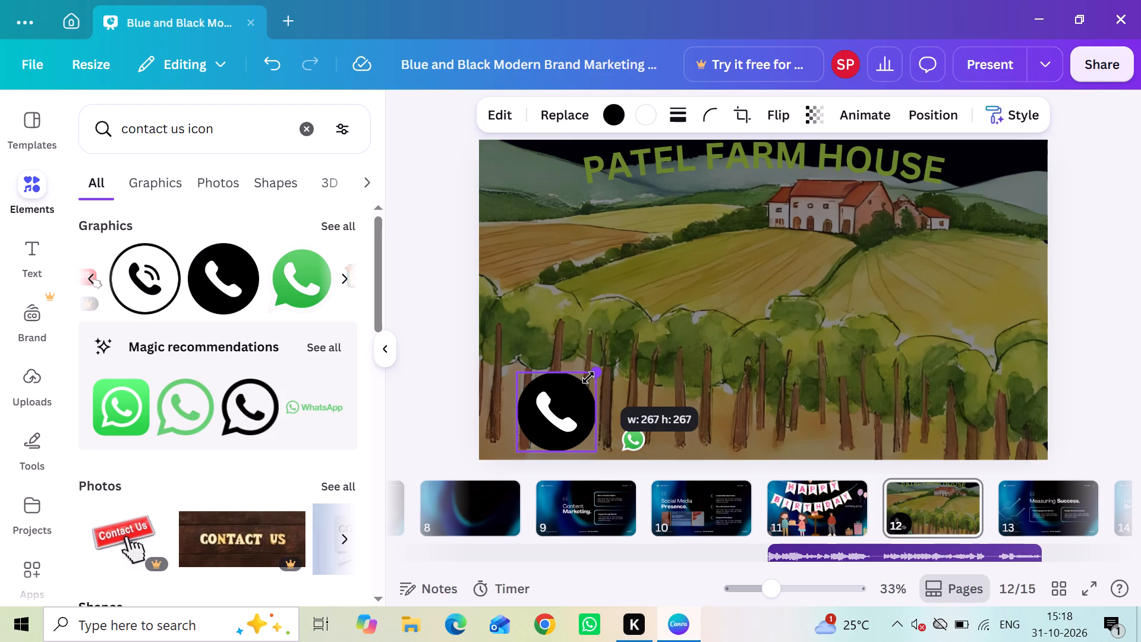
drag(588, 377, 549, 432)
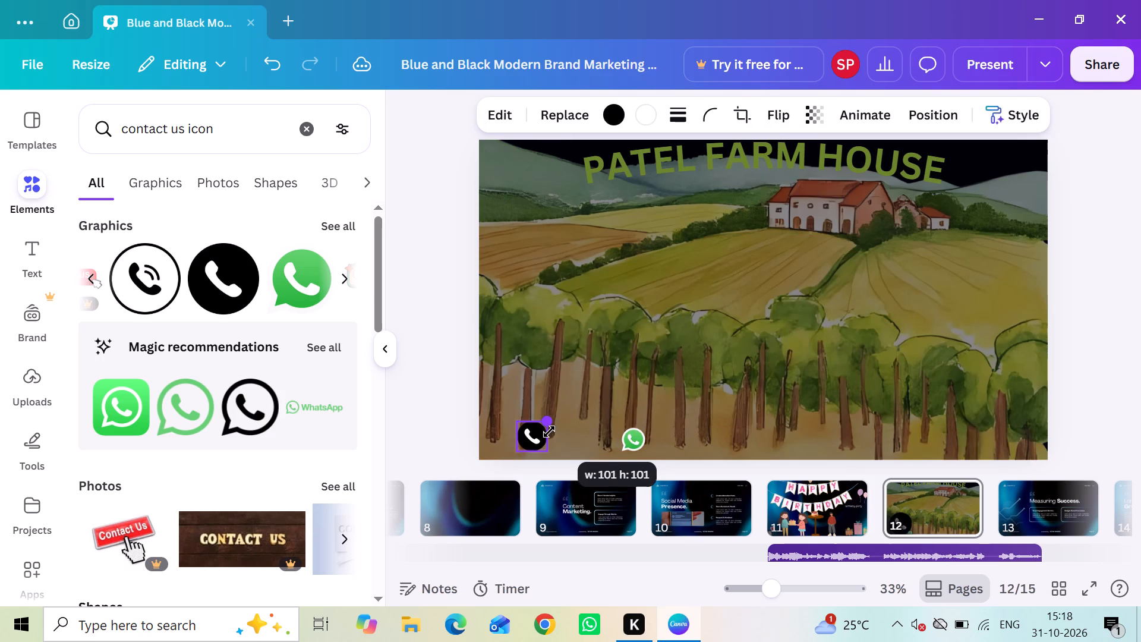
drag(549, 432, 548, 436)
drag(529, 438, 505, 439)
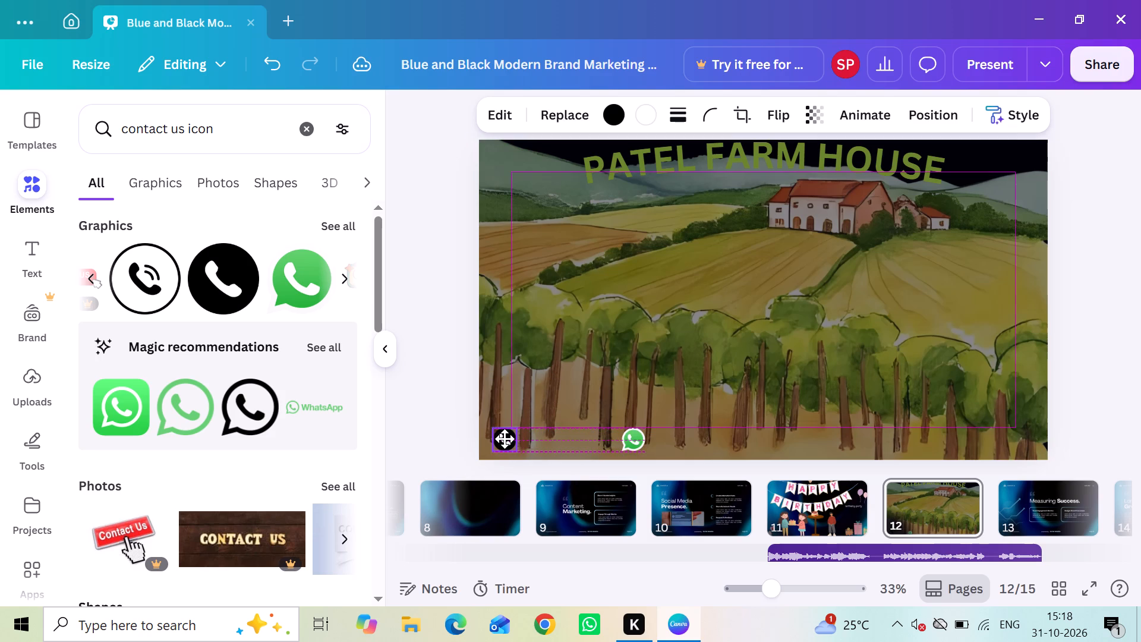
drag(505, 439, 502, 439)
click(549, 396)
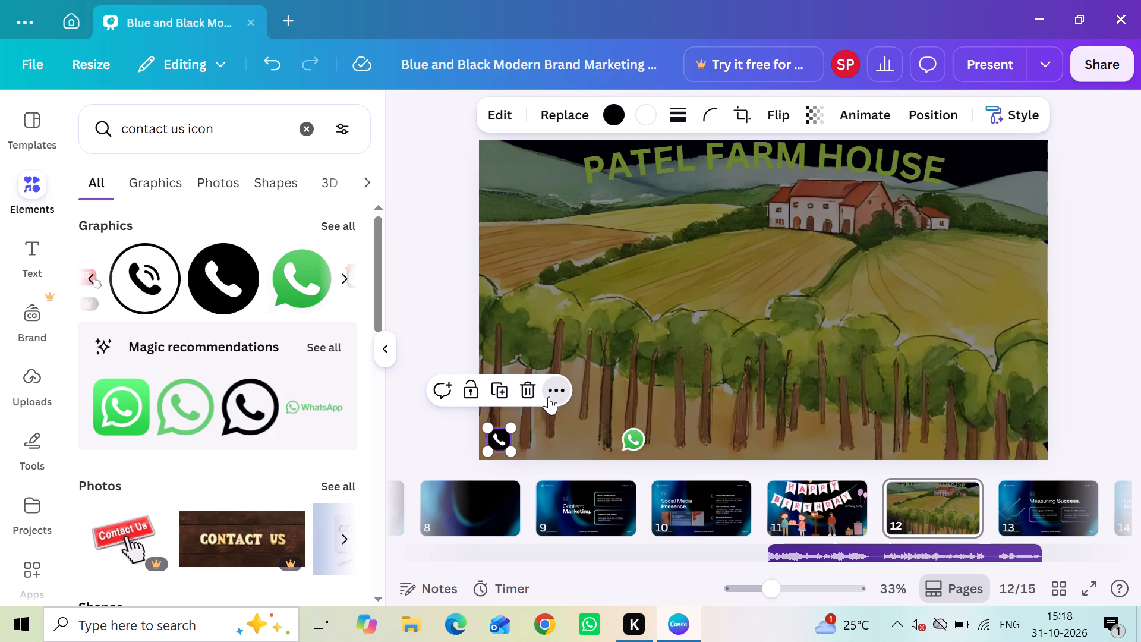
Add a body text box to the slide and enter the contact phone number in it.
click(55, 259)
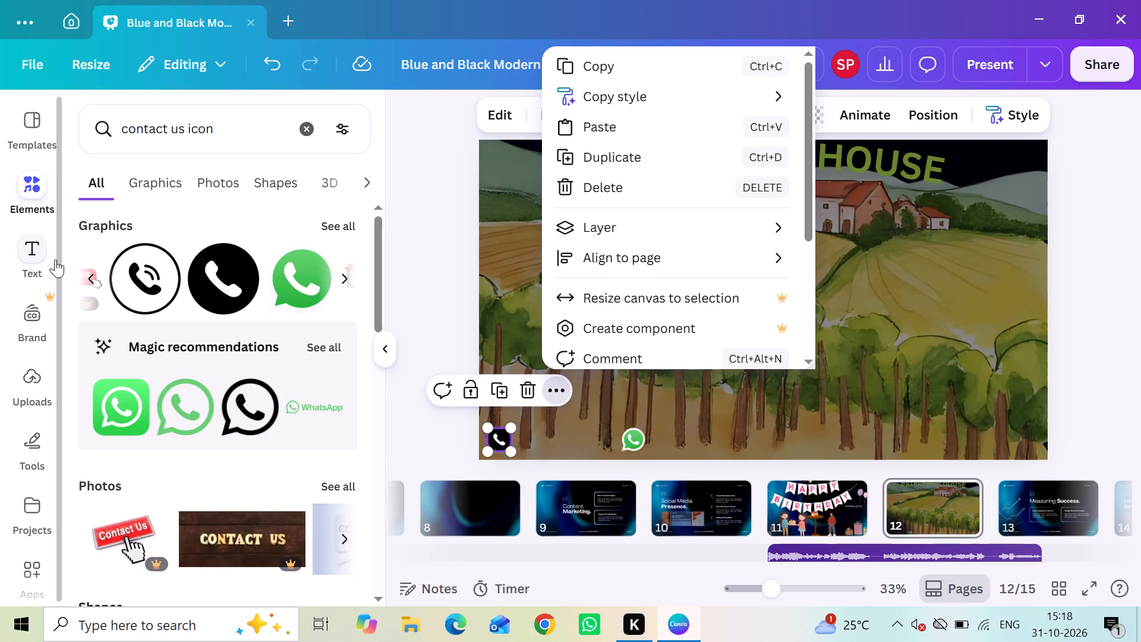
click(166, 371)
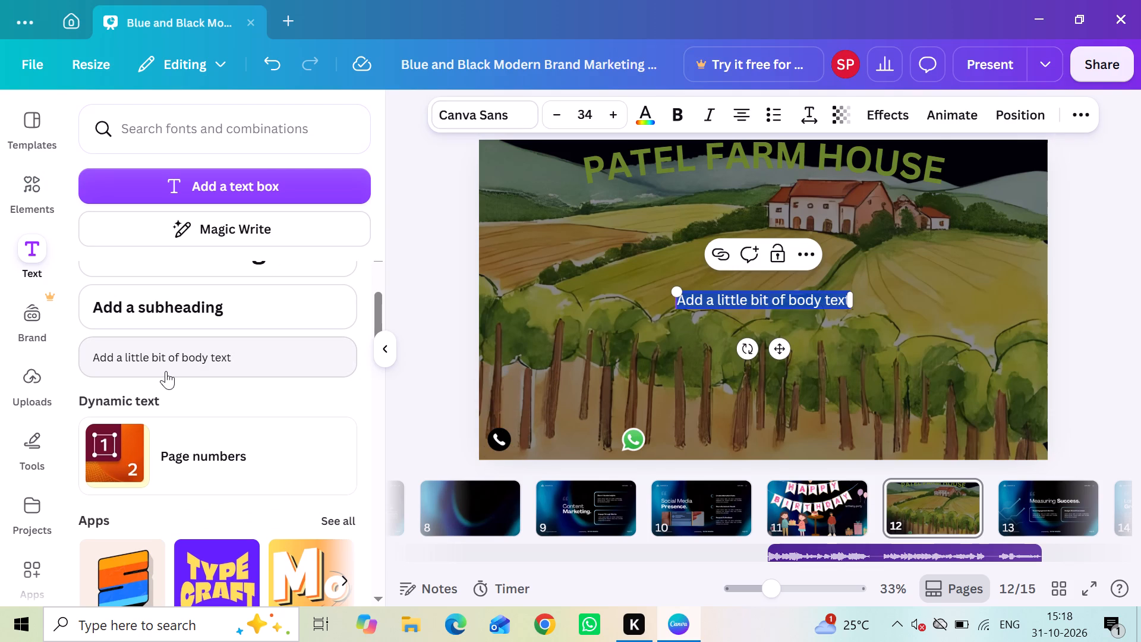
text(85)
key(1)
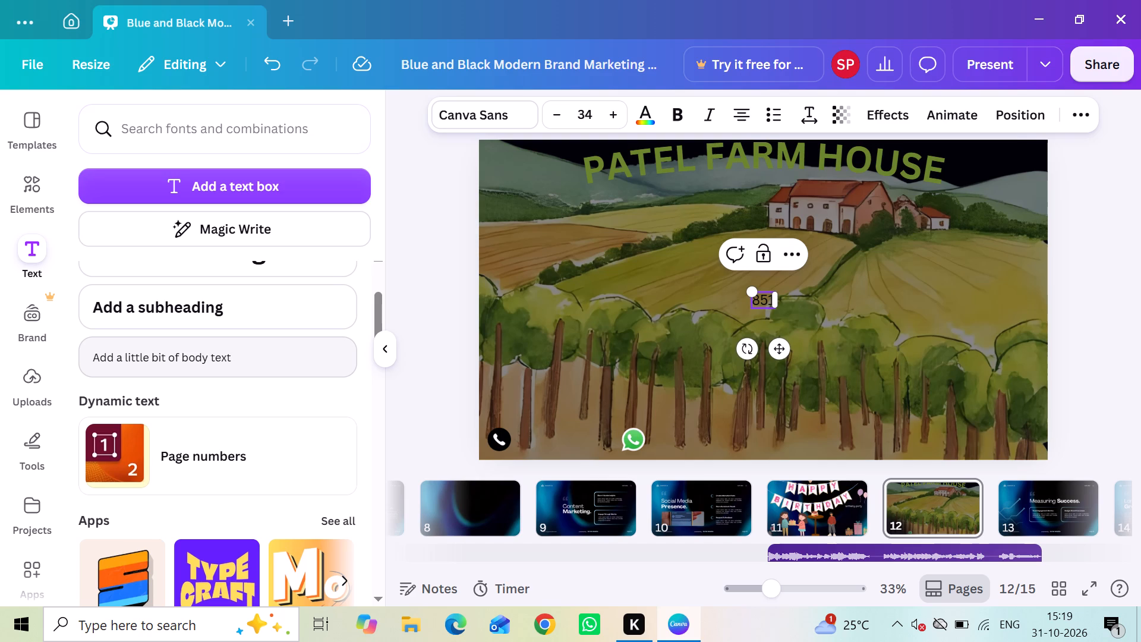
Complete the contact phone number in the slide's centre text box and move it up to just below the farmhouse.
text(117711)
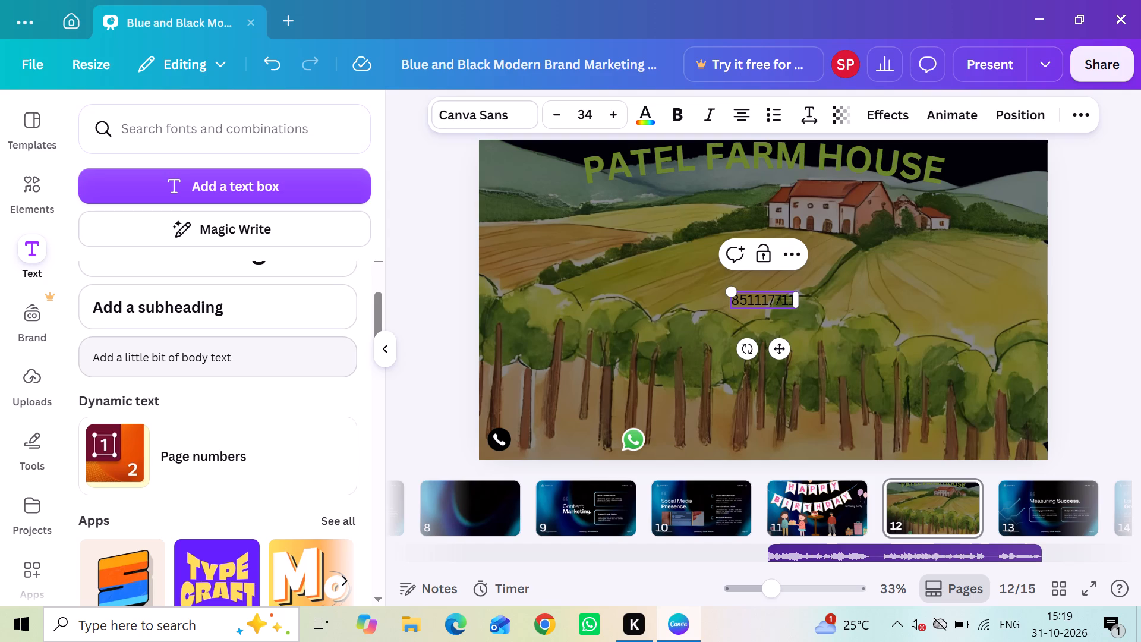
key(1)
click(580, 389)
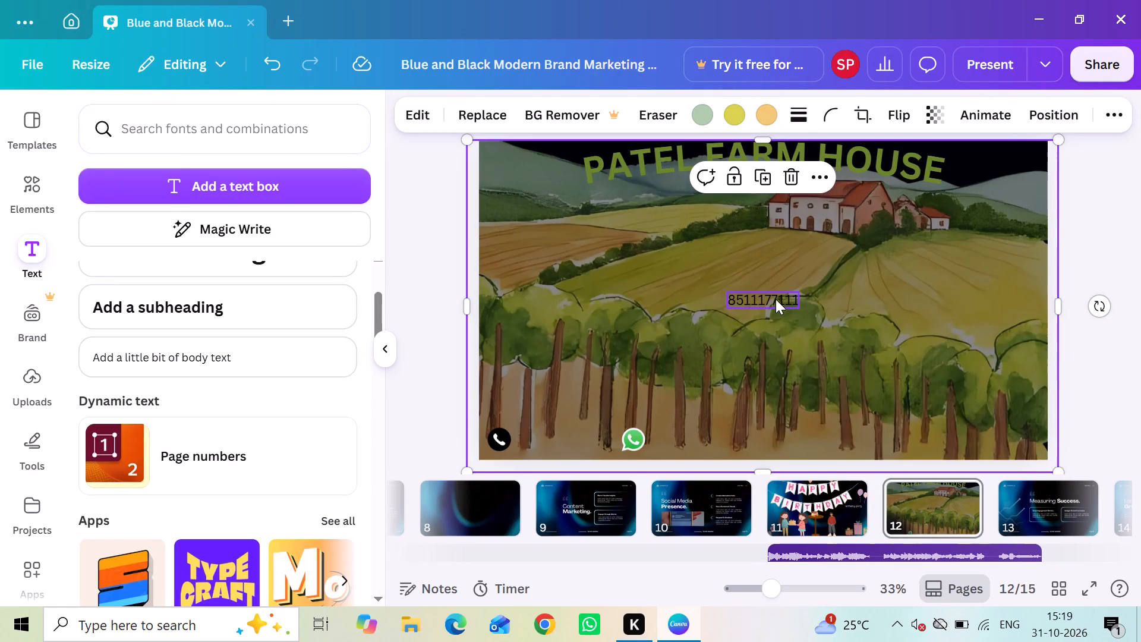
drag(776, 299, 779, 250)
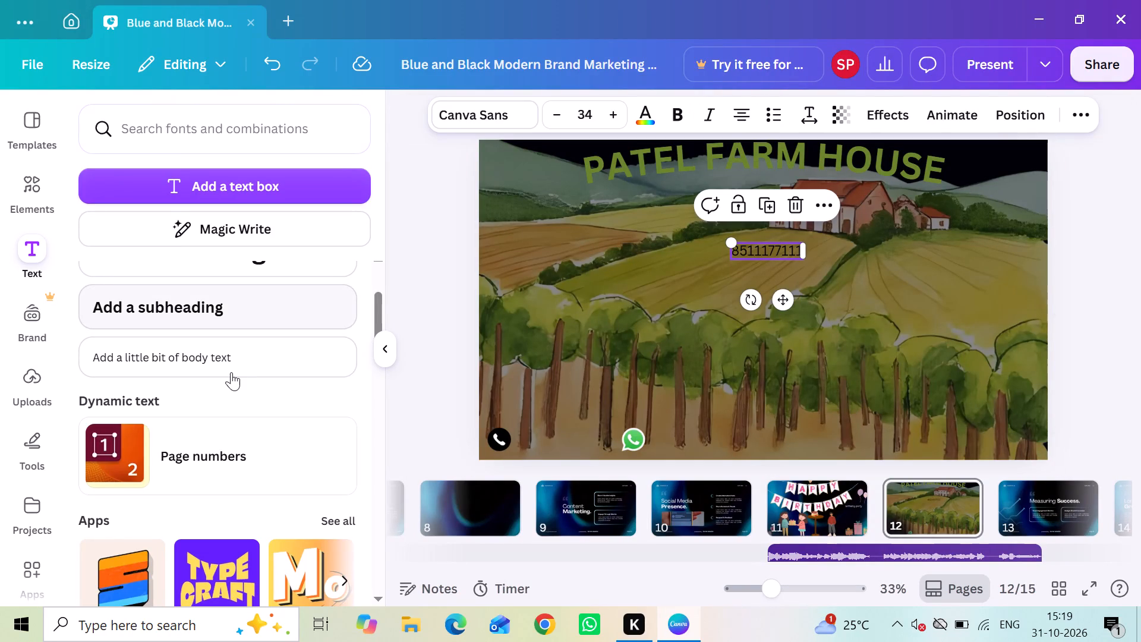
Add a second body text box containing the contact phone number just below the existing number.
click(230, 366)
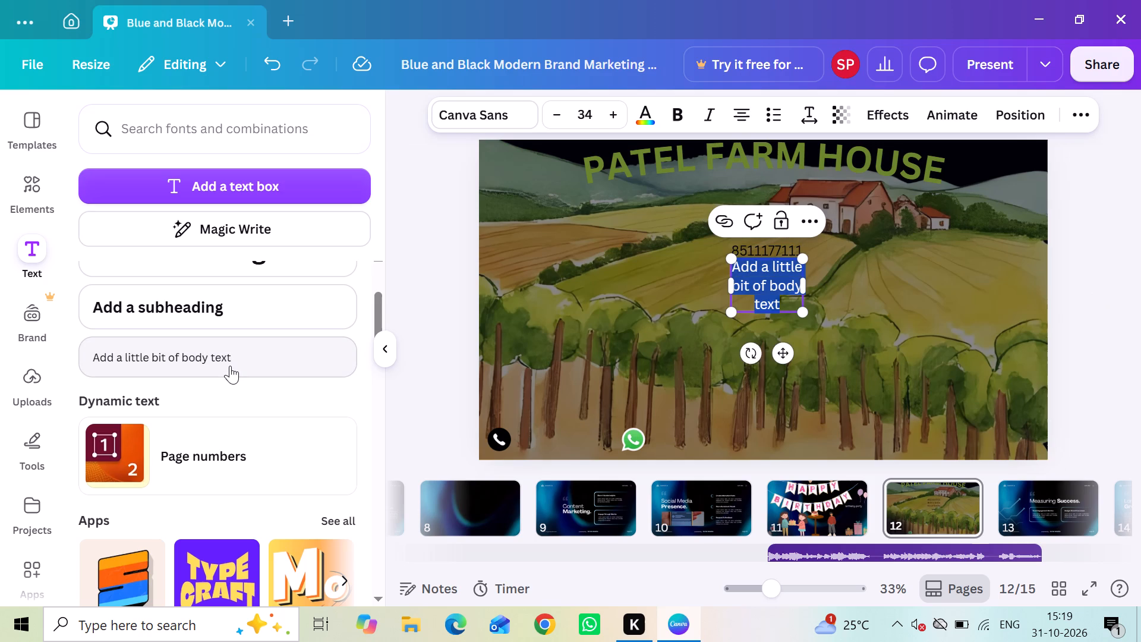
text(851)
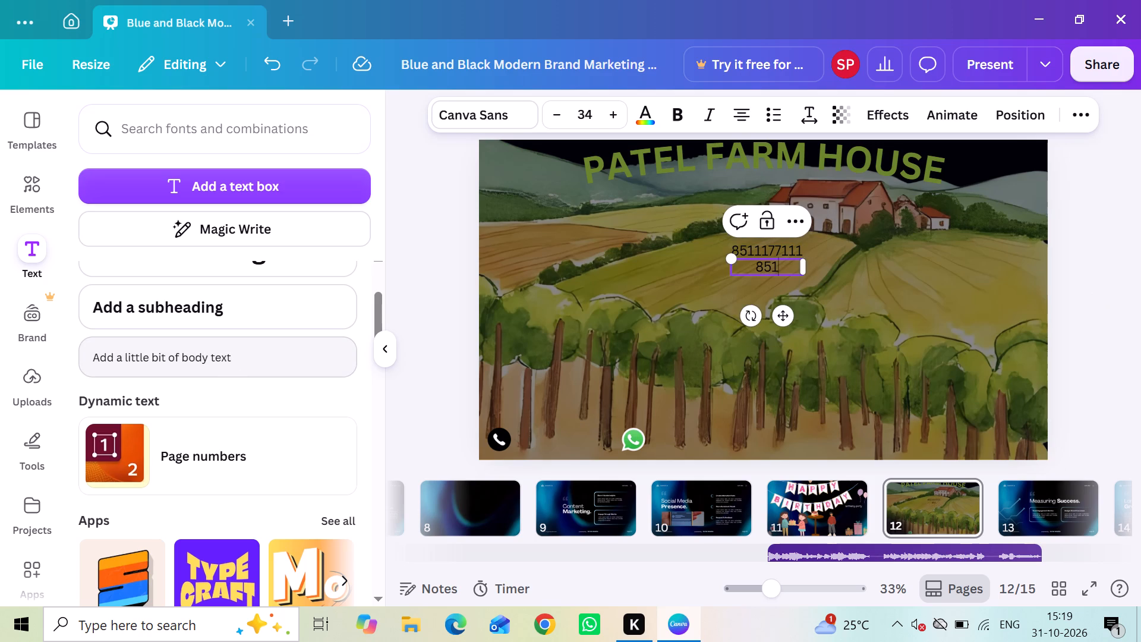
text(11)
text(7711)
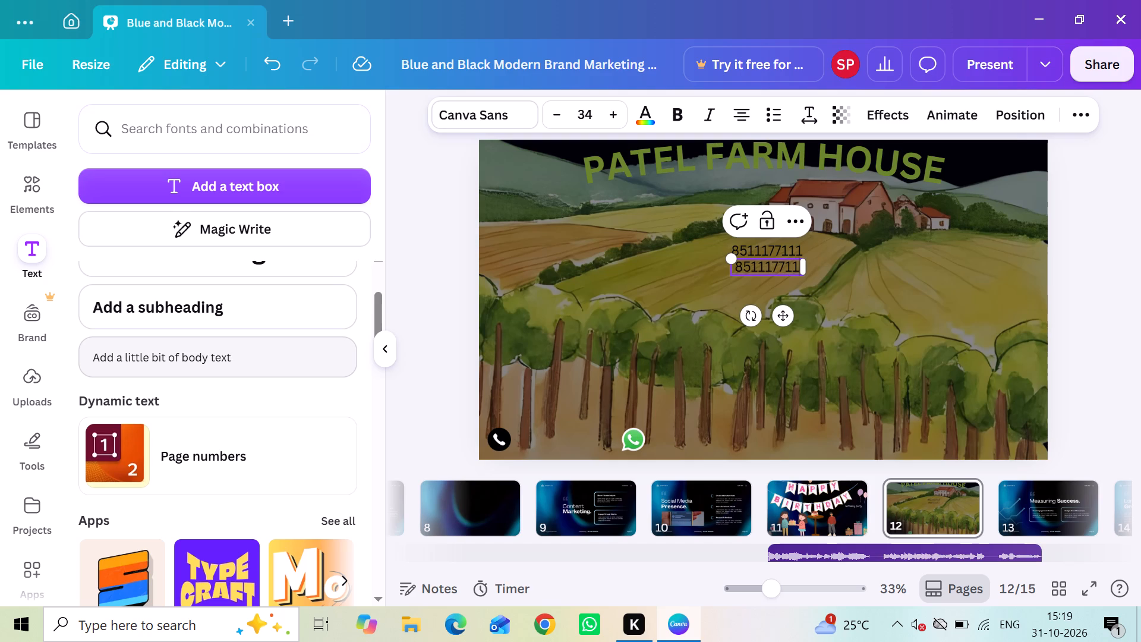
drag(878, 314, 836, 307)
click(836, 307)
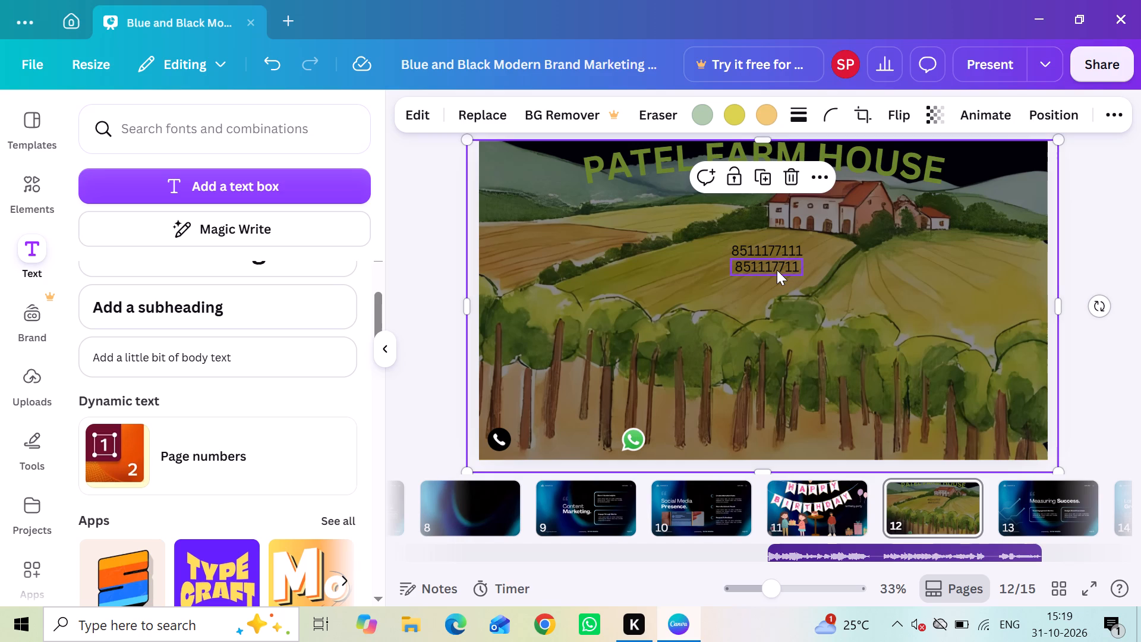
Move the newly added phone number down beside the black phone icon, level with it.
drag(777, 267, 716, 286)
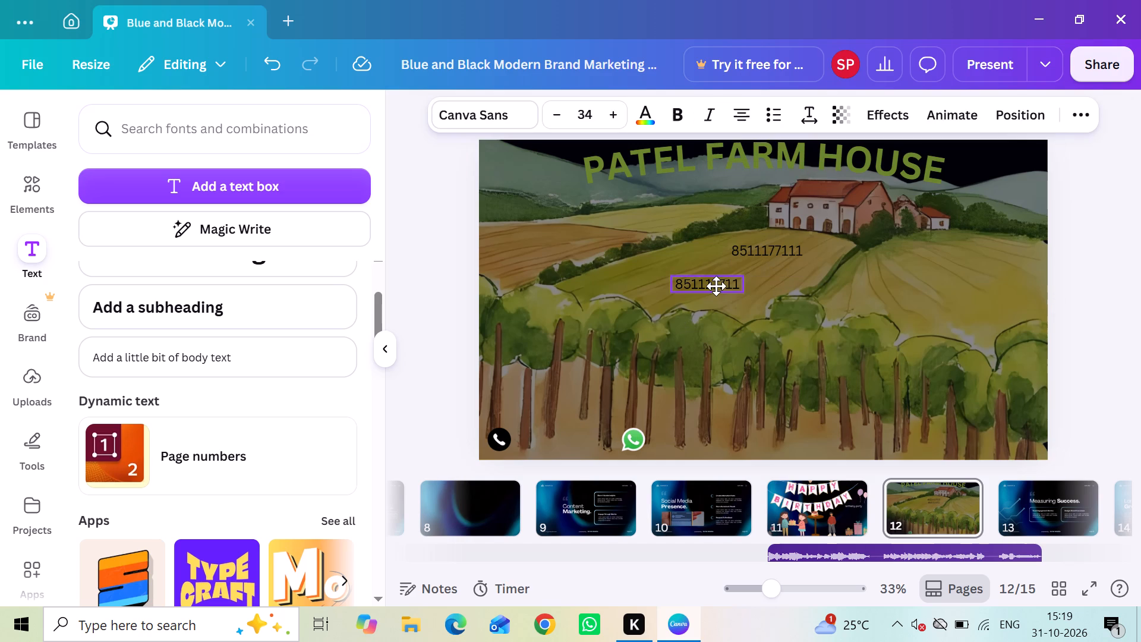
drag(716, 286, 564, 440)
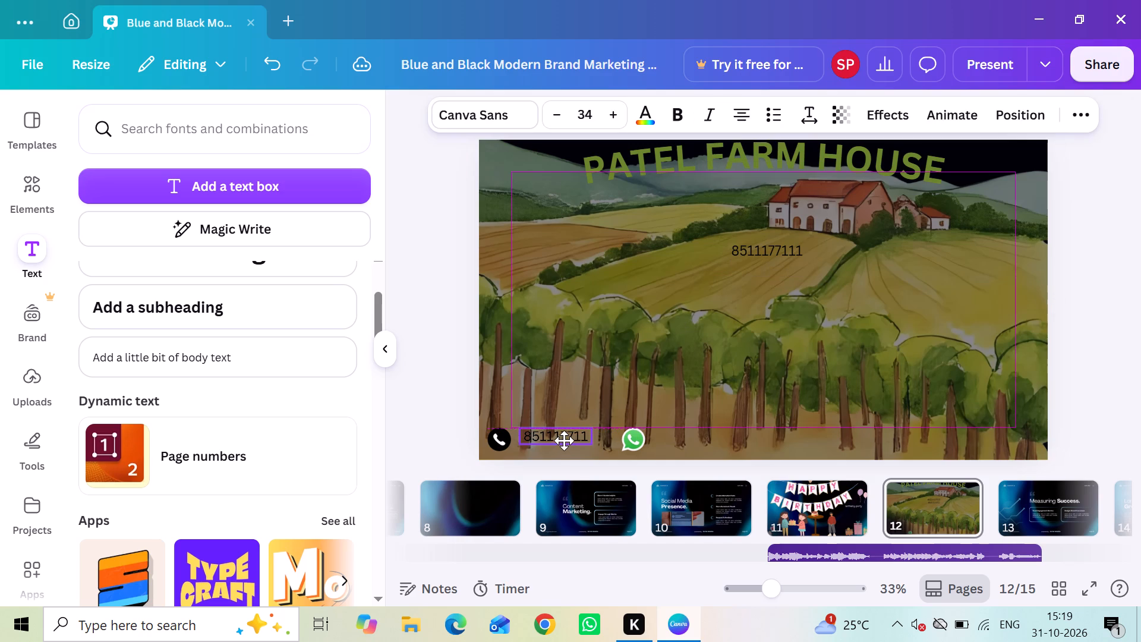
drag(564, 440, 559, 439)
click(705, 380)
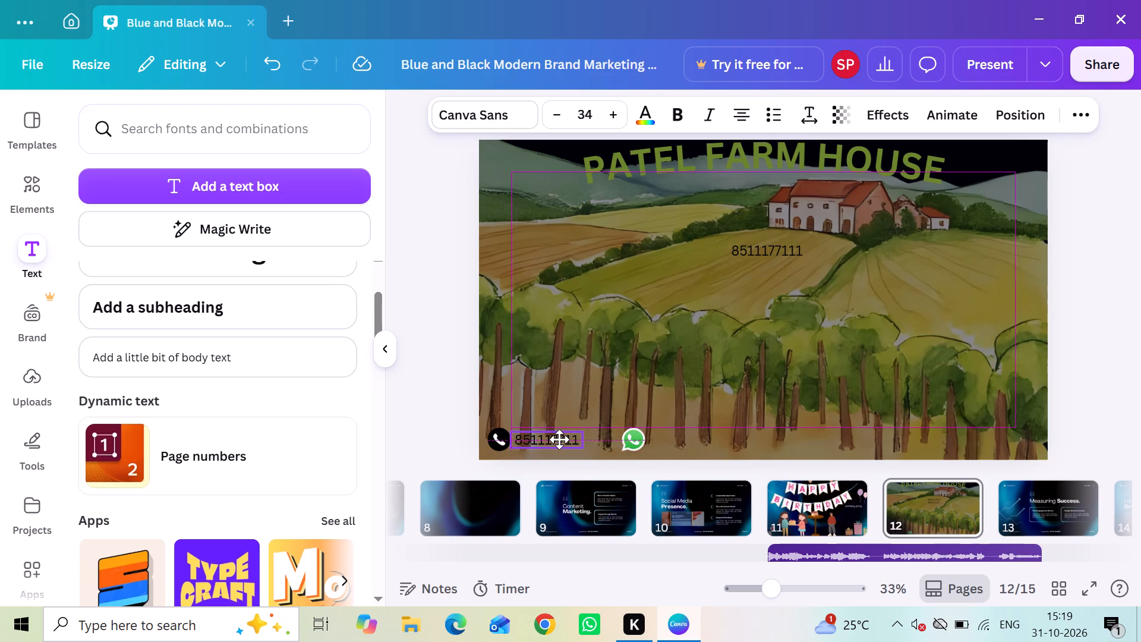
Move the remaining phone number from below the farmhouse down to sit just right of the WhatsApp icon.
drag(766, 247, 696, 435)
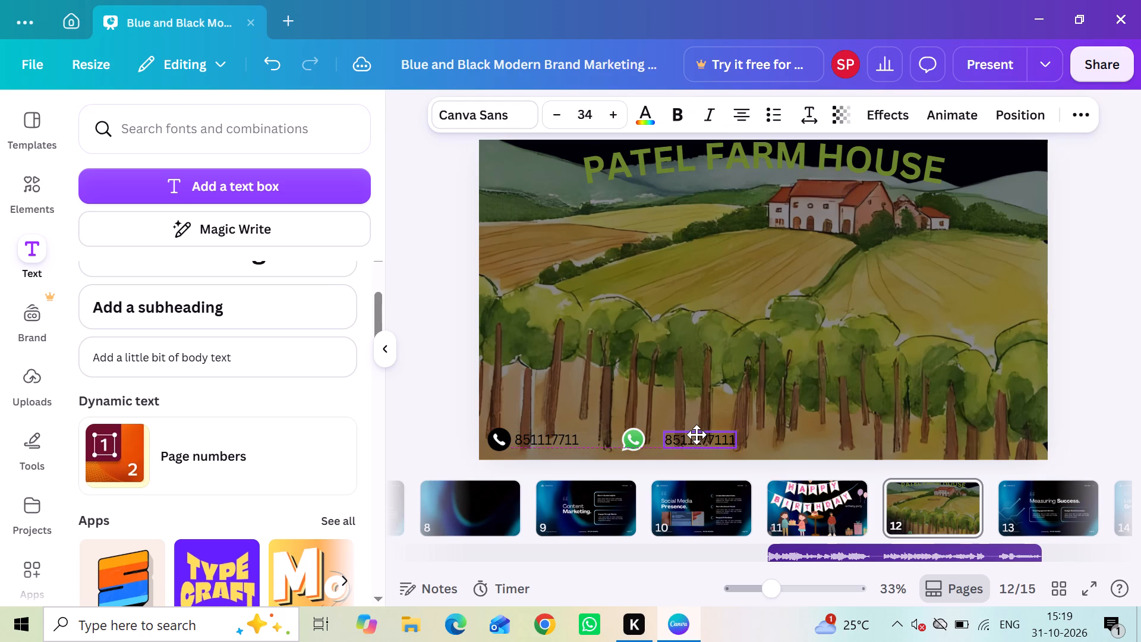
drag(696, 435, 686, 435)
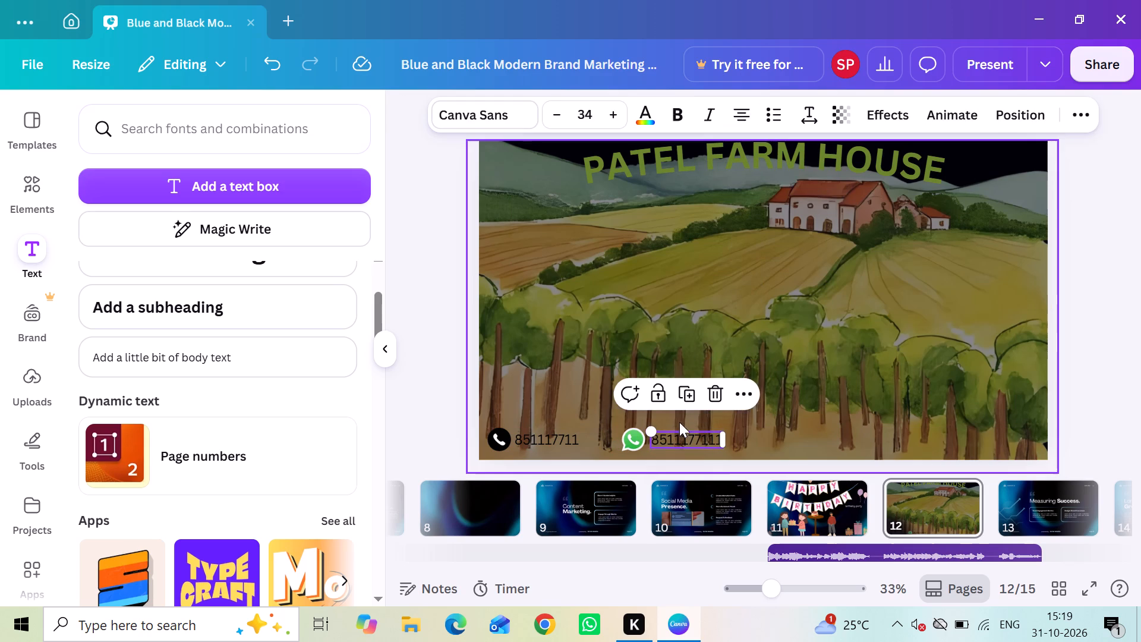
click(647, 430)
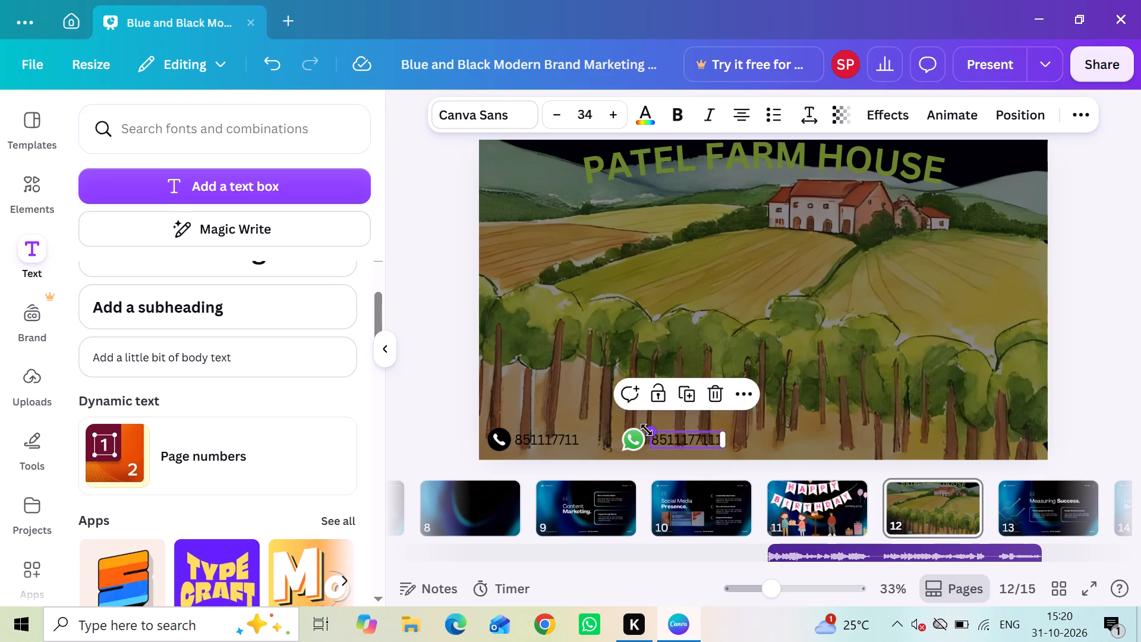
click(669, 440)
key(Left)
key(Left)
key(Left)
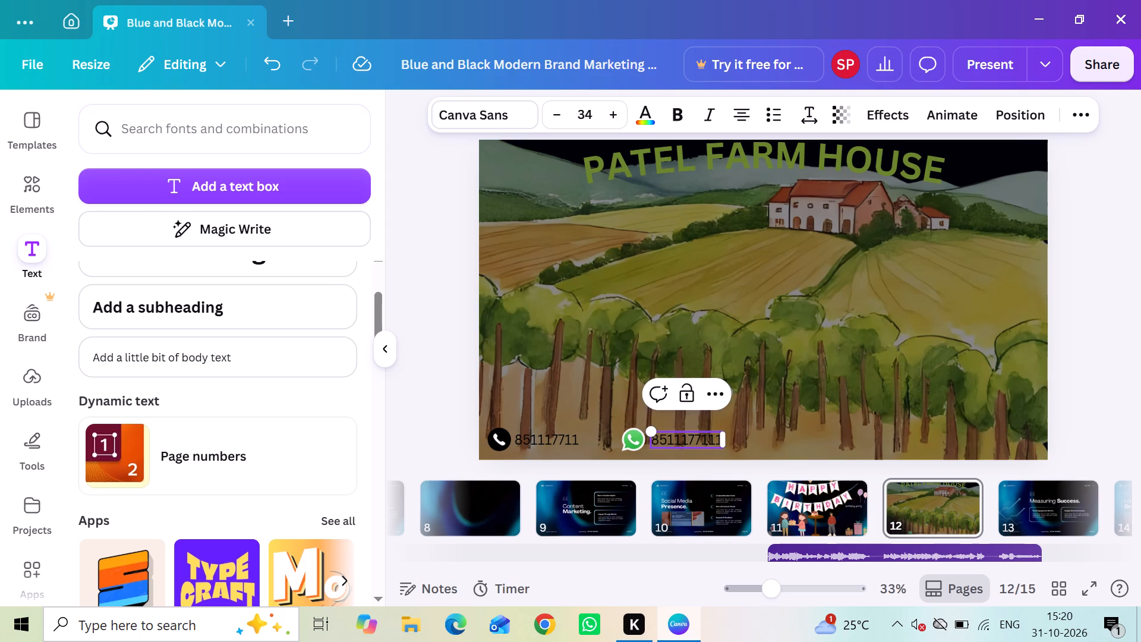
key(Left)
key(Left)
key(Left)
key(Left)
click(954, 218)
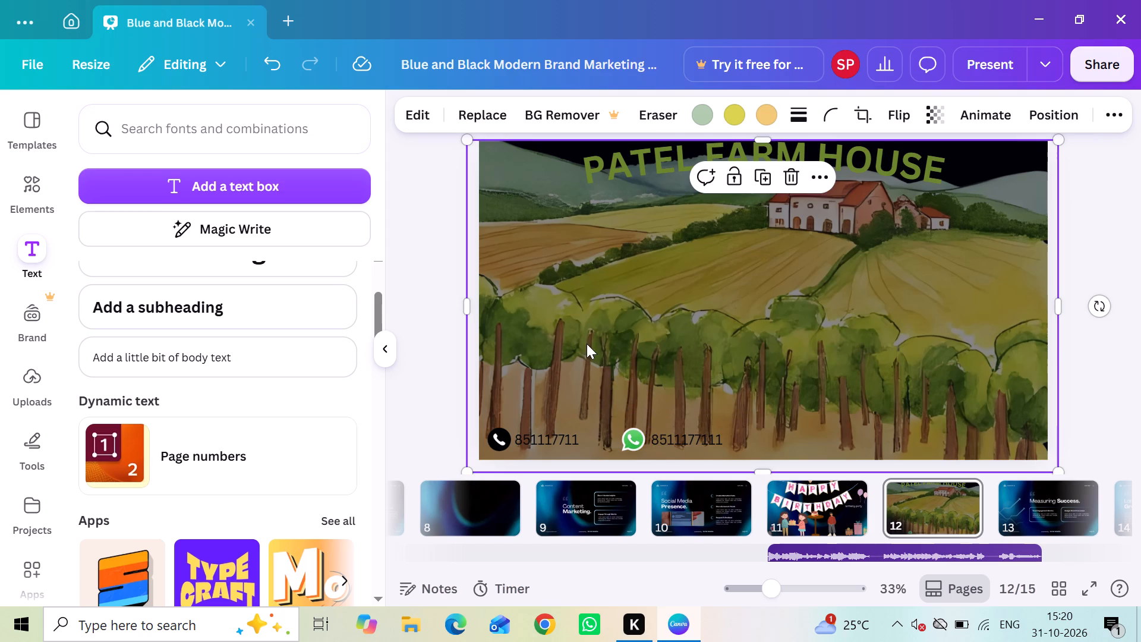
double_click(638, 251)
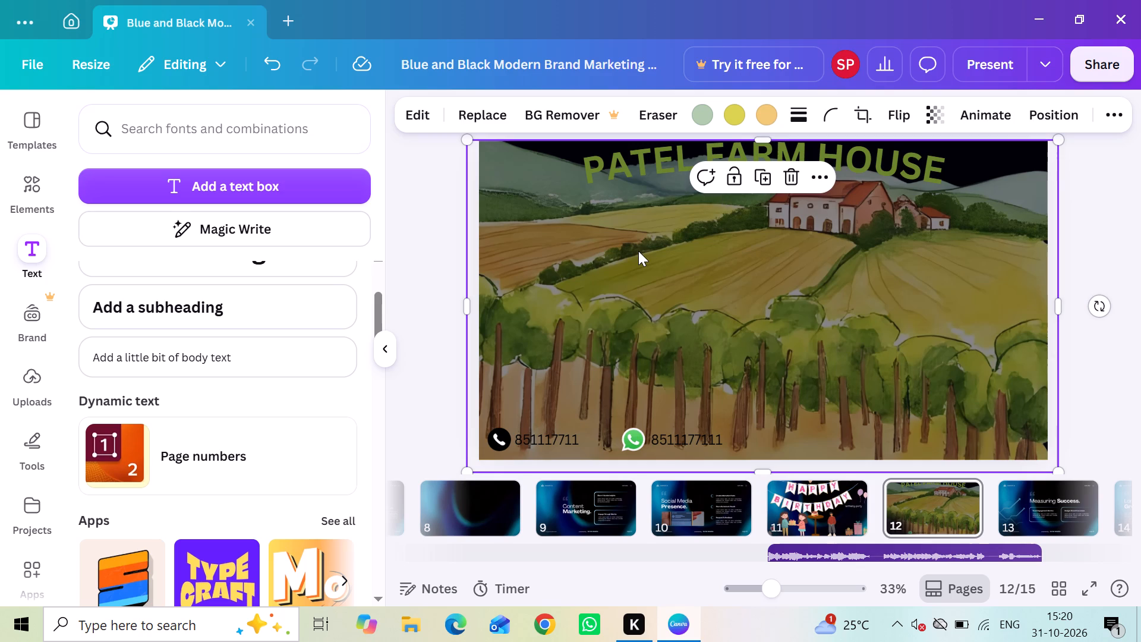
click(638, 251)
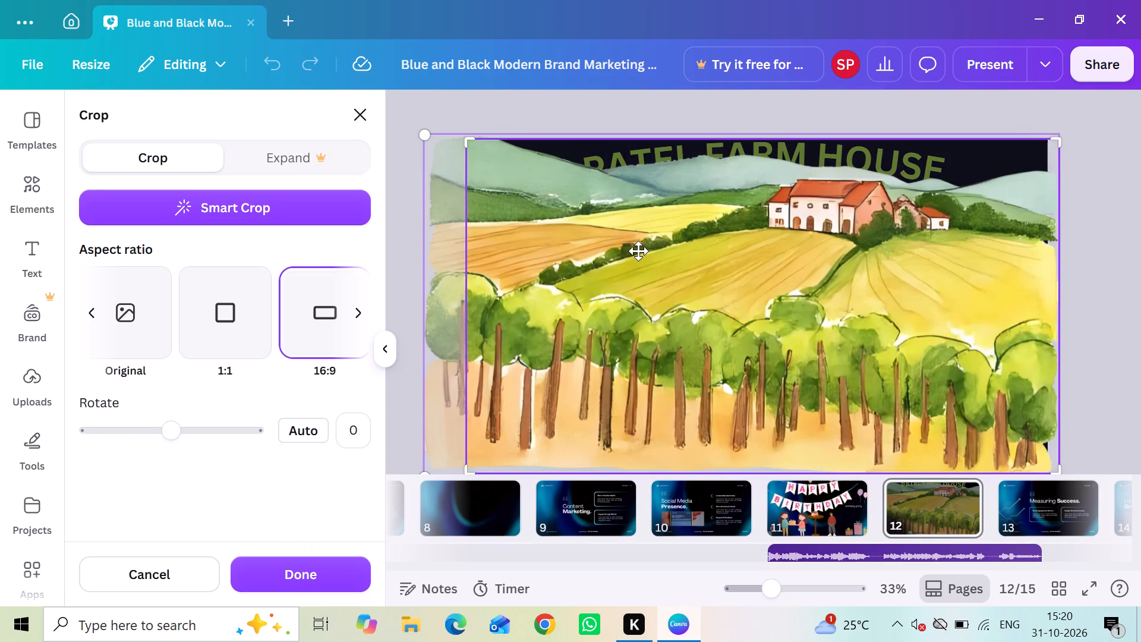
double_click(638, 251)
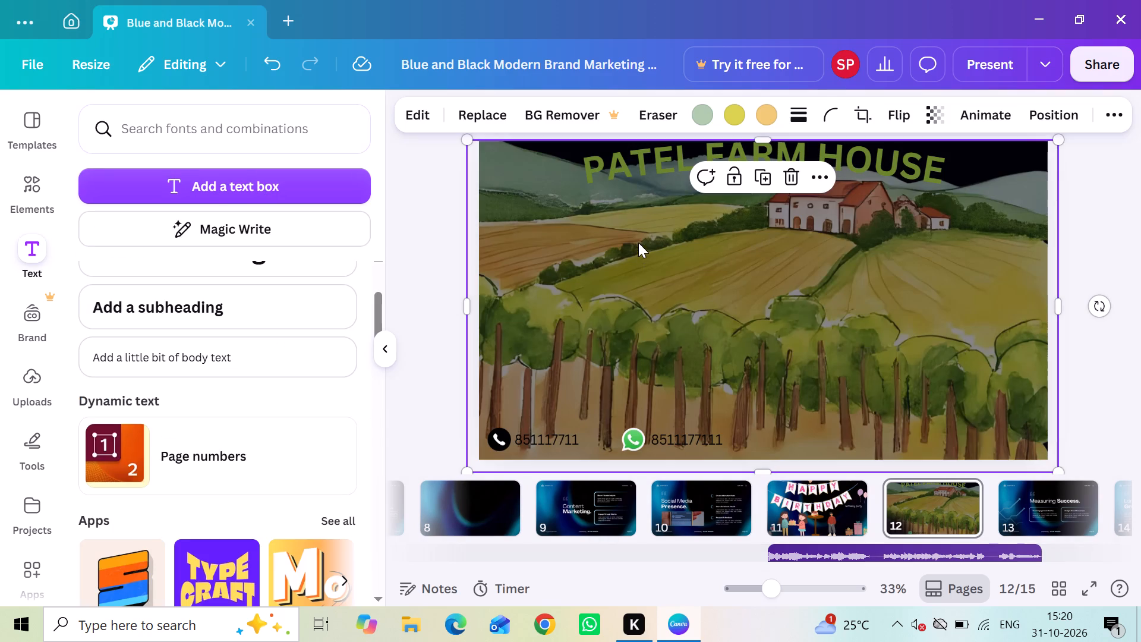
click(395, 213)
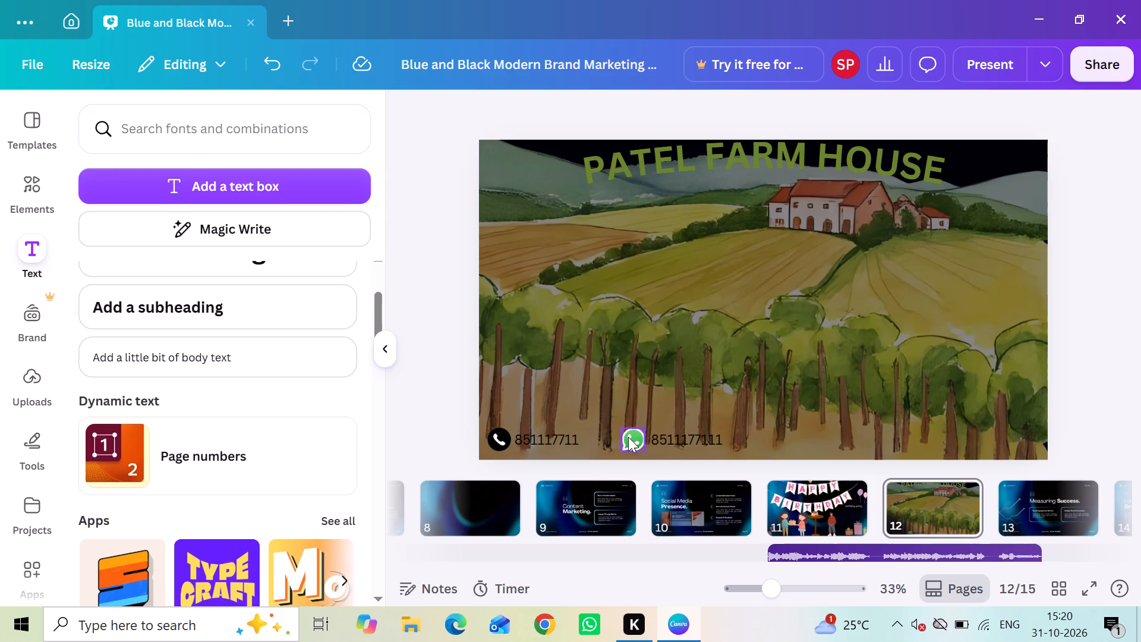
Shift the WhatsApp icon and its number closer to the first phone number, with equal gaps of 25 around the icon.
drag(628, 437, 606, 433)
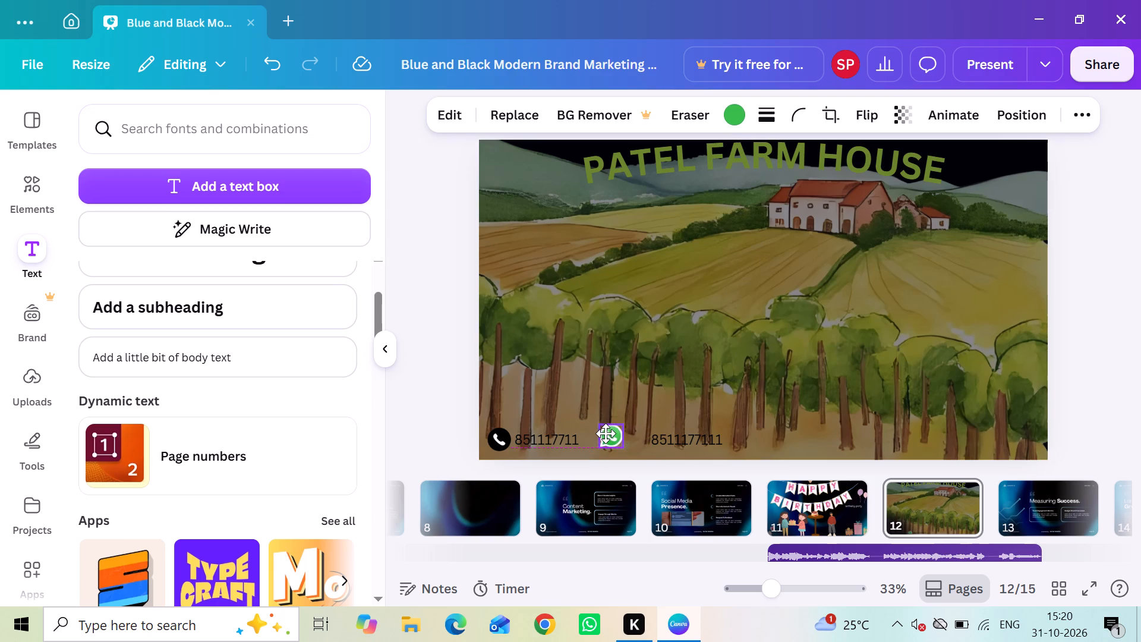
drag(606, 433, 595, 437)
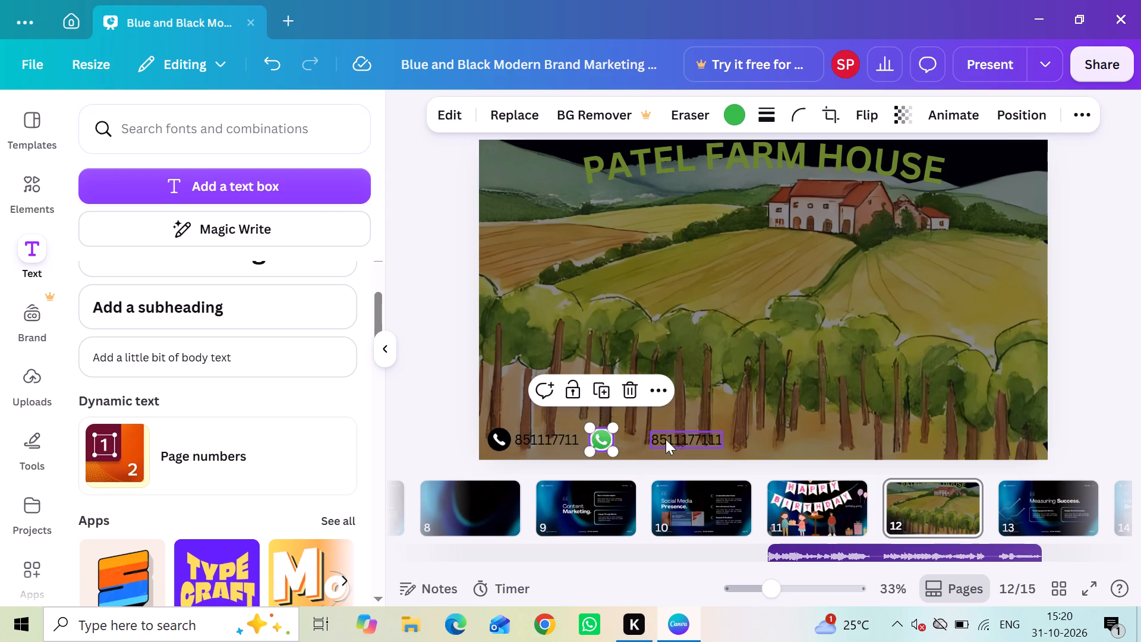
drag(666, 439, 639, 438)
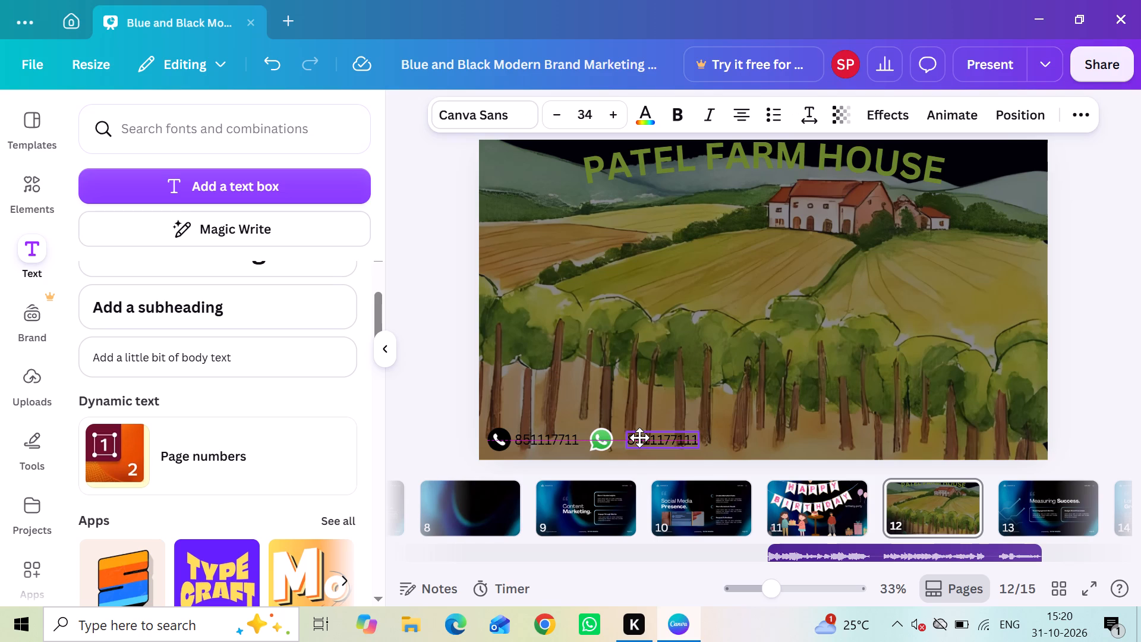
drag(639, 438, 636, 438)
drag(632, 438, 627, 438)
click(627, 438)
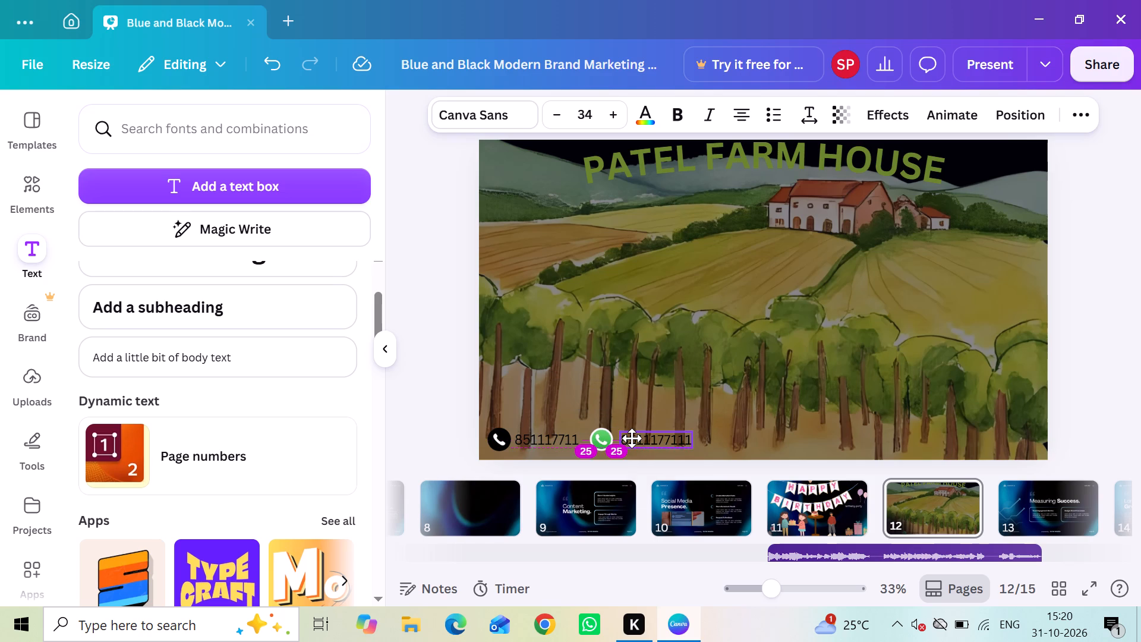
click(652, 349)
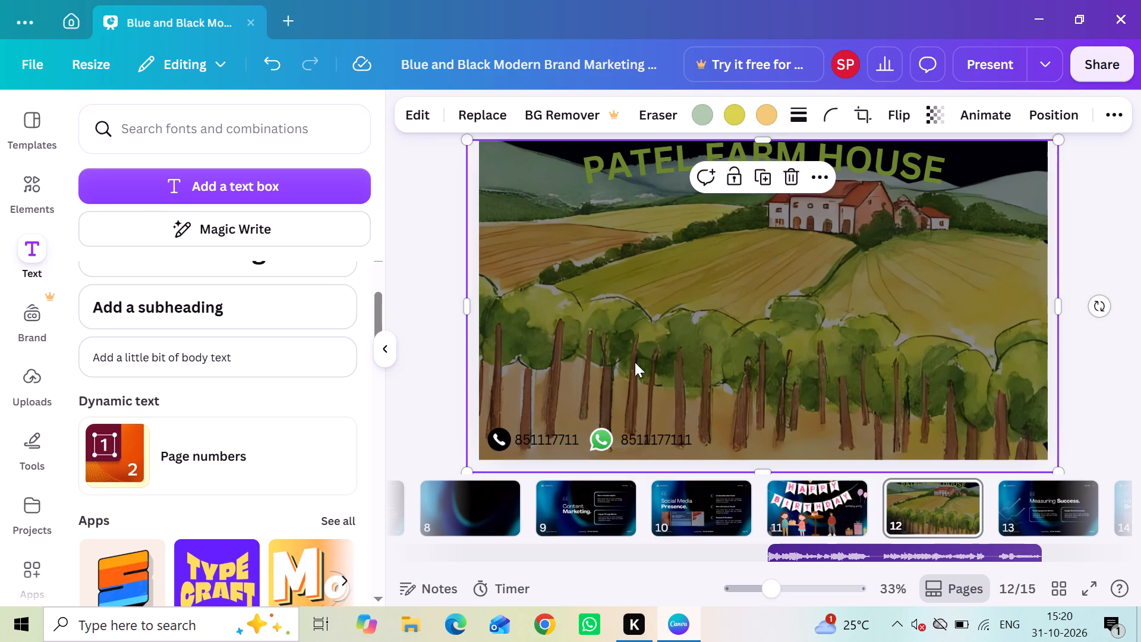
Nudge the WhatsApp phone number seven small increments closer to its icon.
click(631, 436)
click(631, 436)
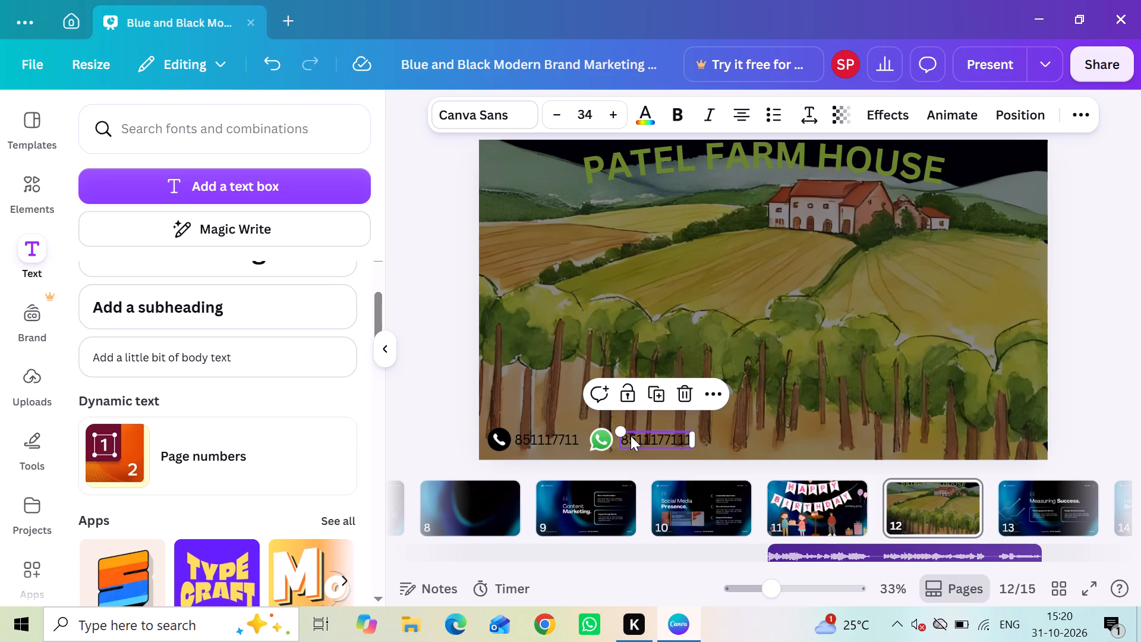
key(Left)
key(Left)
key(Left)
key(Left)
key(Left)
key(Left)
key(Left)
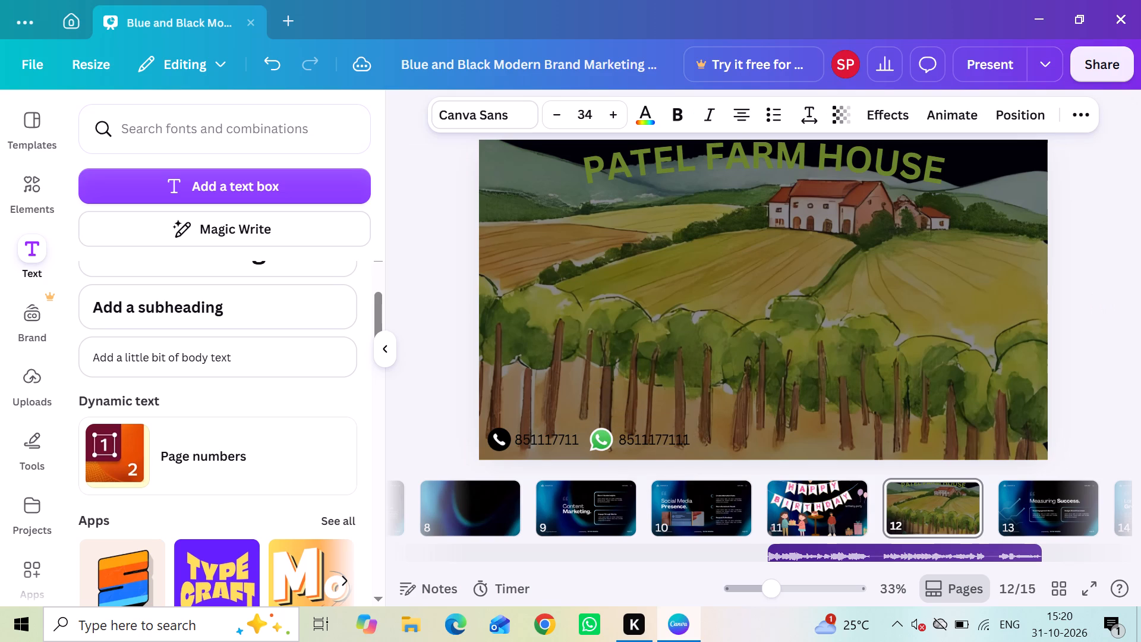
click(603, 354)
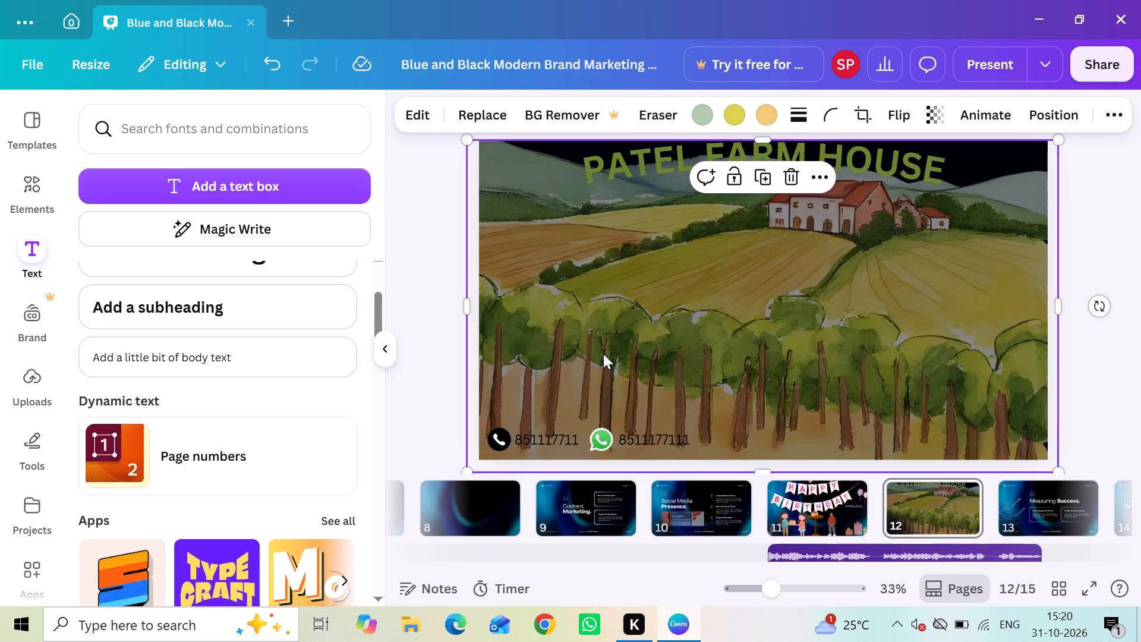
Add a body text box at the slide's centre reading "contact ror traning sesson".
click(133, 364)
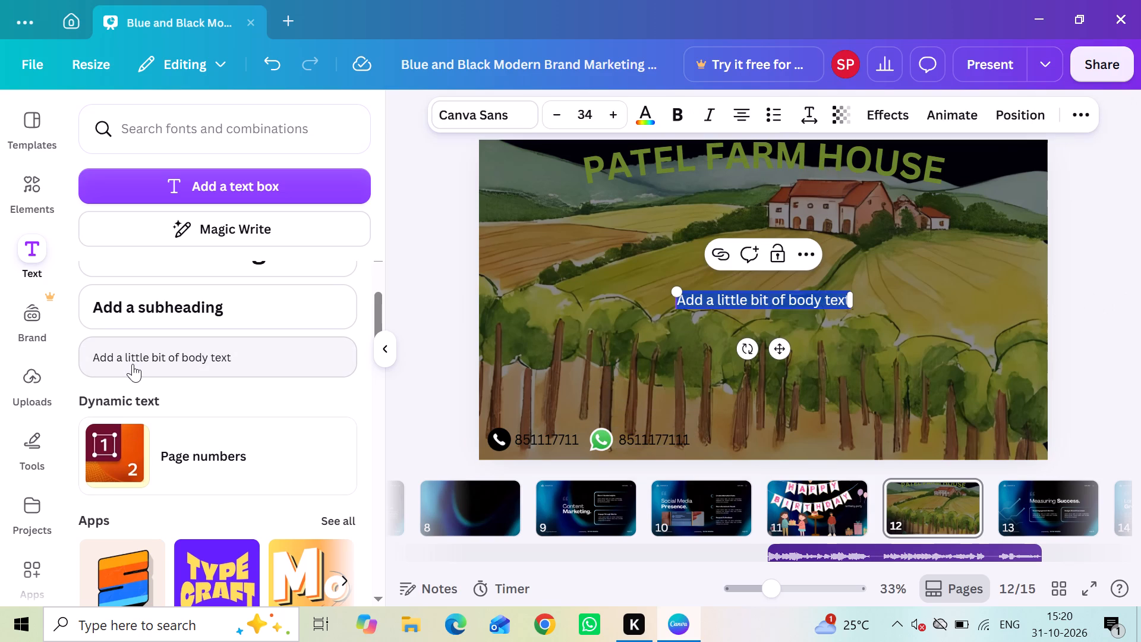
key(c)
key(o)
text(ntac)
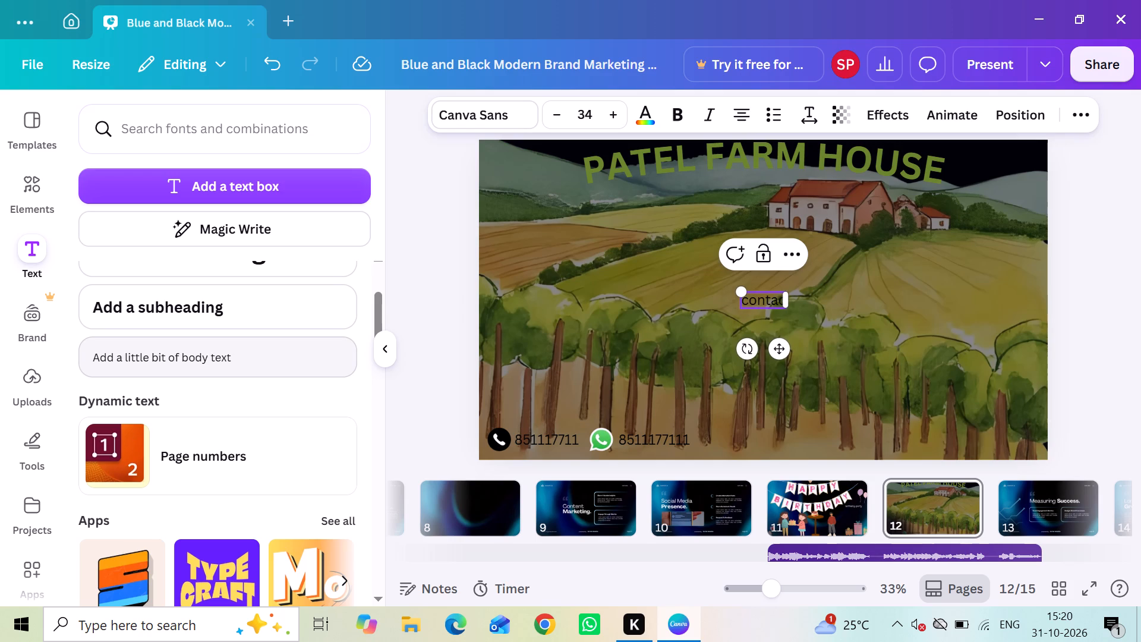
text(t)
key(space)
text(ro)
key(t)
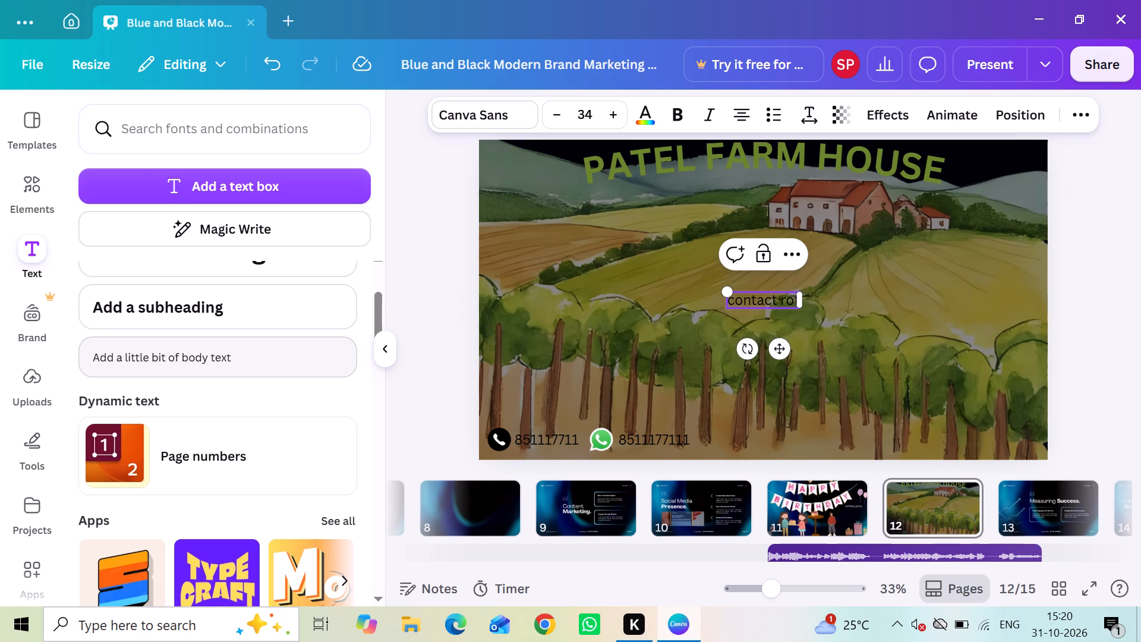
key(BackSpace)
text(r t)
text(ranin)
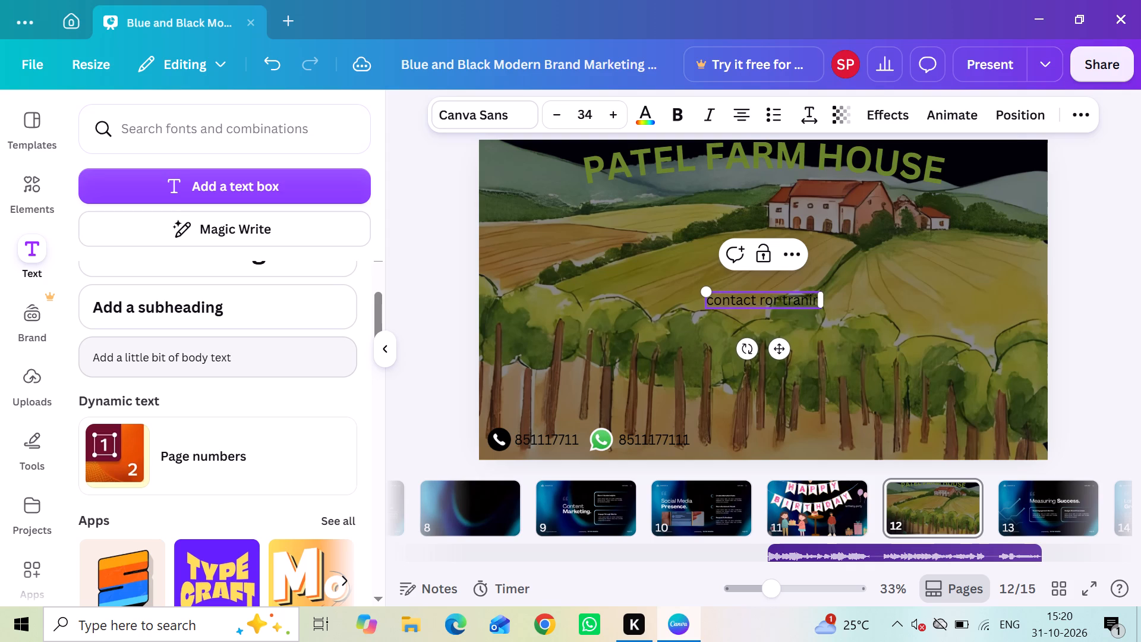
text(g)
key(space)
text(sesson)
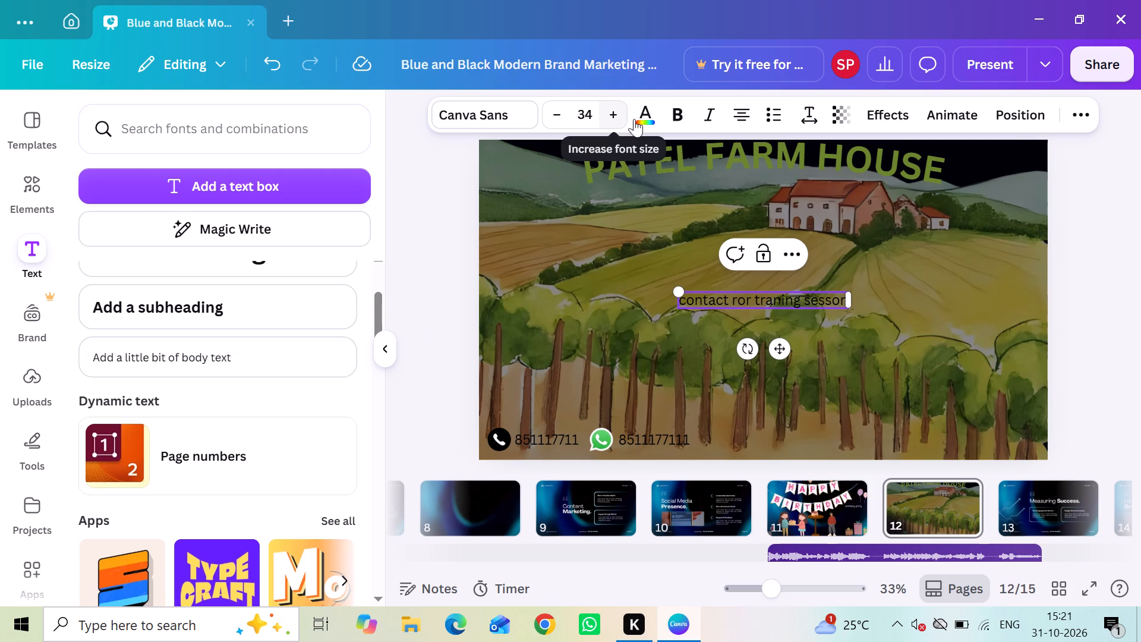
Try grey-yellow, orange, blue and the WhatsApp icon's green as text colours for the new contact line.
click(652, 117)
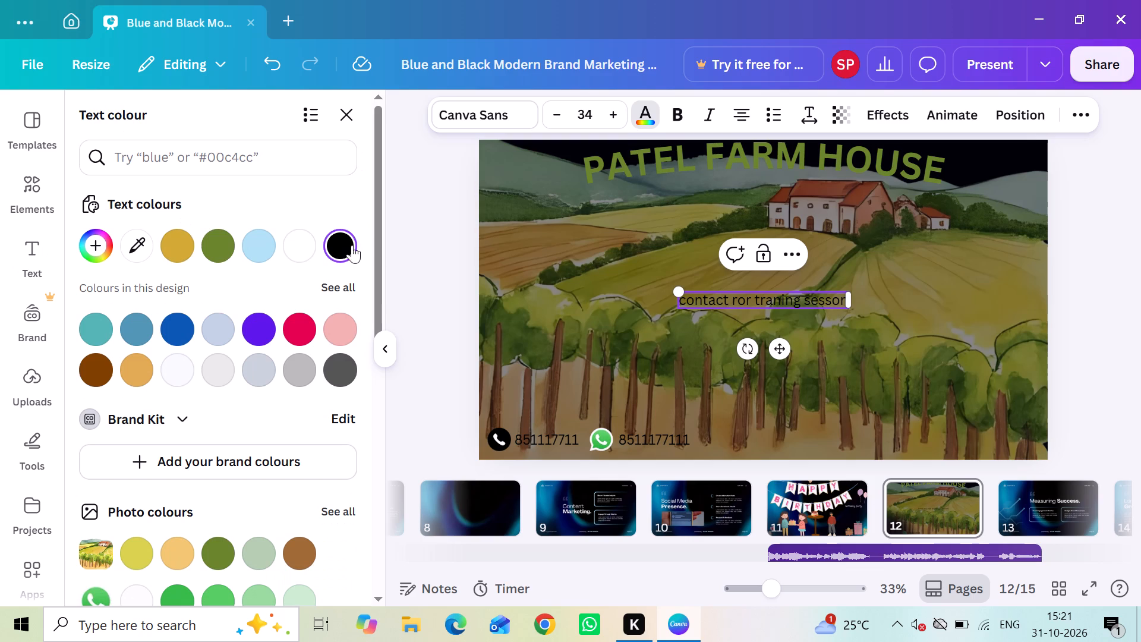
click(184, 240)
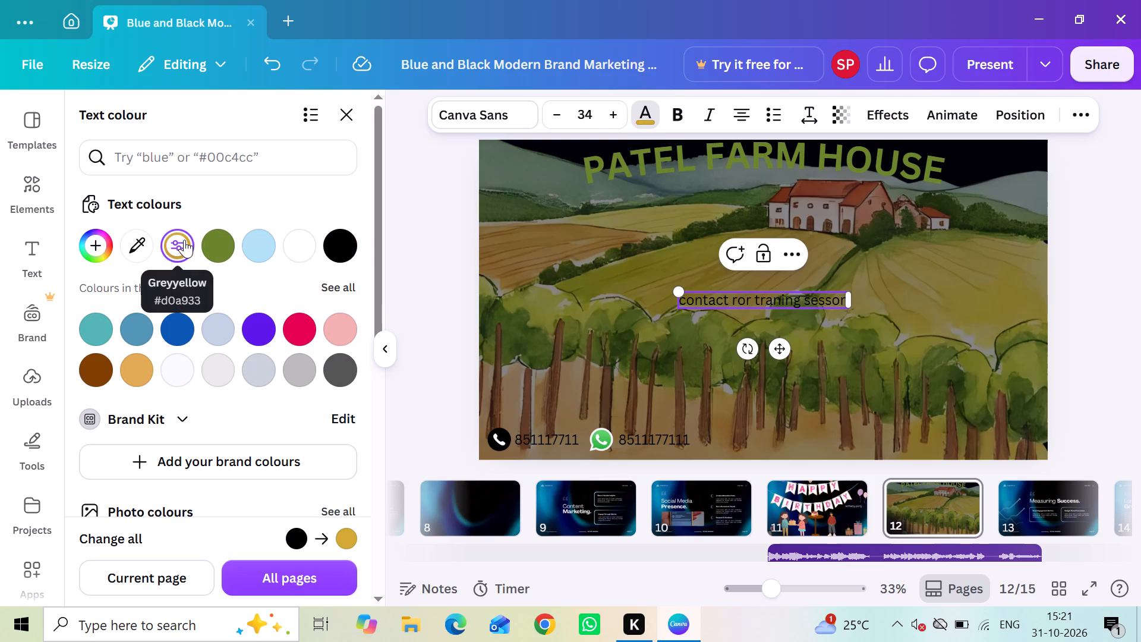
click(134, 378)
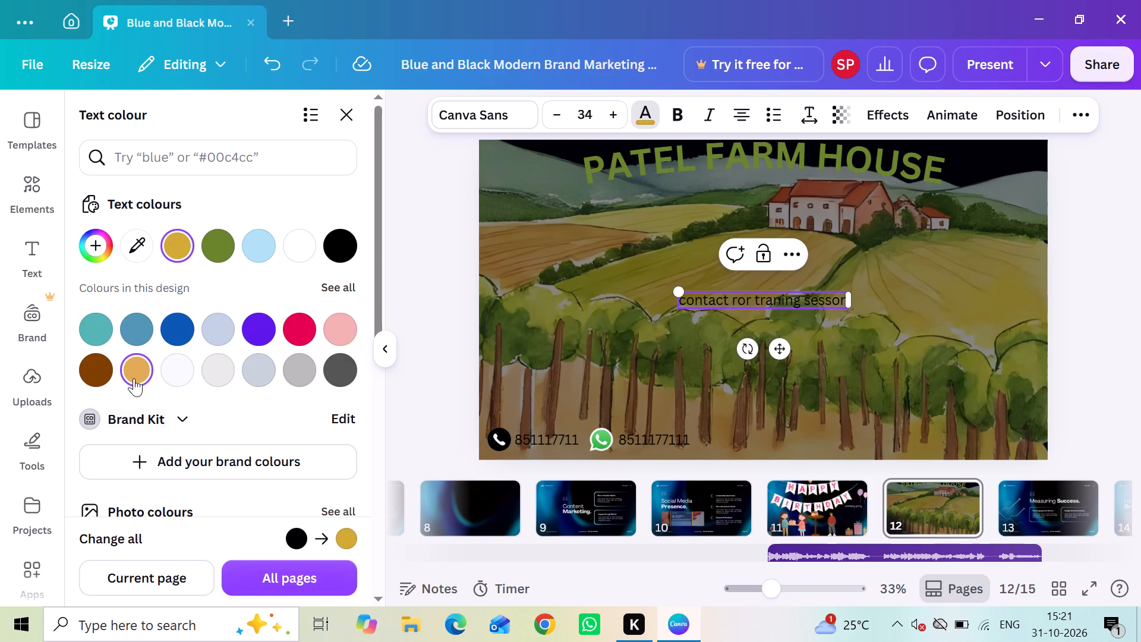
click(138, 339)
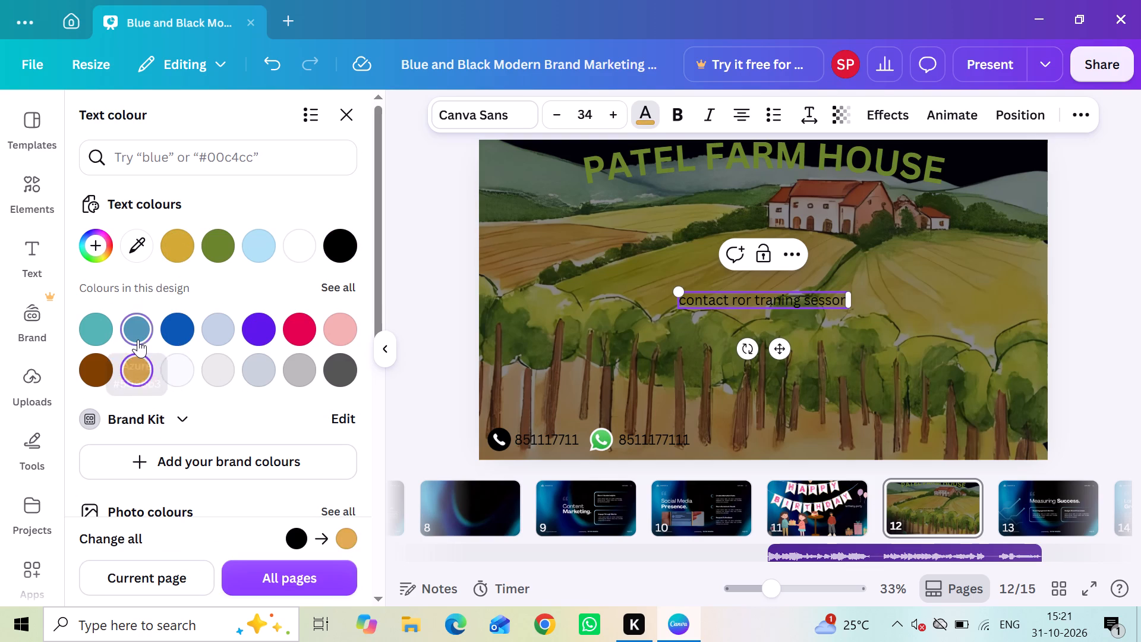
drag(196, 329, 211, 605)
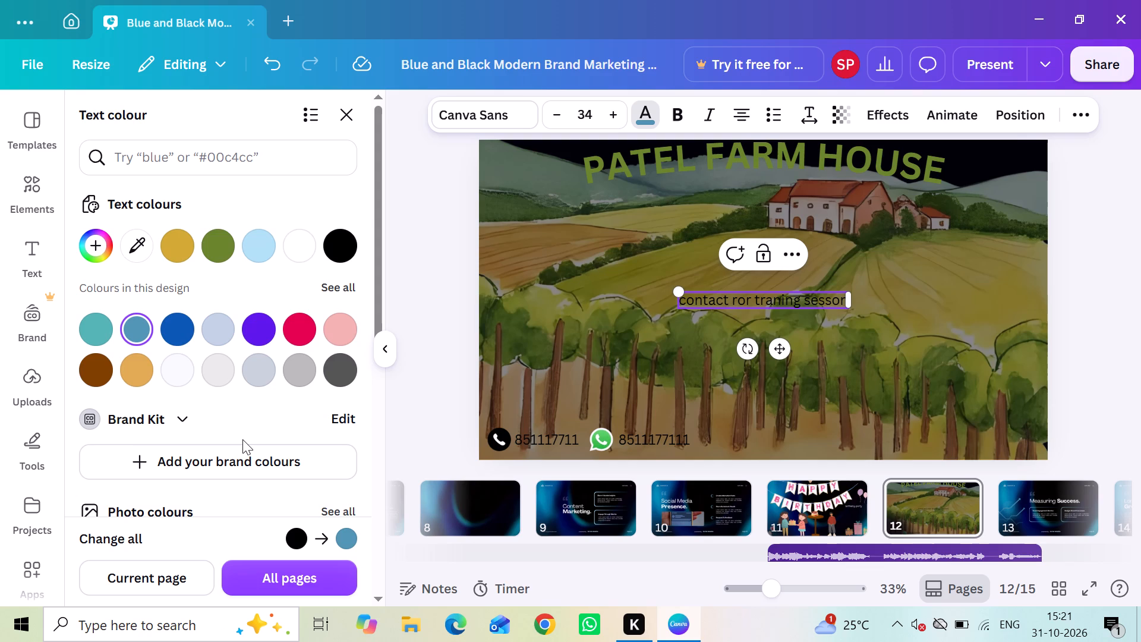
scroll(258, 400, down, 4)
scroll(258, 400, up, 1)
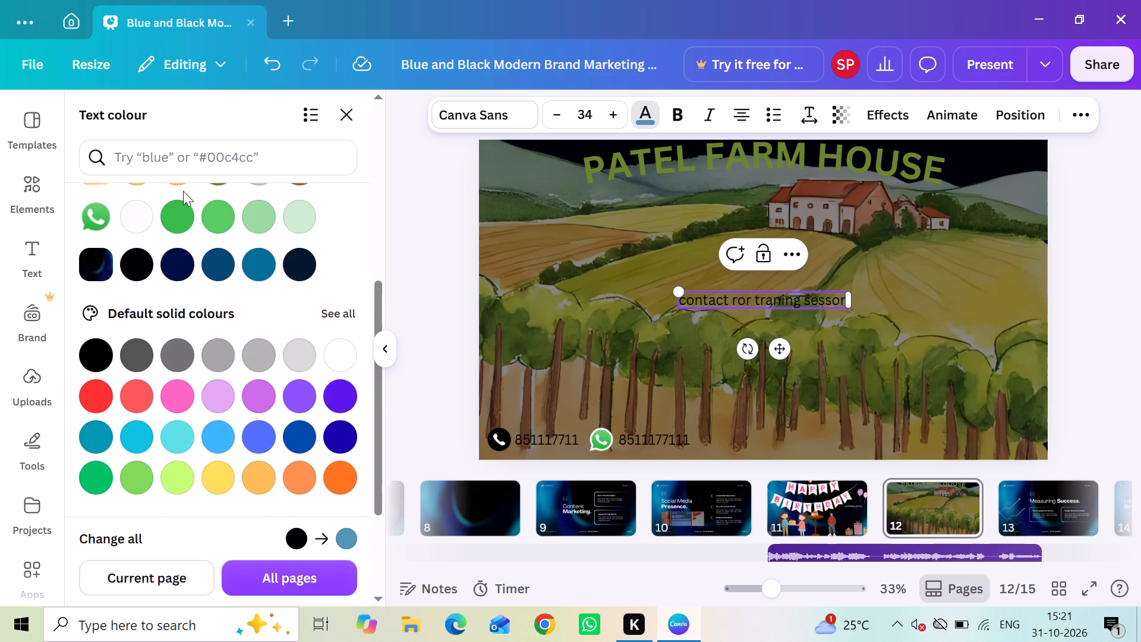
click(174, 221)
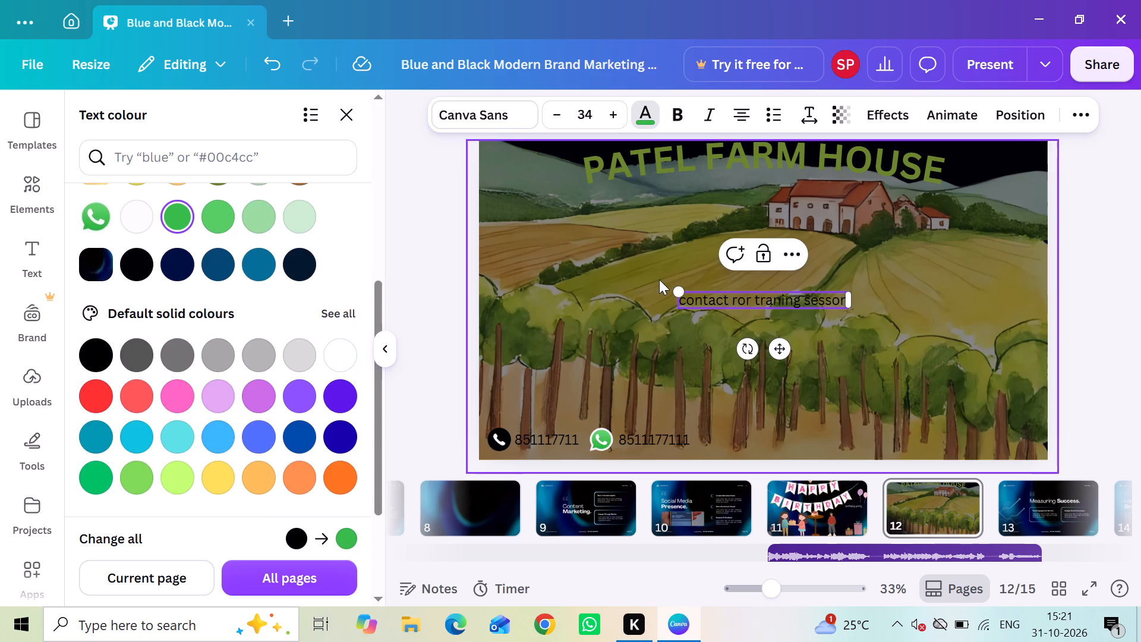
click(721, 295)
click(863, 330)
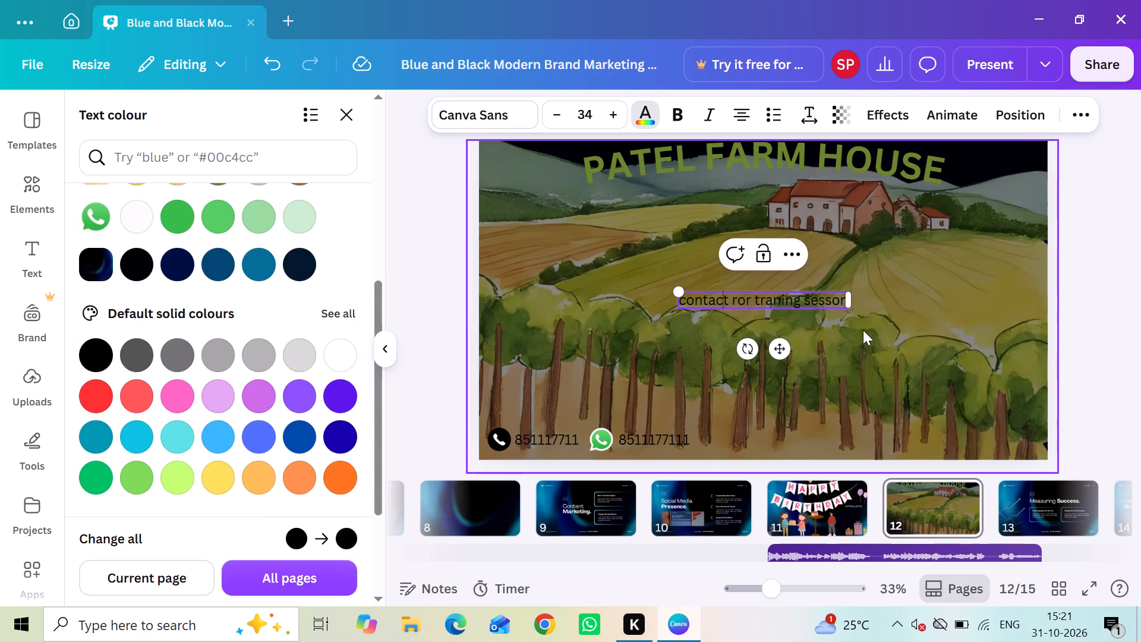
Recolour the contact line with the WhatsApp icon's palest green, after trying grey-yellow #d0a933 and green #69842b.
click(798, 292)
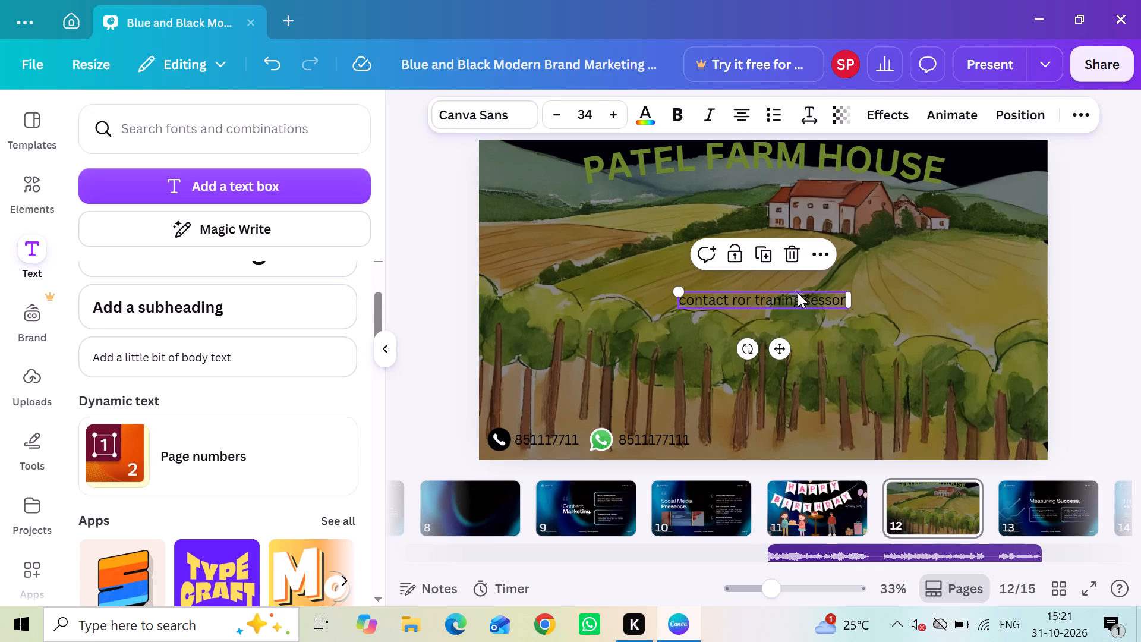
click(660, 114)
click(645, 106)
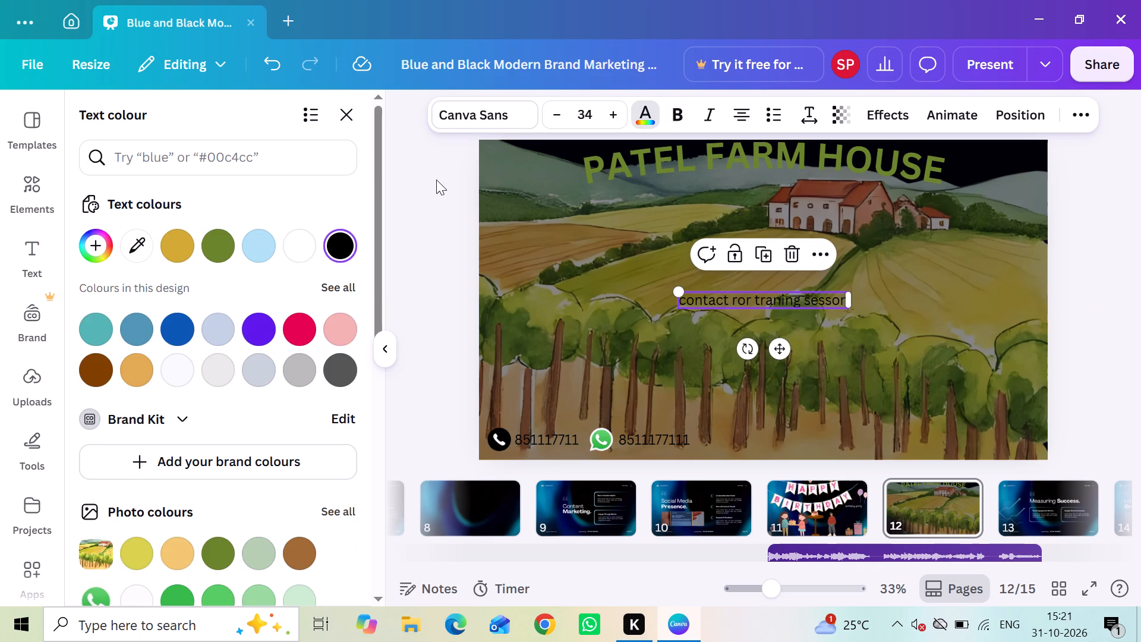
click(171, 237)
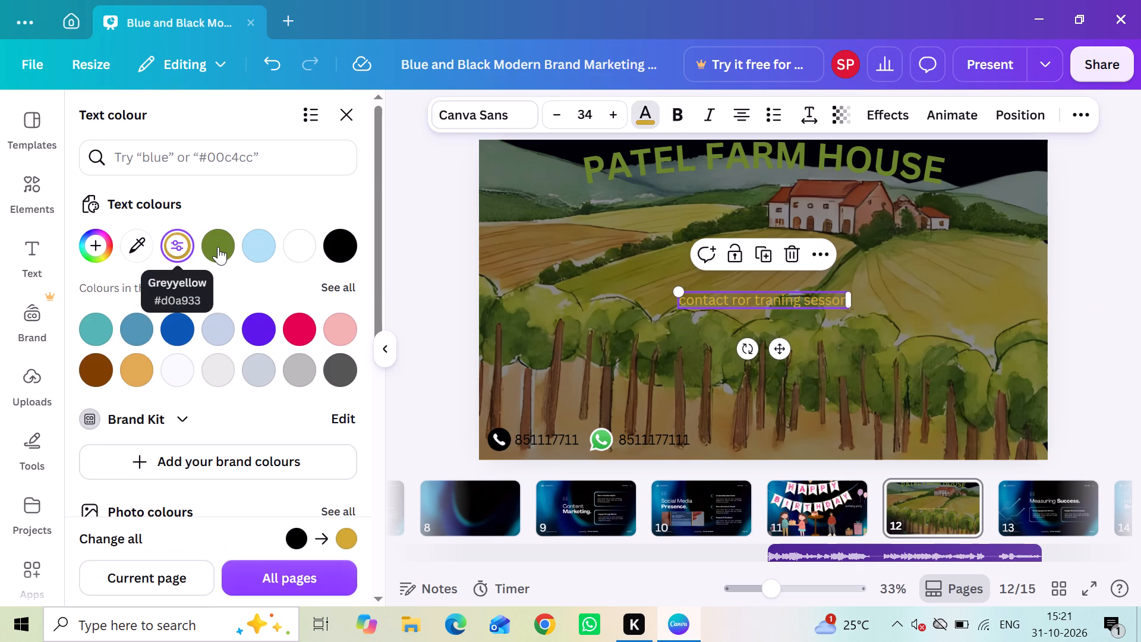
scroll(143, 363, down, 1)
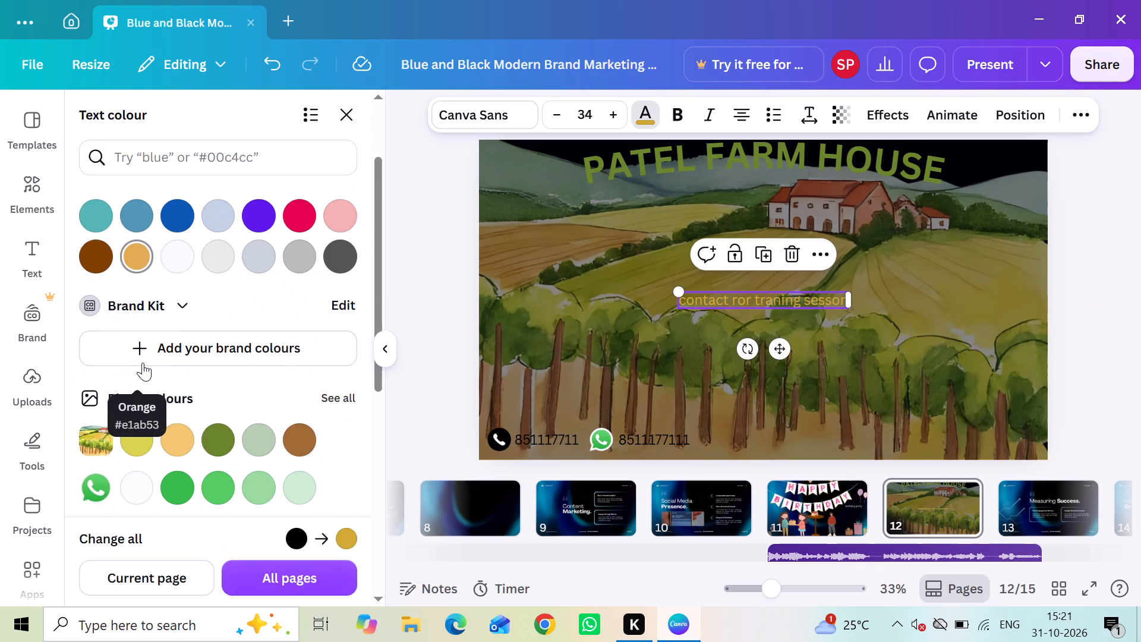
click(231, 451)
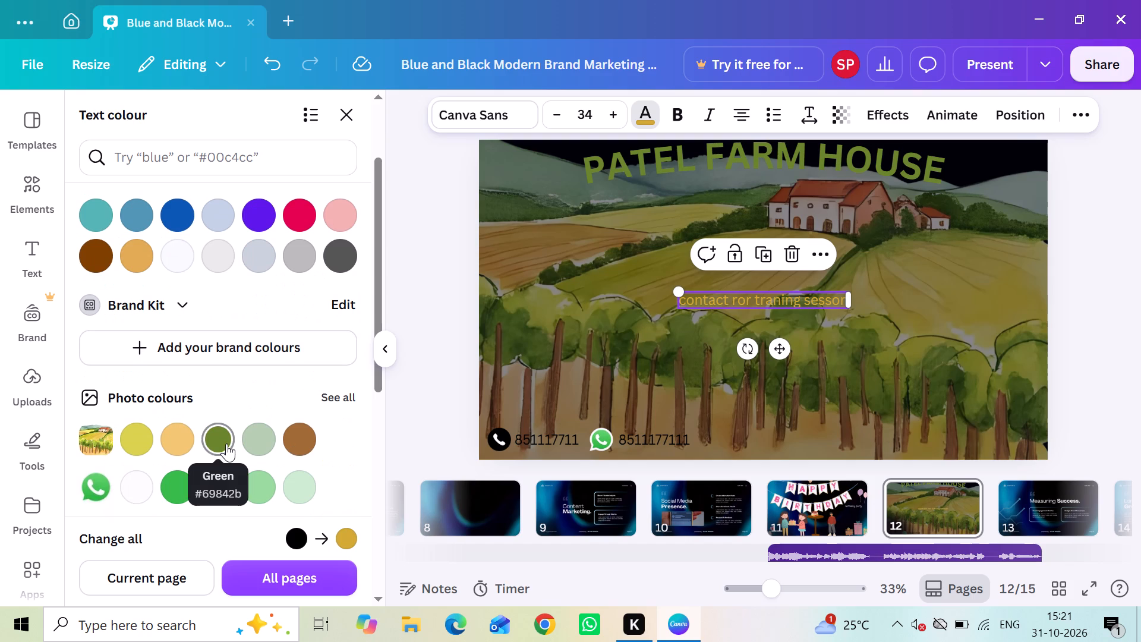
click(226, 443)
scroll(226, 443, down, 2)
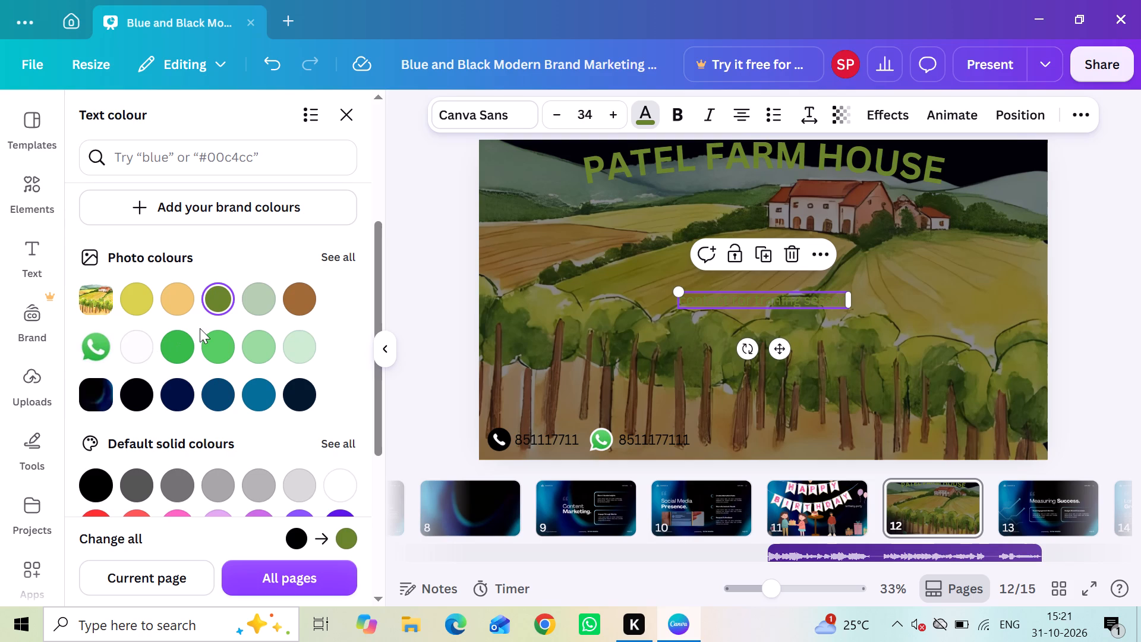
click(297, 344)
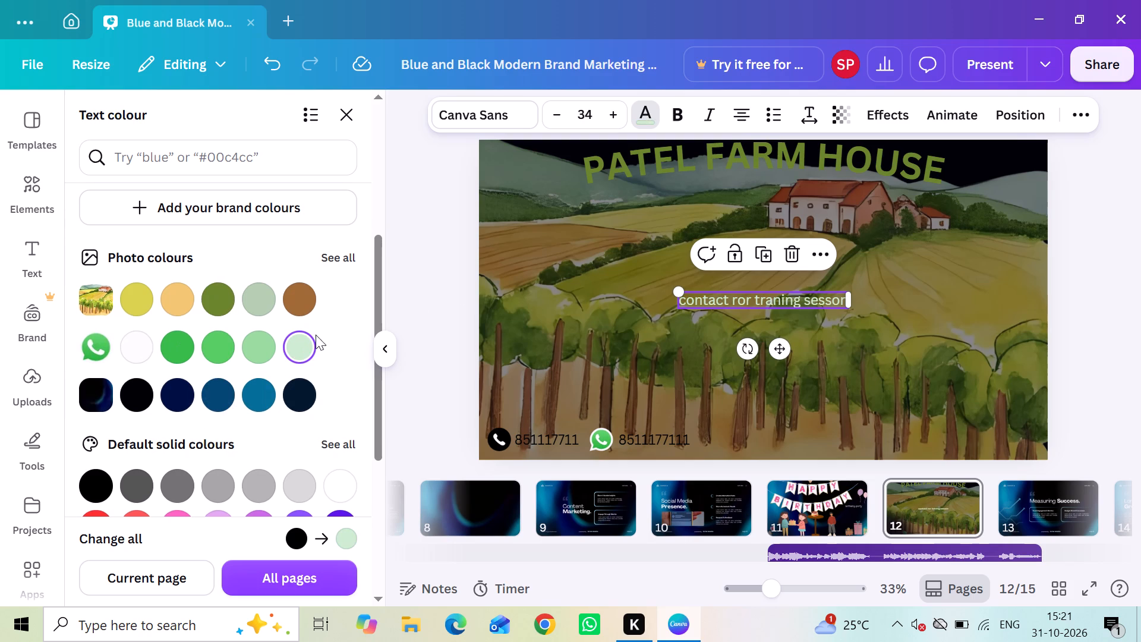
click(532, 233)
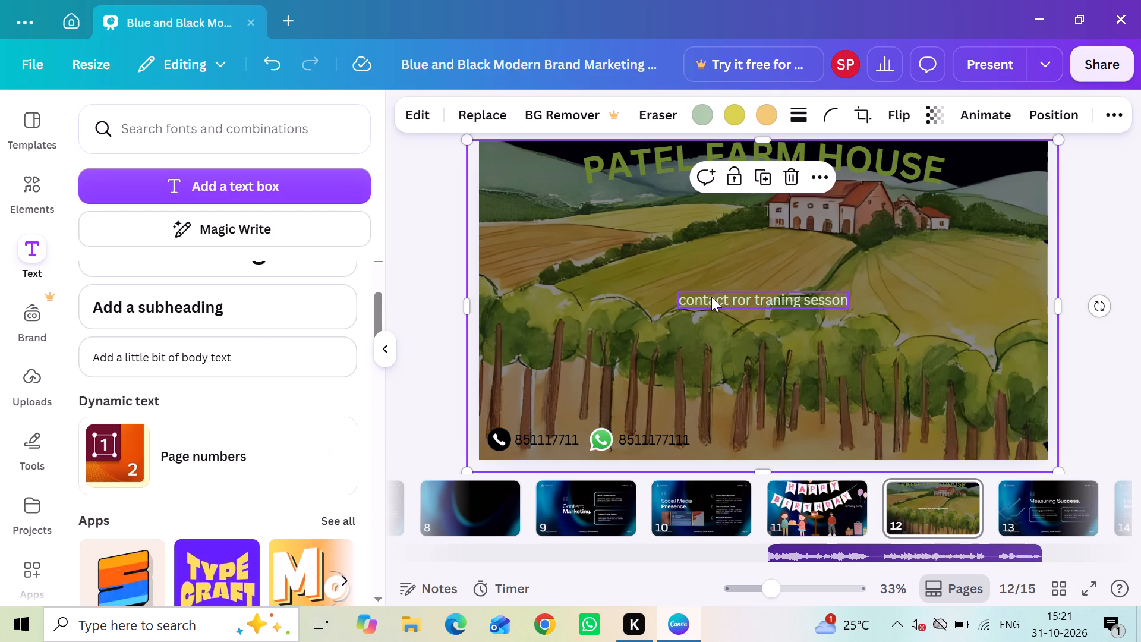
Move the contact line down to the slide's bottom row beside the WhatsApp number and append ".." to its text.
drag(711, 297, 732, 321)
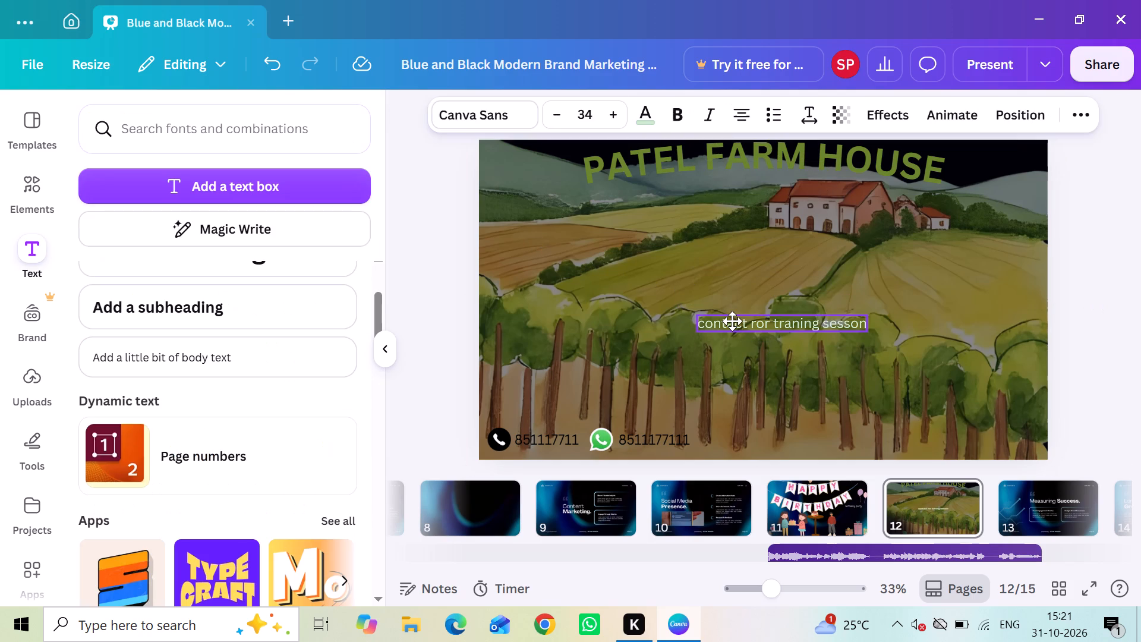
drag(732, 321, 754, 432)
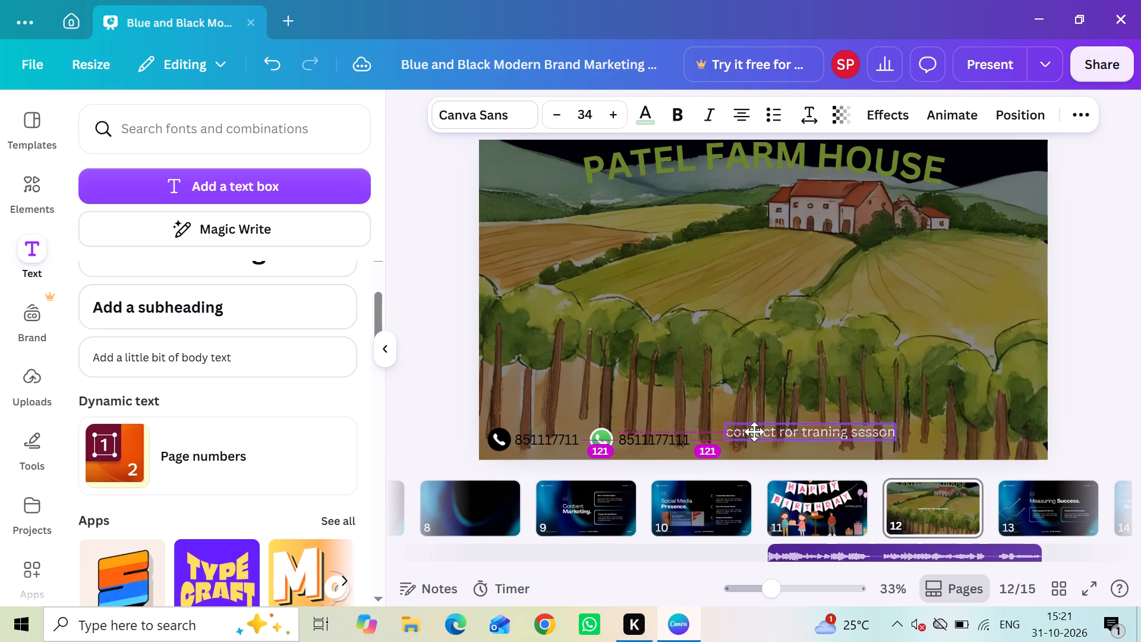
drag(754, 432, 747, 438)
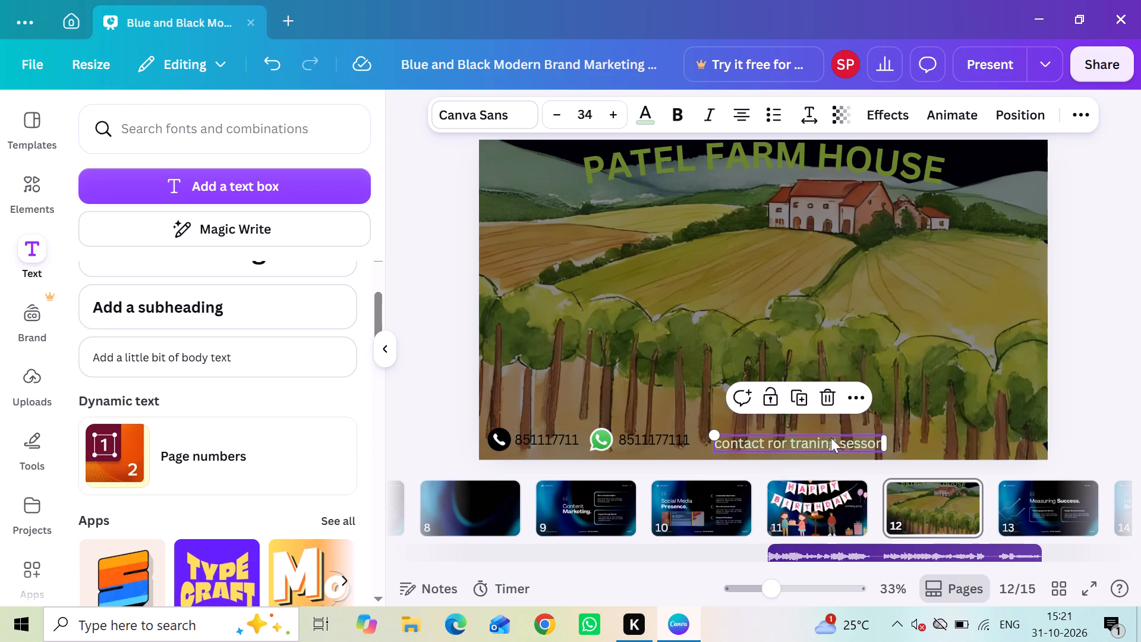
click(868, 439)
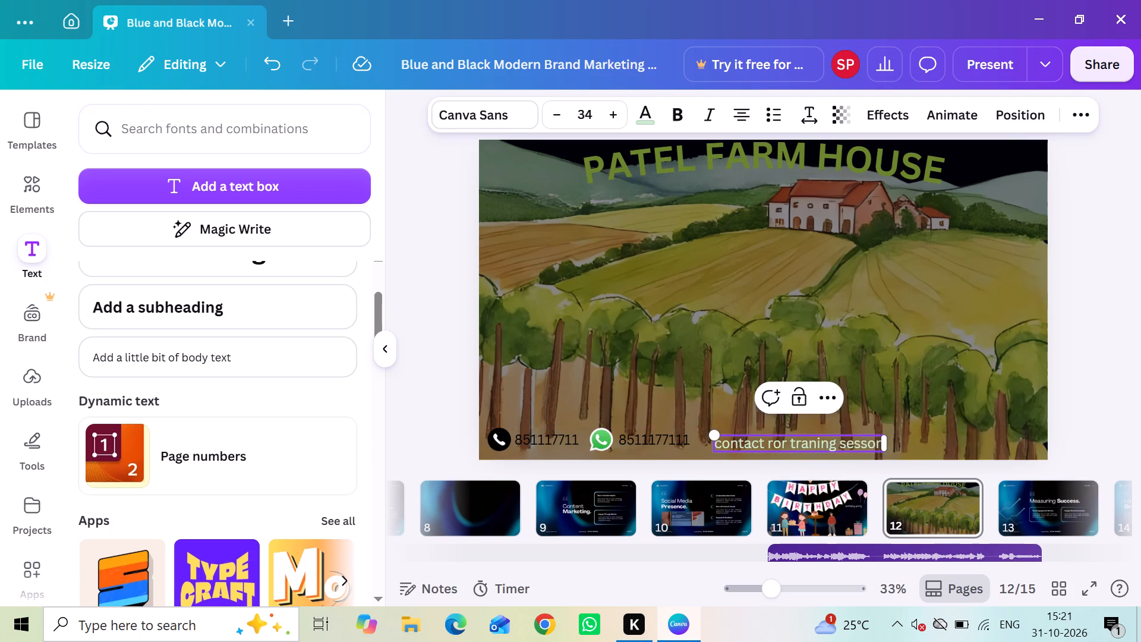
key(Right)
key(Right)
key(Right)
key(Right)
text(..)
click(950, 359)
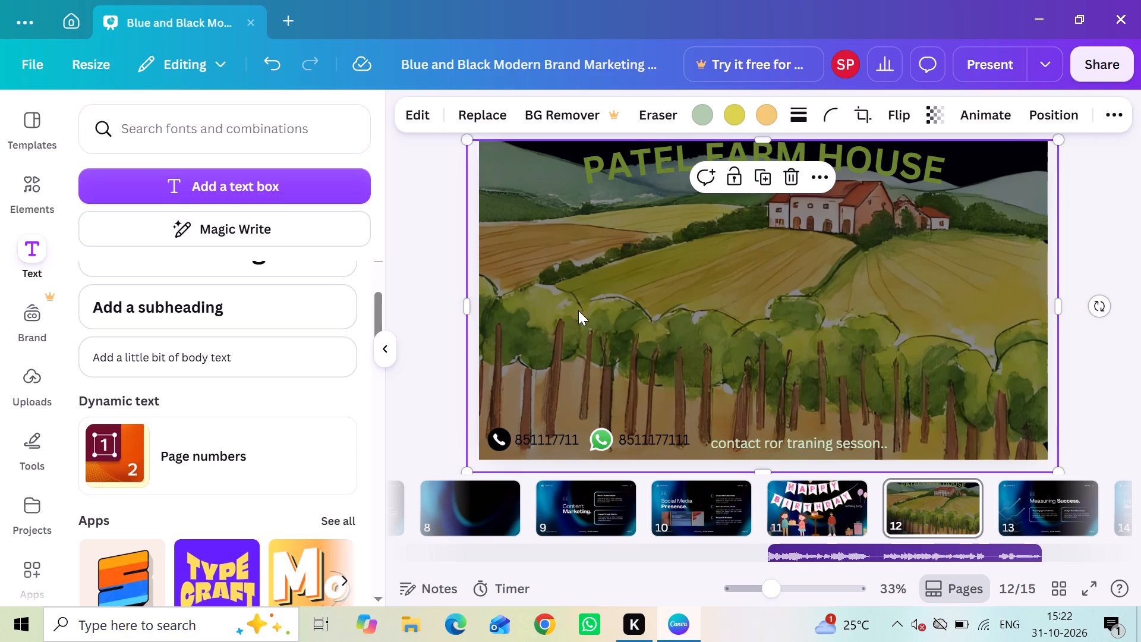
Search the elements library for "location icon" in place of the previous contact icon search.
scroll(310, 223, up, 3)
scroll(149, 442, up, 6)
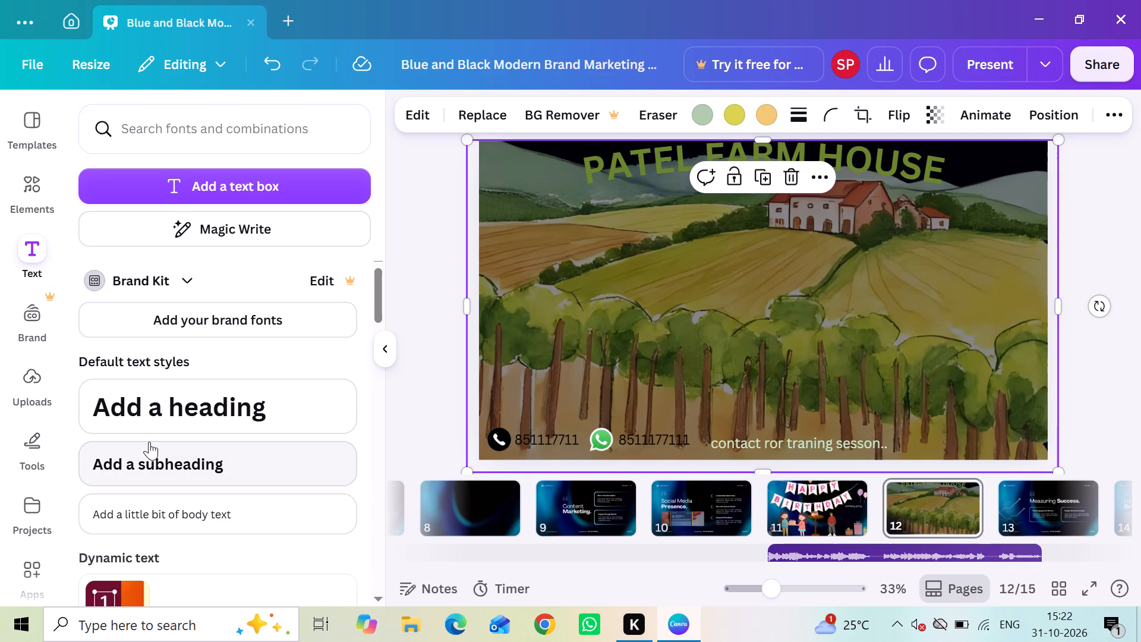
click(34, 206)
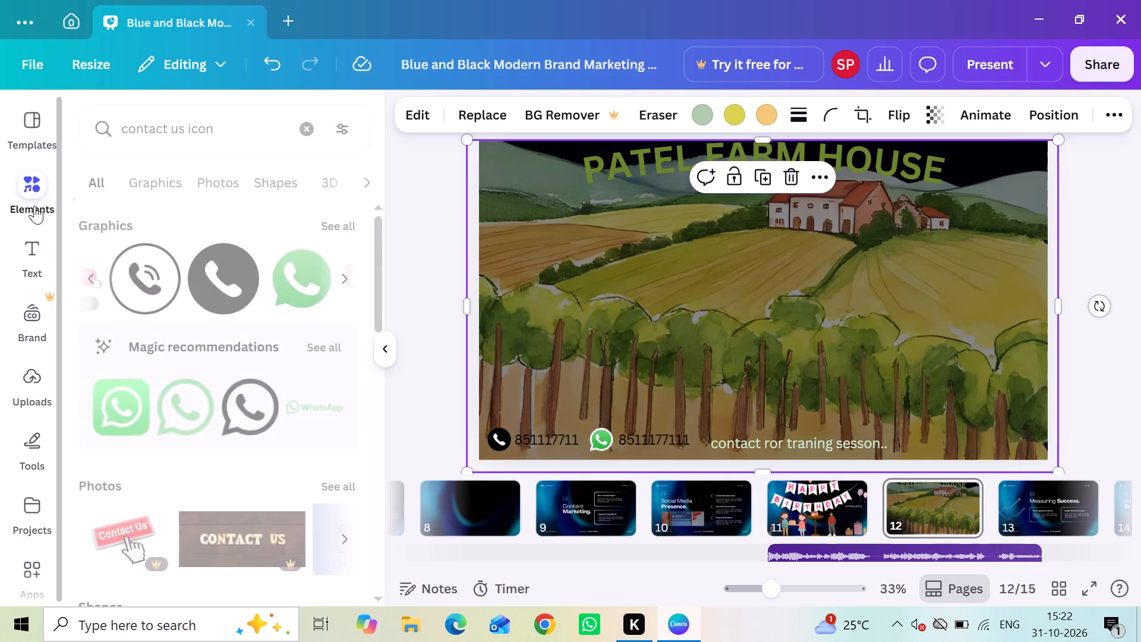
click(125, 139)
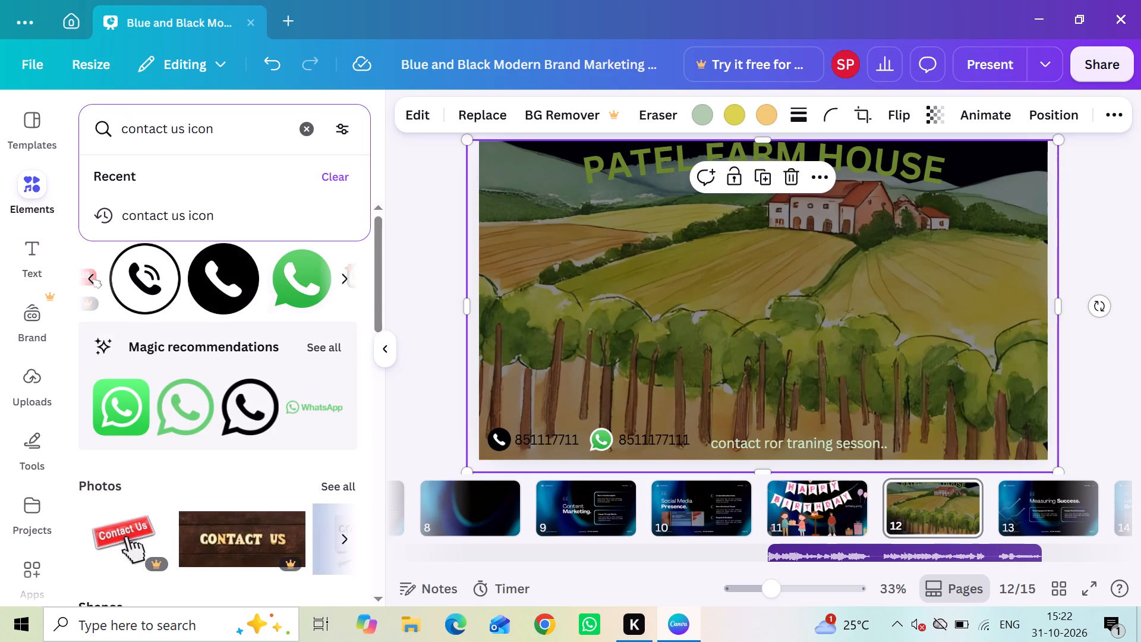
text(lo)
text(car)
key(BackSpace)
text(tion)
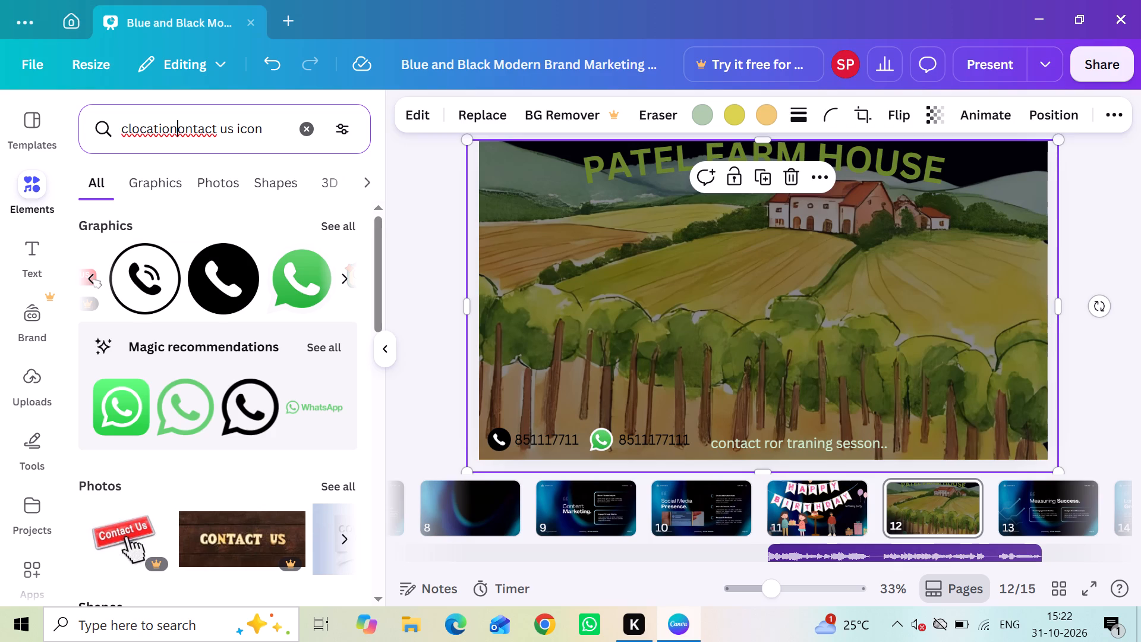
key(Right)
key(Right)
key(Right)
key(Right)
key(Right)
key(Right)
key(Right)
key(Right)
key(Right)
key(Right)
key(Right)
key(Right)
key(Right)
key(Right)
key(Right)
key(Right)
key(Right)
key(Right)
key(Right)
key(Right)
key(BackSpace)
key(BackSpace)
key(BackSpace)
key(BackSpace)
key(BackSpace)
key(BackSpace)
key(BackSpace)
key(BackSpace)
key(BackSpace)
key(BackSpace)
key(BackSpace)
key(BackSpace)
key(BackSpace)
key(BackSpace)
key(BackSpace)
key(BackSpace)
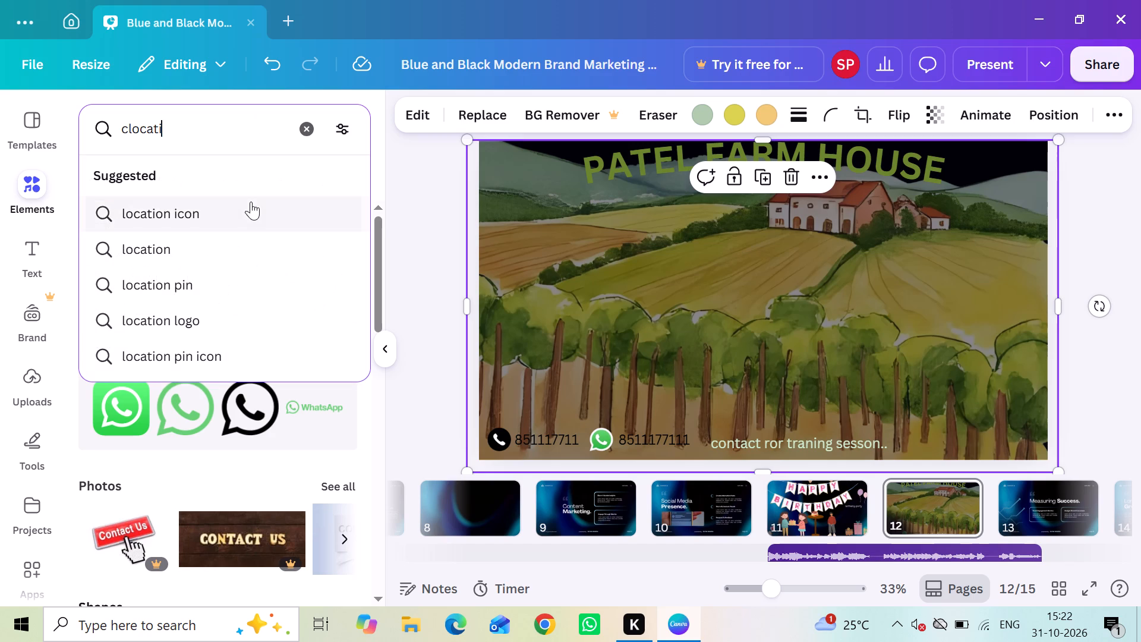
click(251, 202)
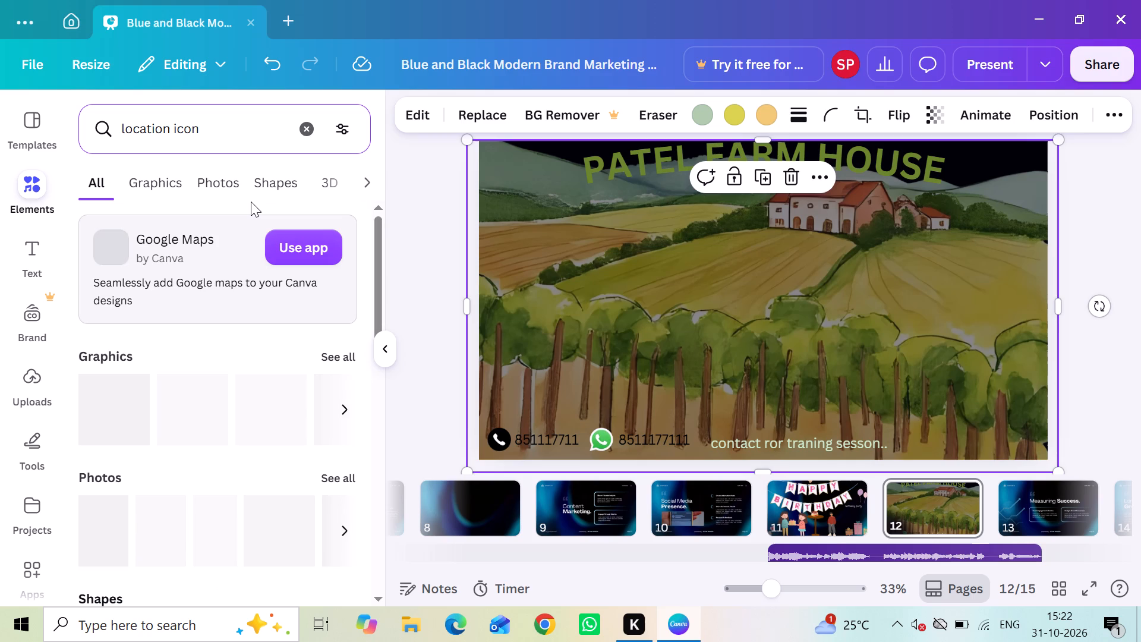
Insert a solid black location pin graphic, shrink it to a small icon and move it down near the contact row.
scroll(112, 364, down, 1)
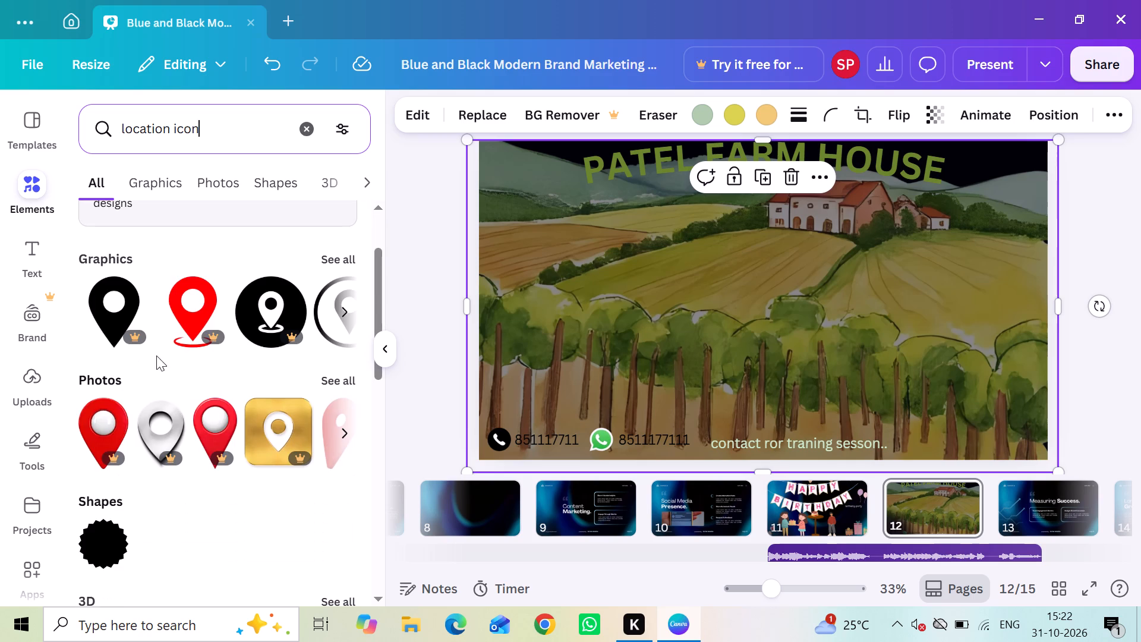
scroll(241, 339, left, 4)
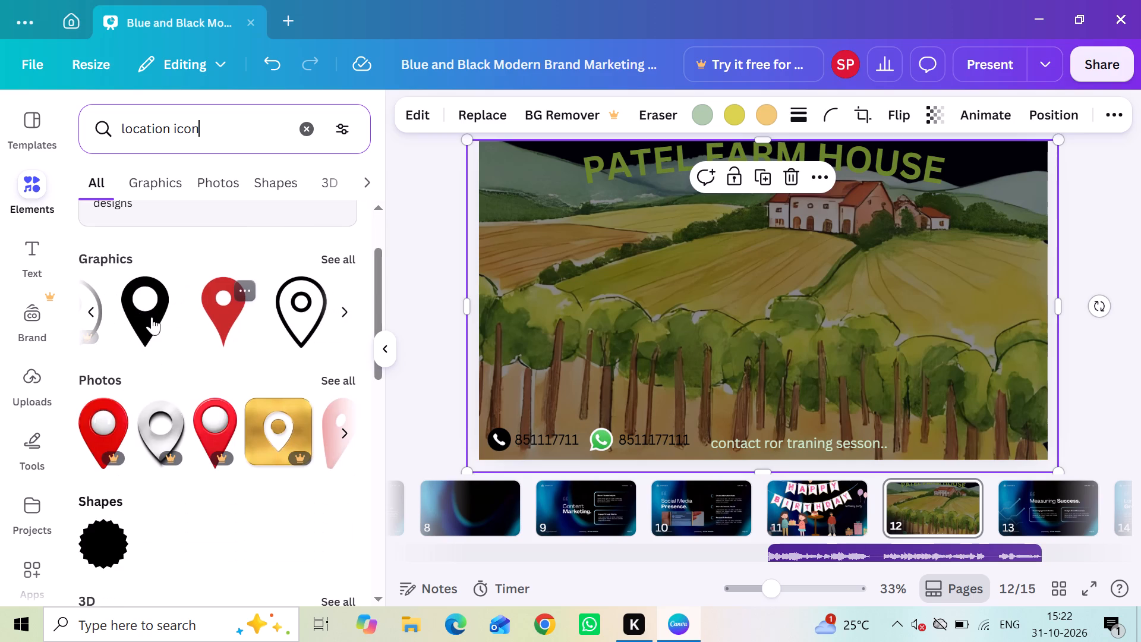
click(147, 316)
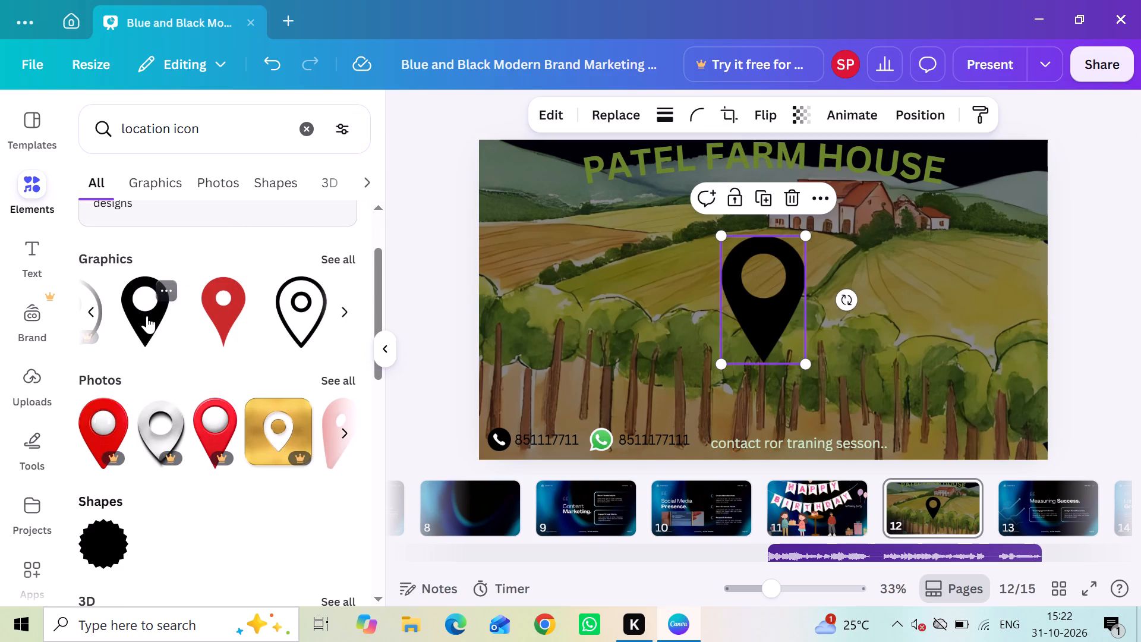
drag(802, 241, 719, 327)
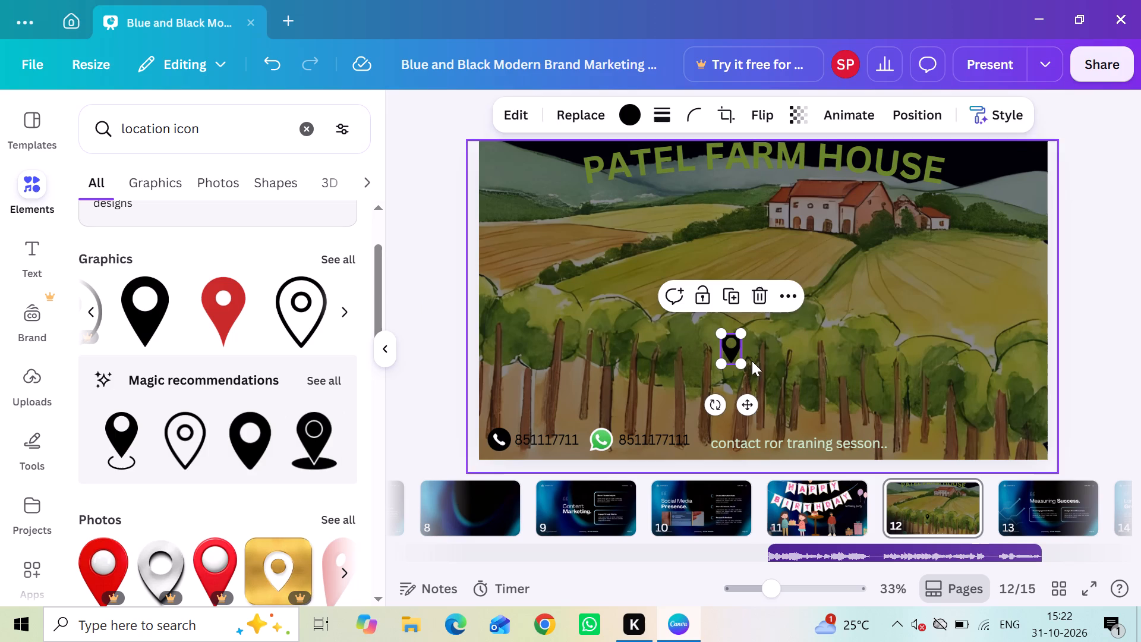
drag(732, 351, 799, 418)
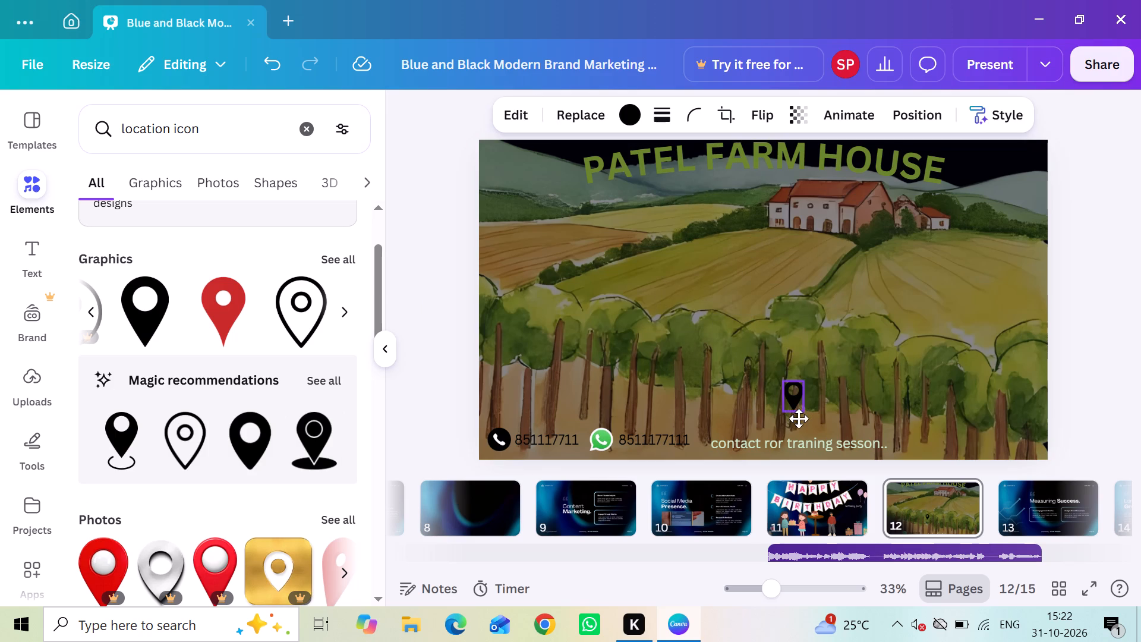
drag(799, 418, 759, 430)
Move the training session contact line up out of the bottom row, to just below the slide's middle.
drag(803, 446, 817, 333)
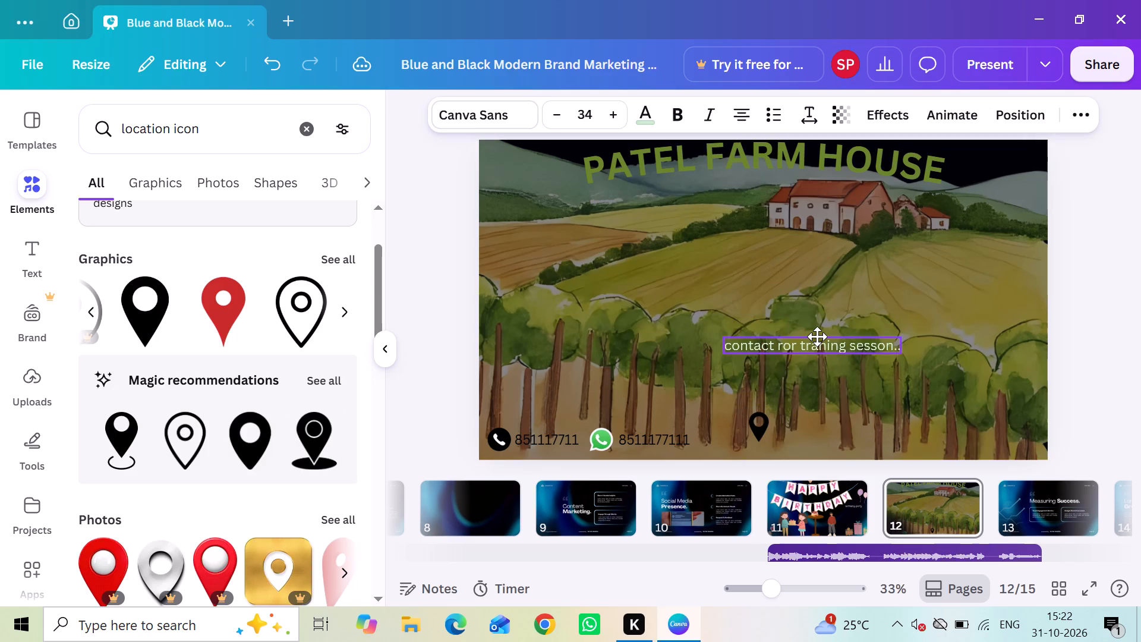
Place the location pin directly after the WhatsApp number in the bottom row and nudge it up slightly into line.
drag(764, 417, 727, 427)
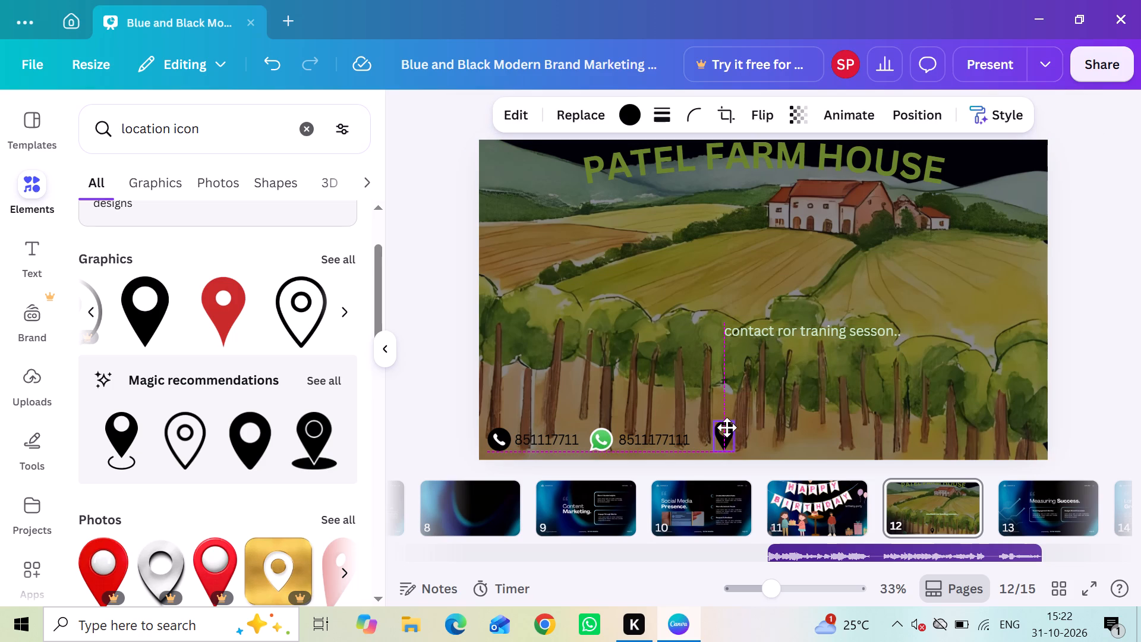
drag(727, 427, 717, 429)
drag(721, 429, 715, 437)
click(765, 368)
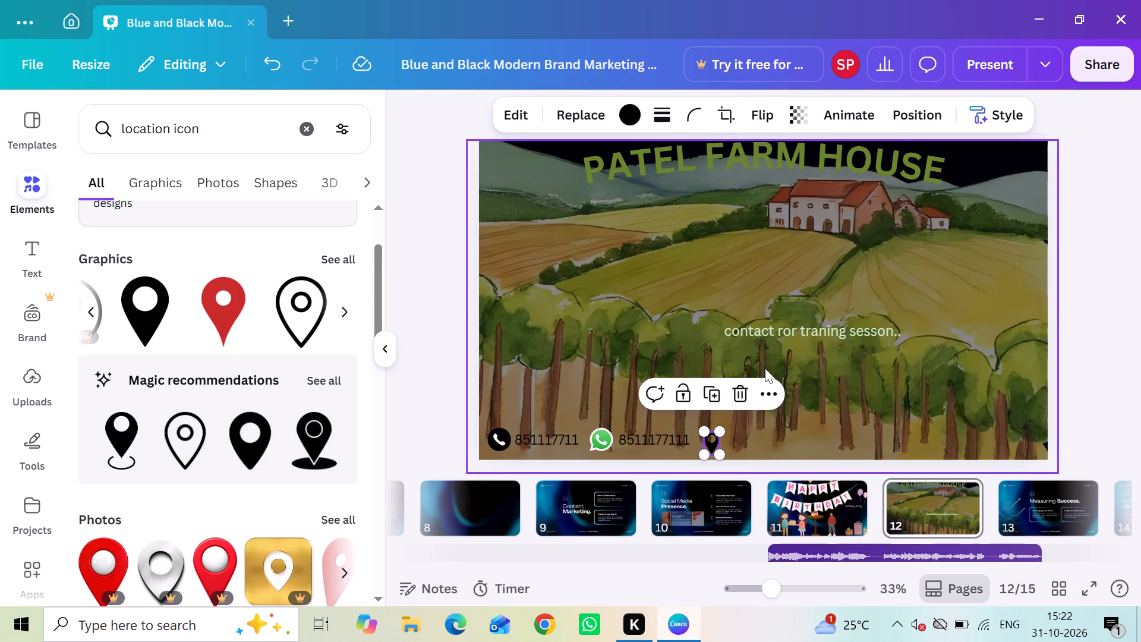
click(710, 439)
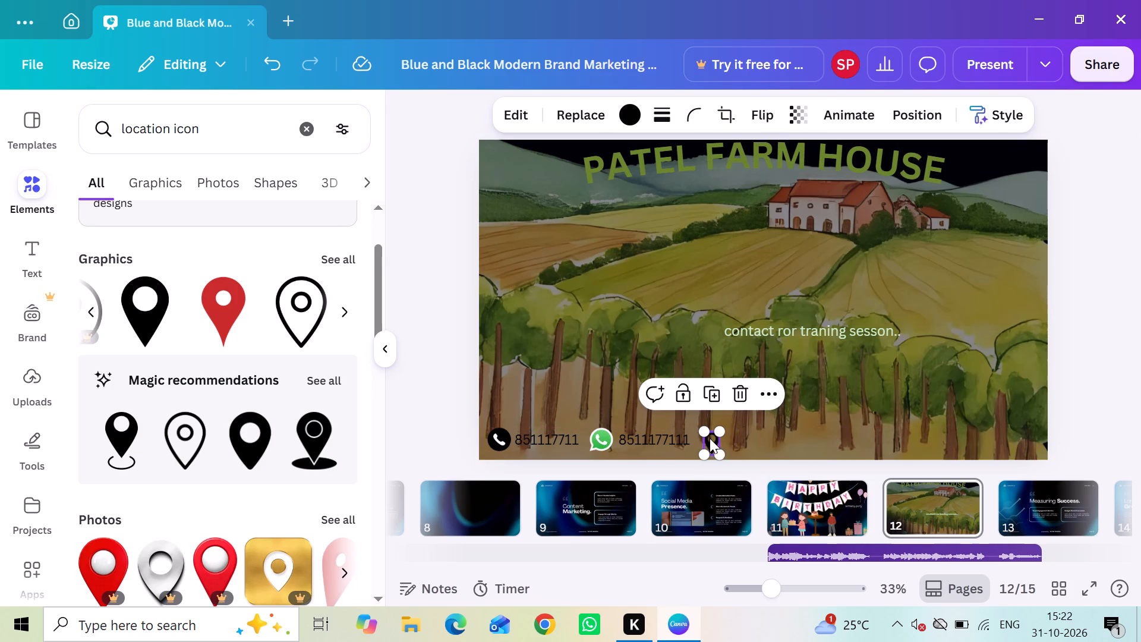
key(Up)
key(Up)
key(Up)
click(710, 438)
key(Up)
key(Up)
key(Up)
key(Up)
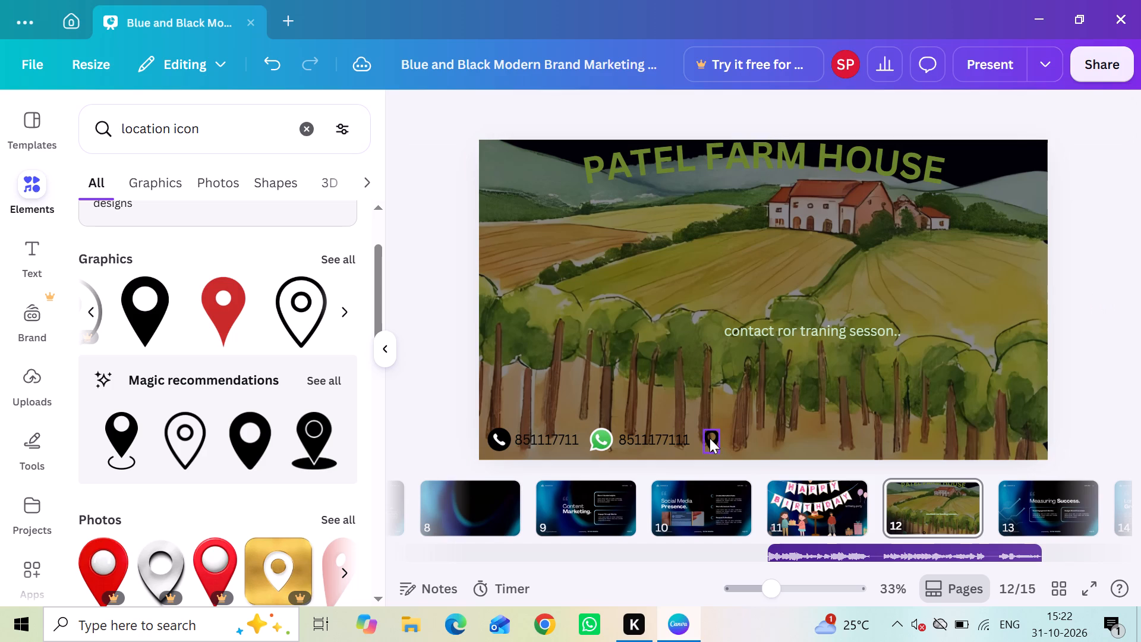
Nudge the farm background picture slightly to the right in small increments.
click(768, 405)
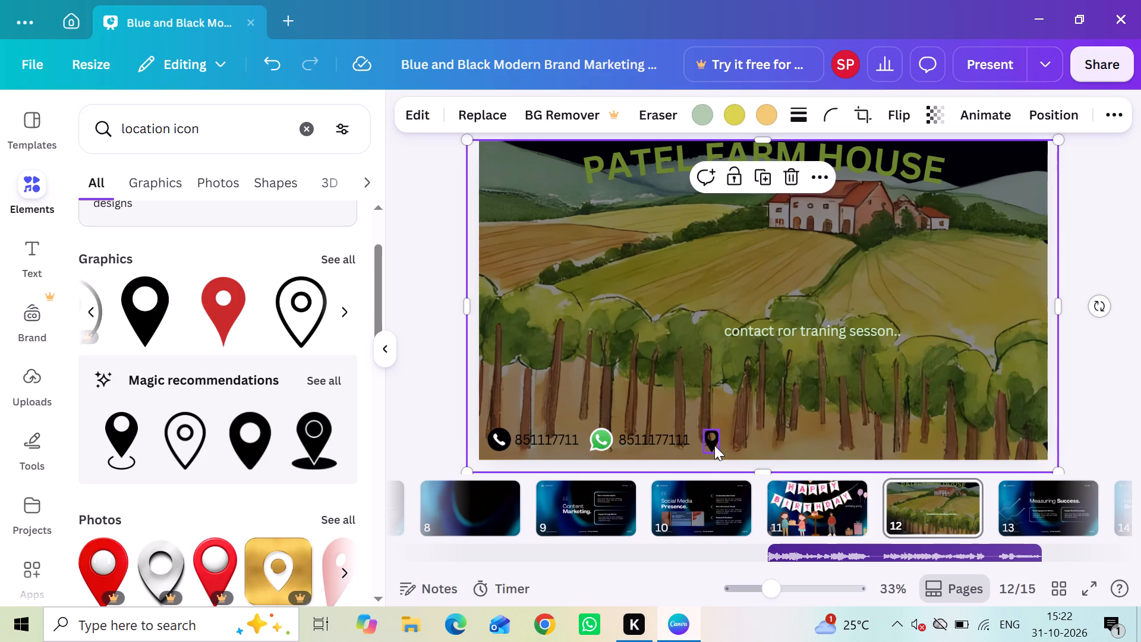
key(Right)
key(Right)
key(Right)
key(Right)
key(Right)
key(Right)
key(Right)
key(Right)
key(Right)
key(Right)
key(Right)
key(Right)
key(Right)
key(Right)
key(Right)
key(Right)
key(Right)
key(Right)
key(Right)
key(Right)
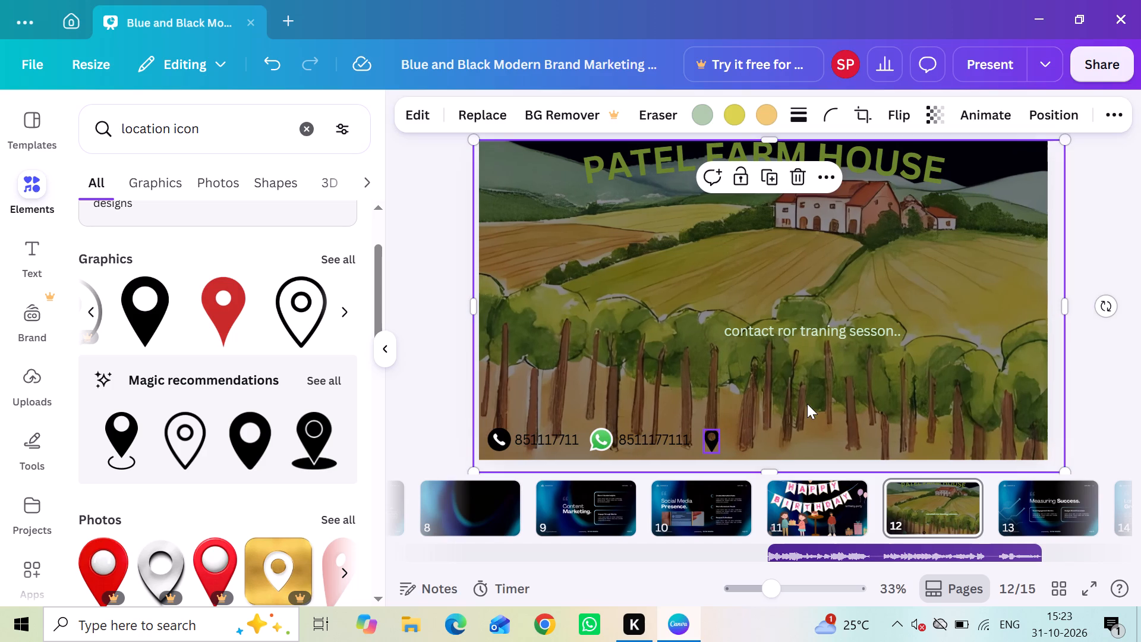
Nudge the landscape background image slightly left on the slide and deselect it.
key(Left)
key(Left)
key(Left)
key(Left)
key(Left)
key(Left)
key(Left)
key(Left)
key(Left)
key(Left)
key(Left)
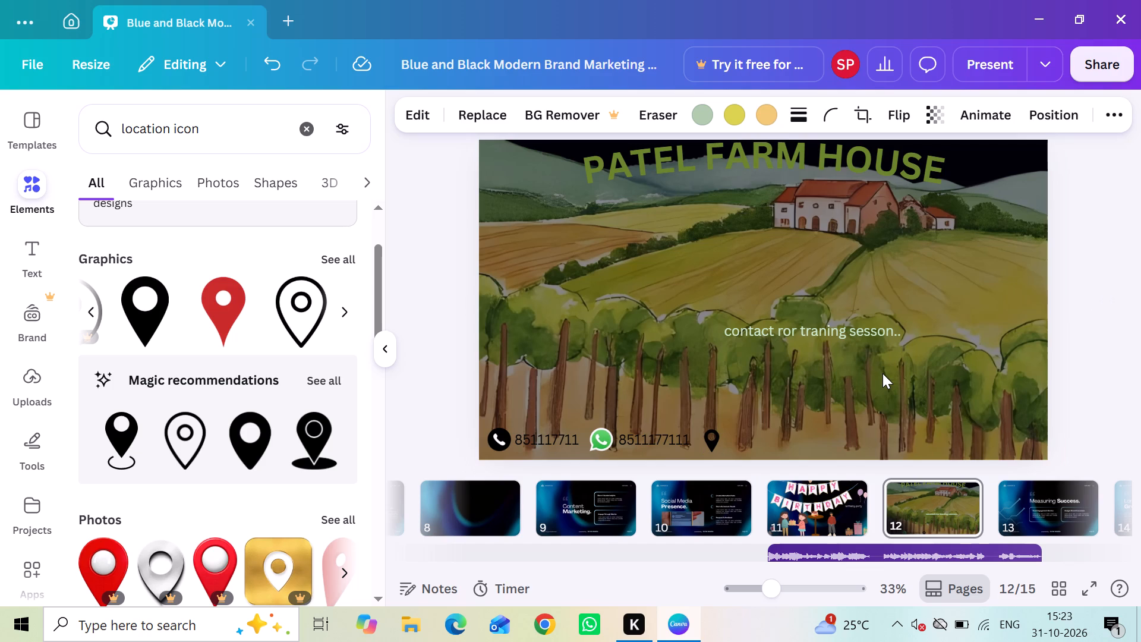
key(Left)
key(Left)
key(Left)
key(Left)
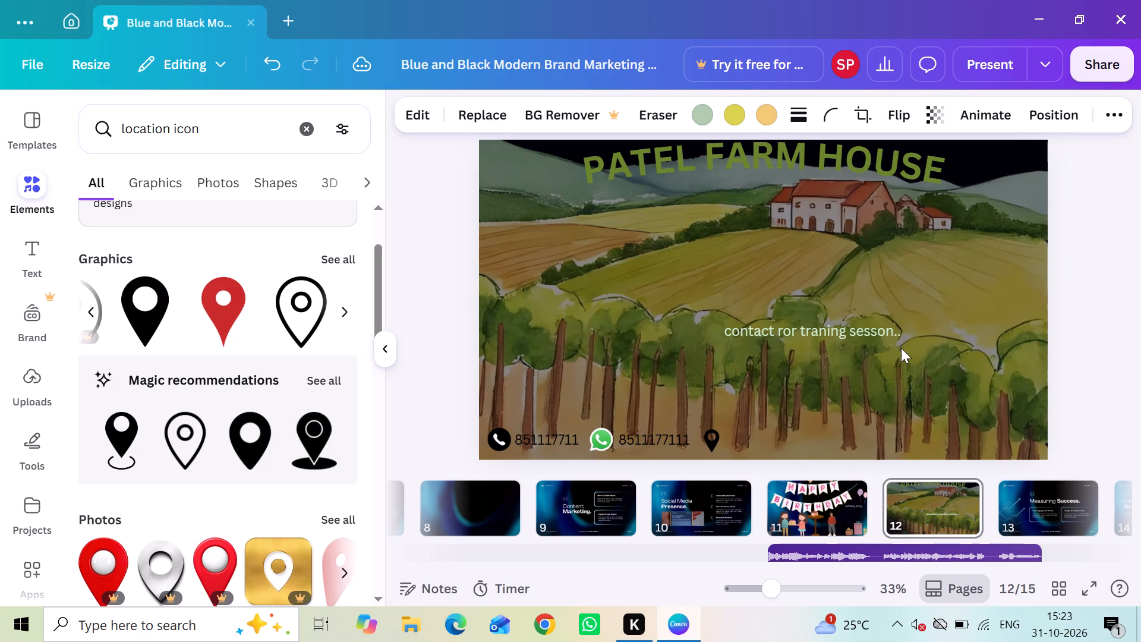
click(1028, 267)
click(1112, 255)
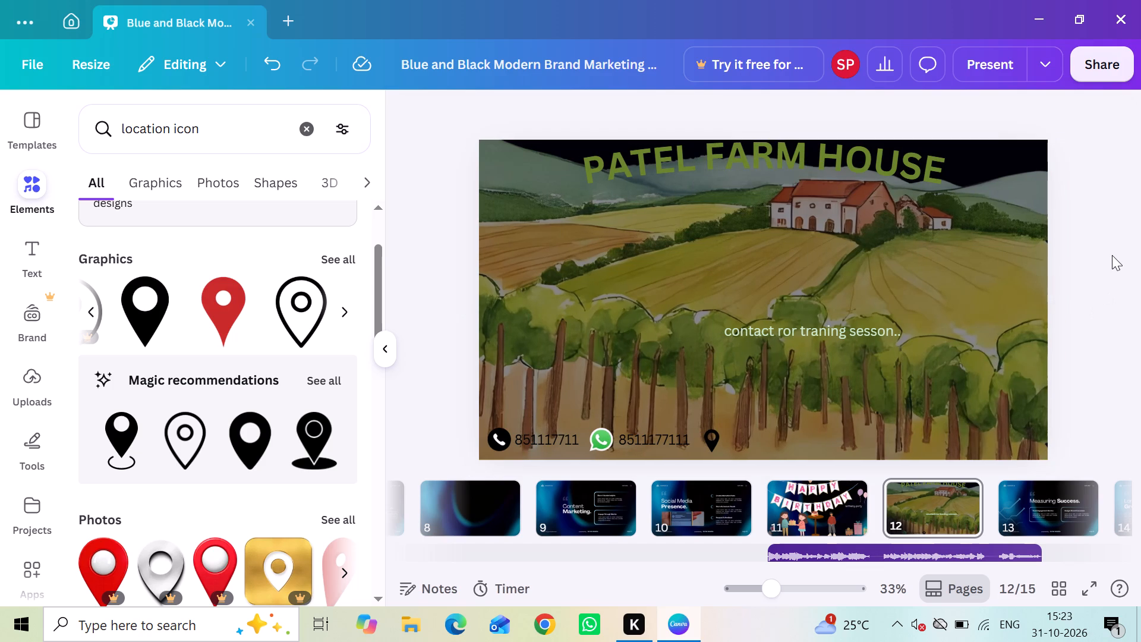
Nudge the location pin icon slightly left and up so it lines up after the WhatsApp number.
click(716, 447)
key(Up)
key(Up)
key(Up)
key(Up)
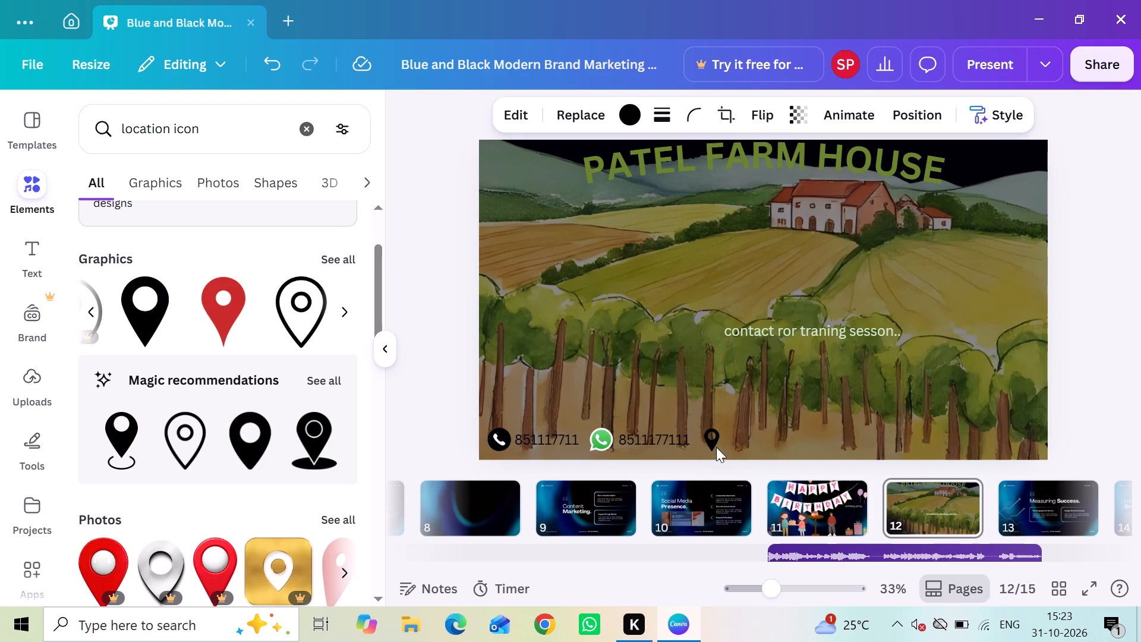
key(Up)
key(Left)
key(Left)
key(Left)
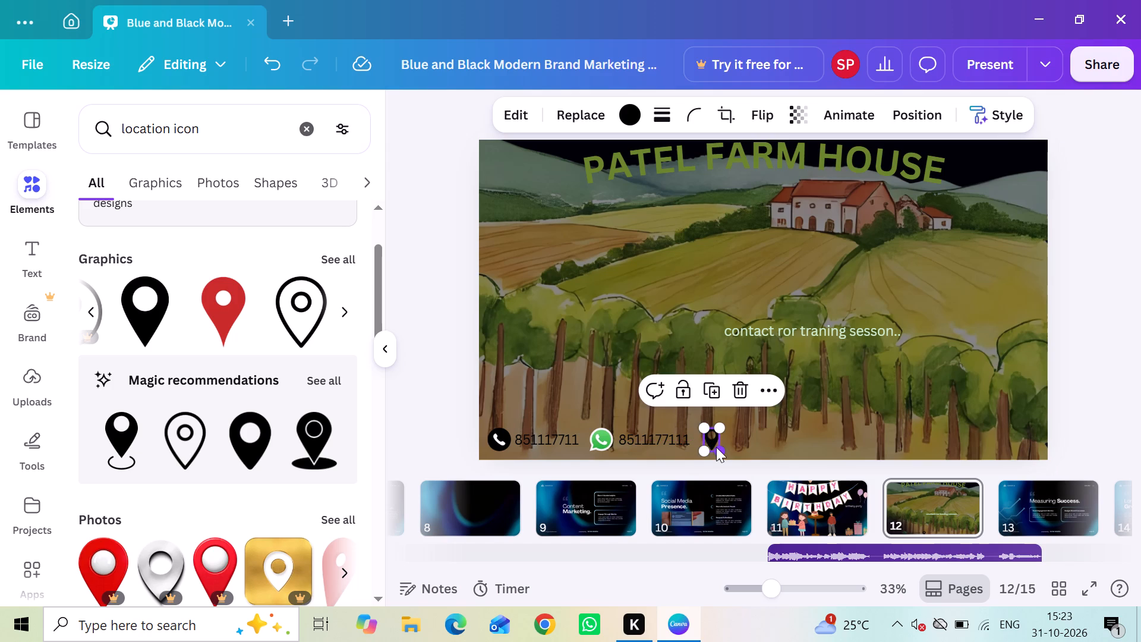
key(Left)
key(Left)
key(Left)
key(Left)
key(Down)
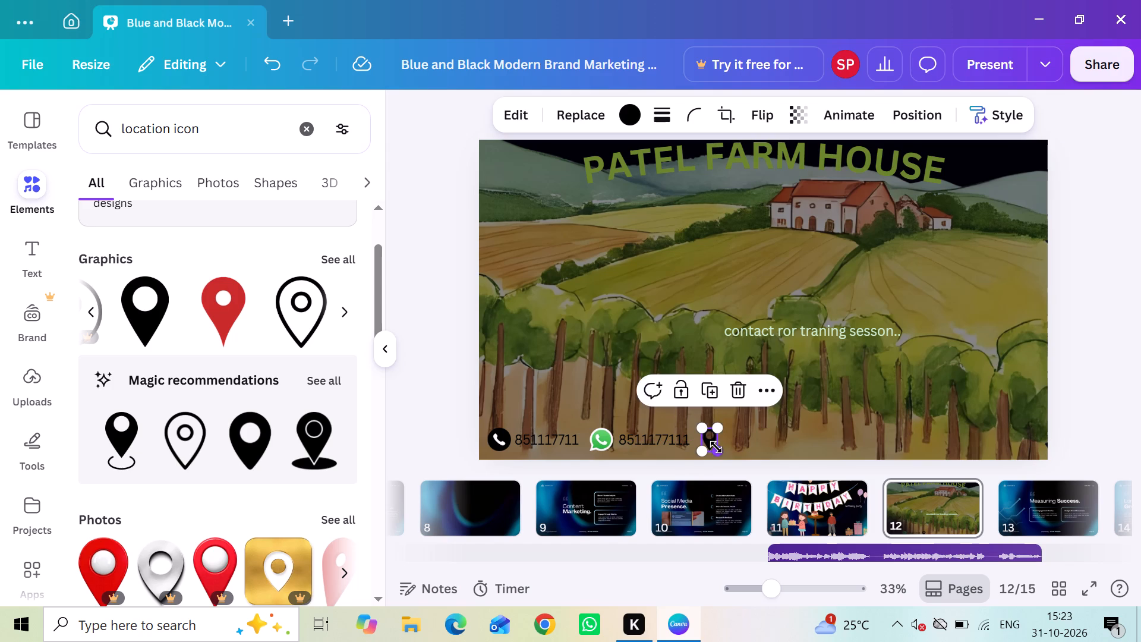
click(767, 407)
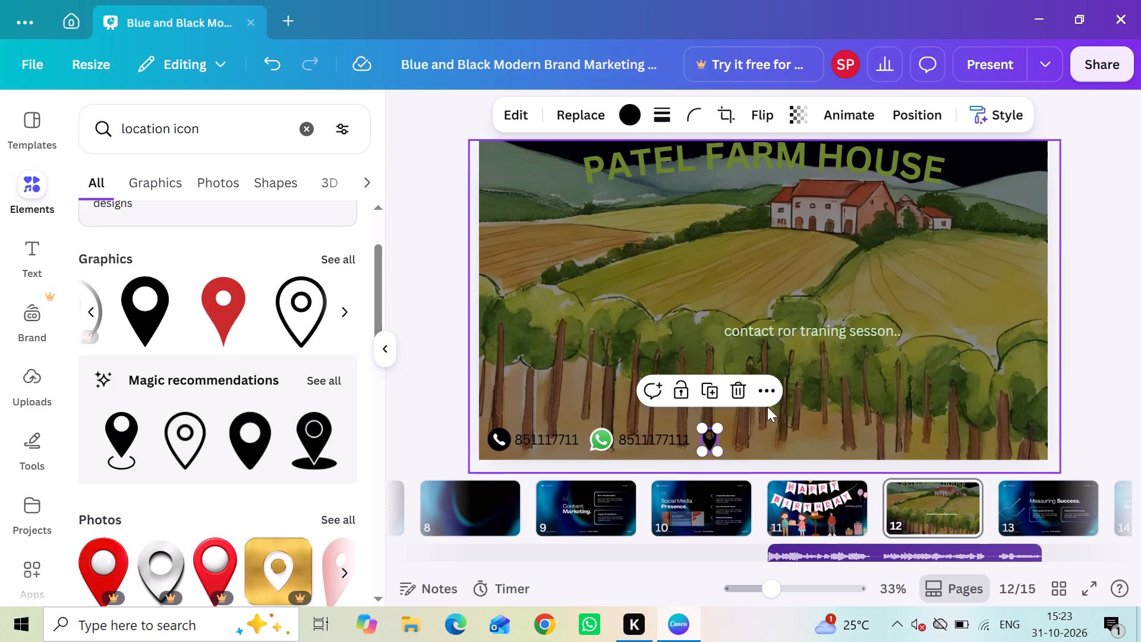
Add a body text line with the farm's location: village, town and city, ending with the state abbreviation in curly braces.
click(46, 262)
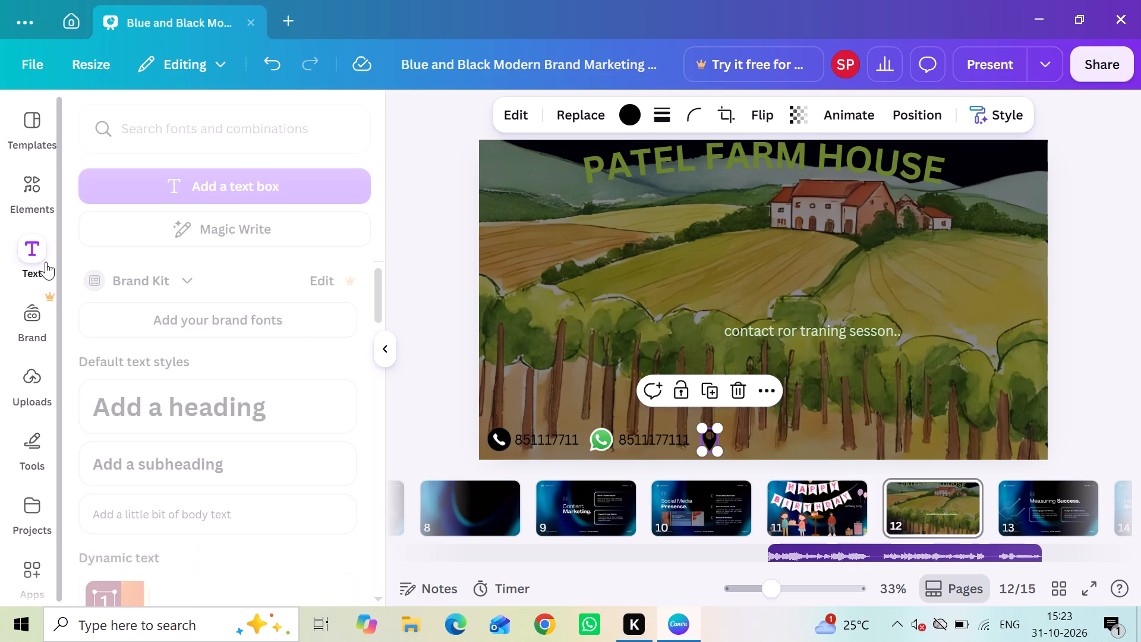
click(207, 517)
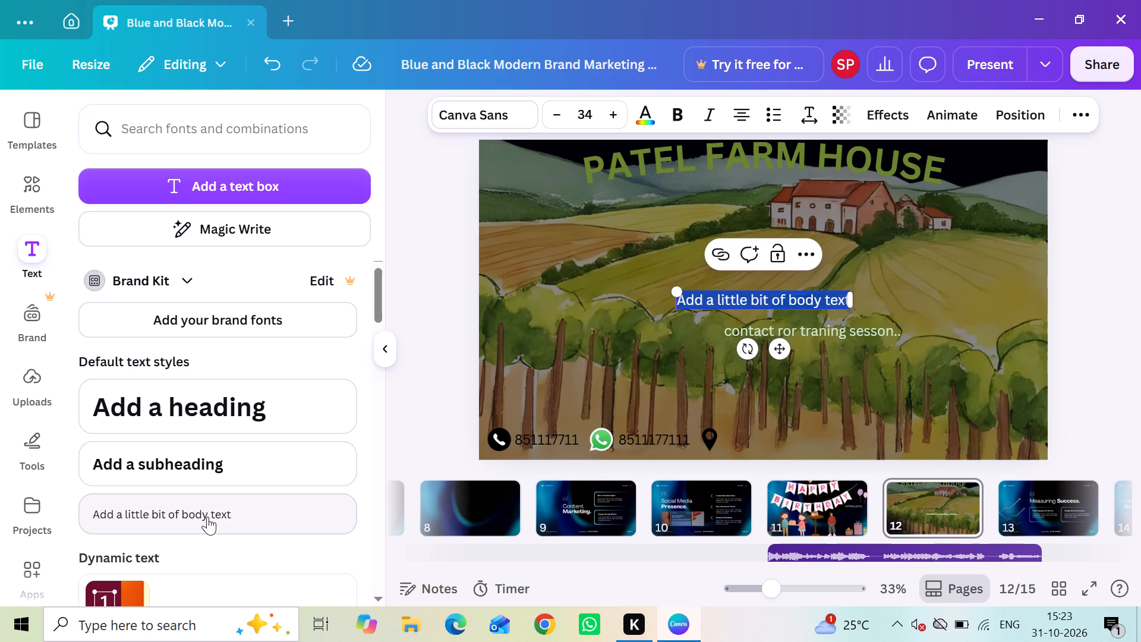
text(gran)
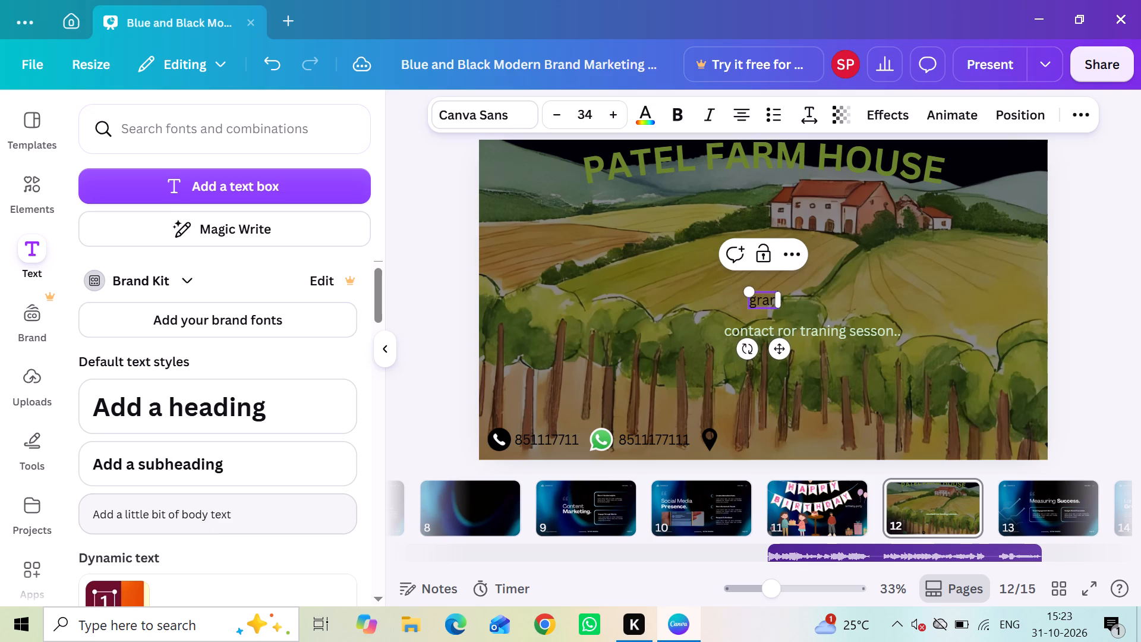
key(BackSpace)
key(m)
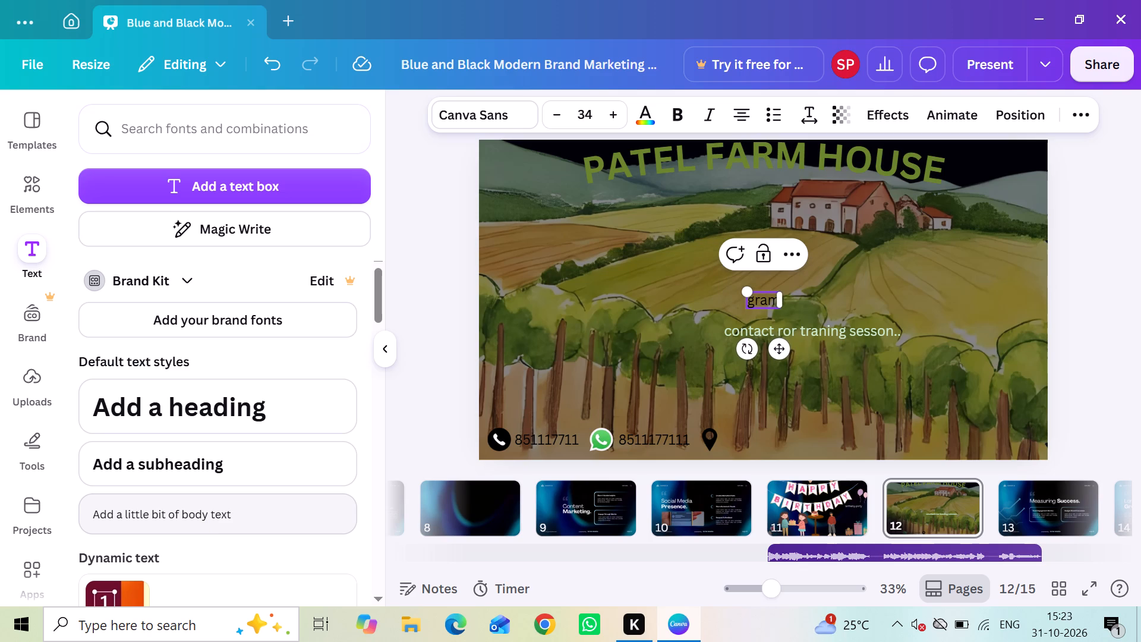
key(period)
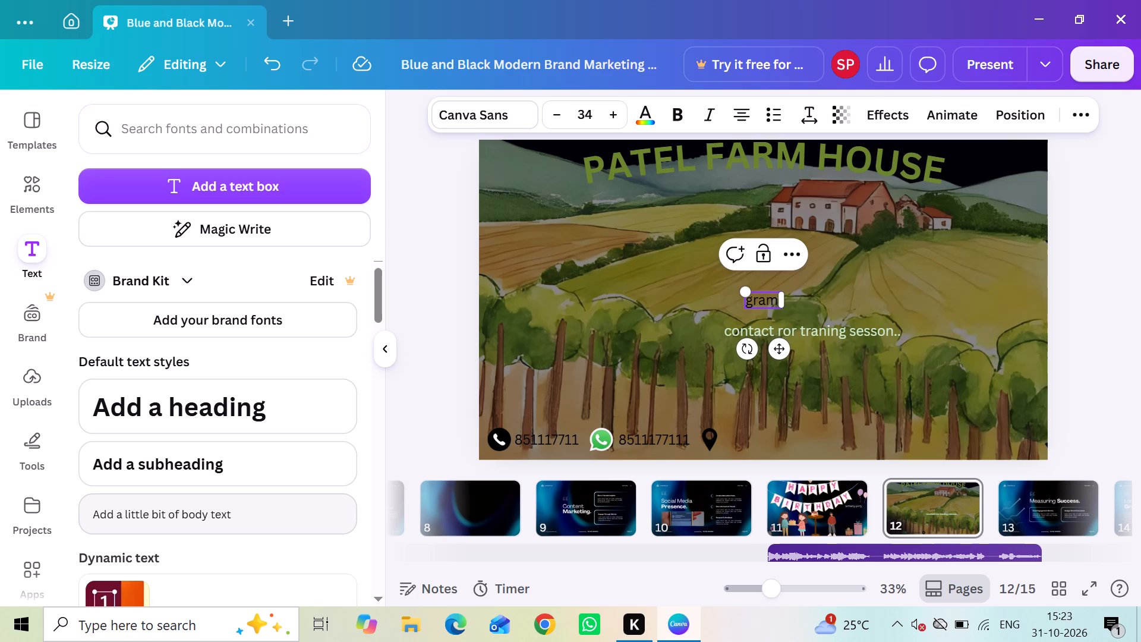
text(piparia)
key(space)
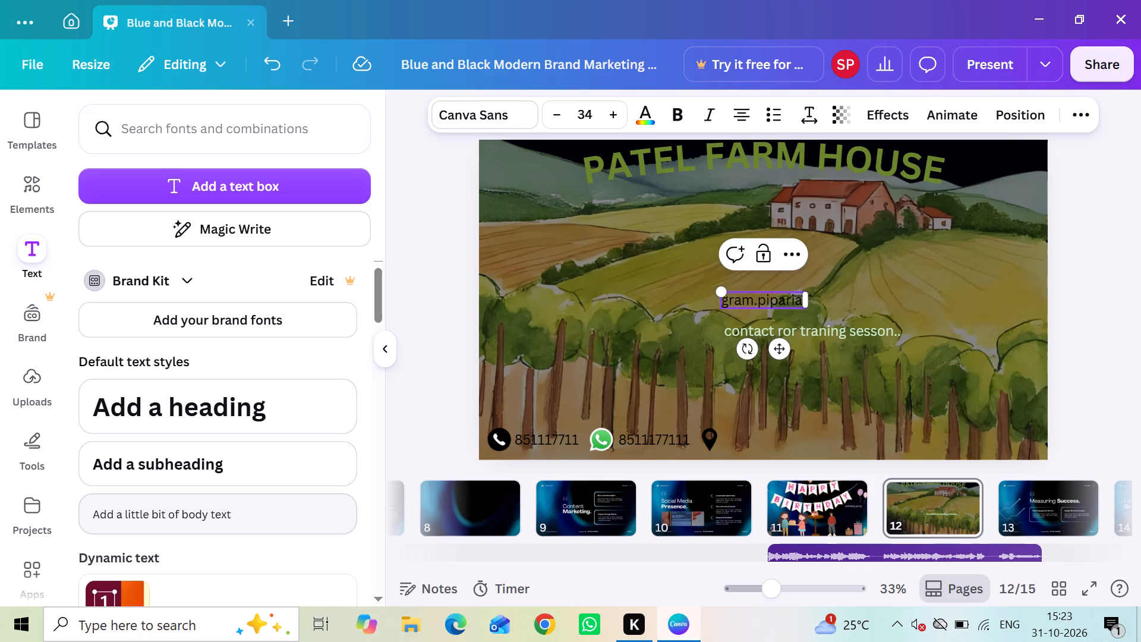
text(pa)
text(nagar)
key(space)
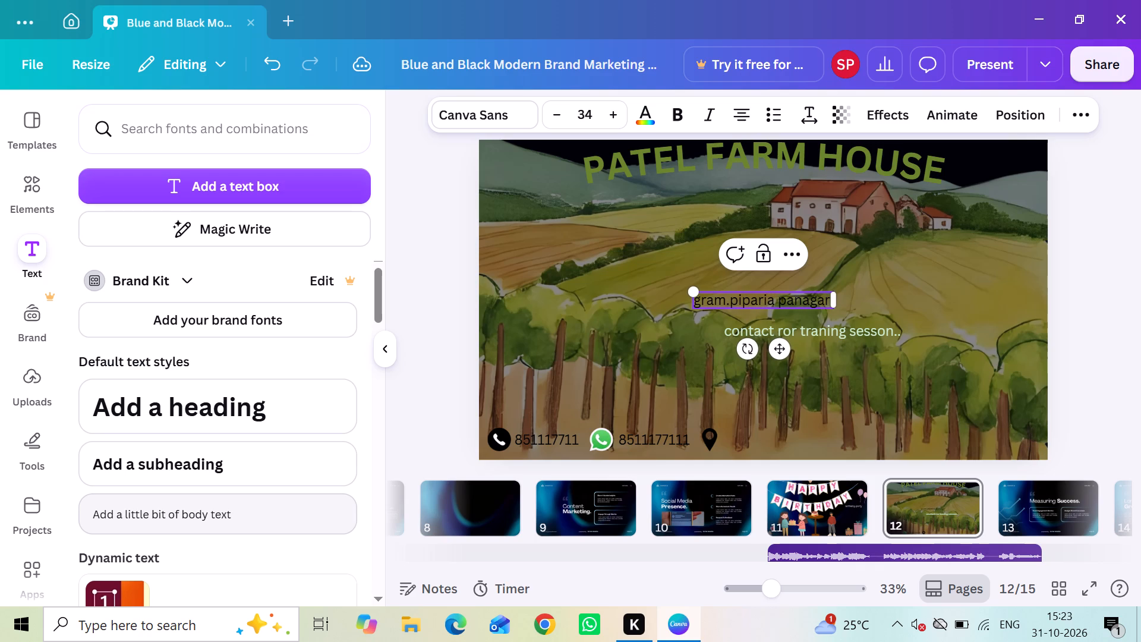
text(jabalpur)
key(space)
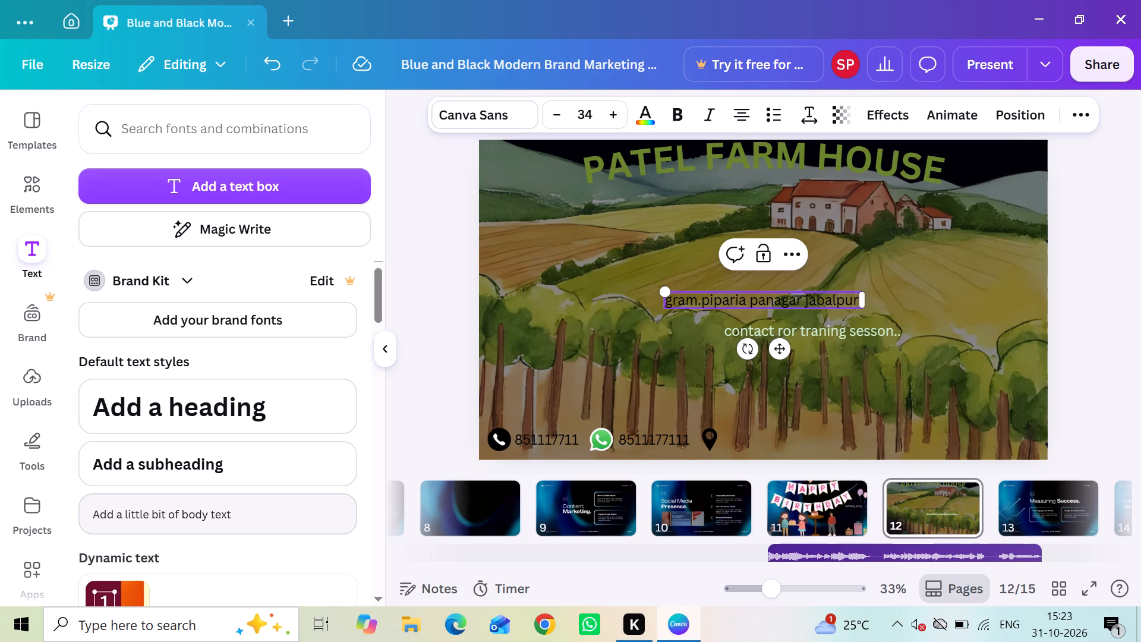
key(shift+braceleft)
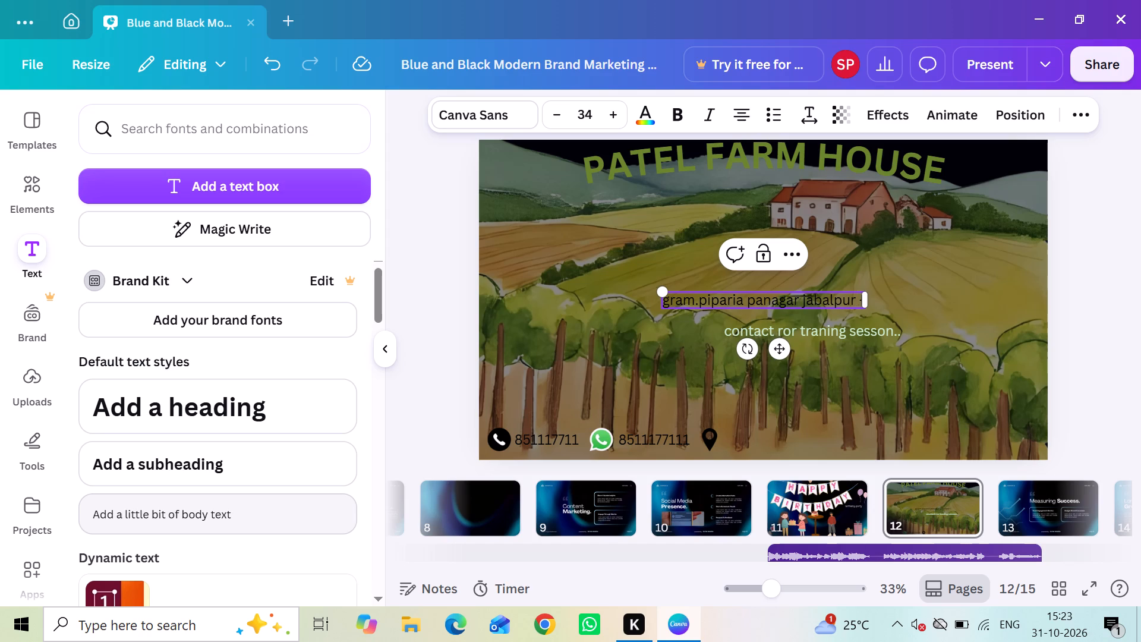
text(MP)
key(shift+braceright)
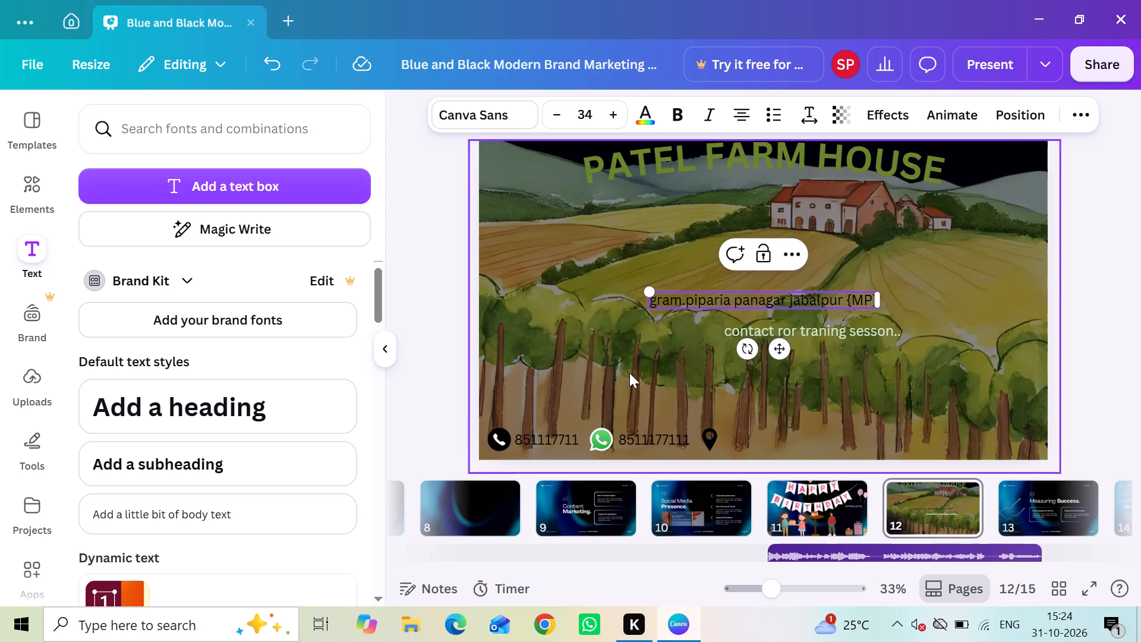
click(945, 254)
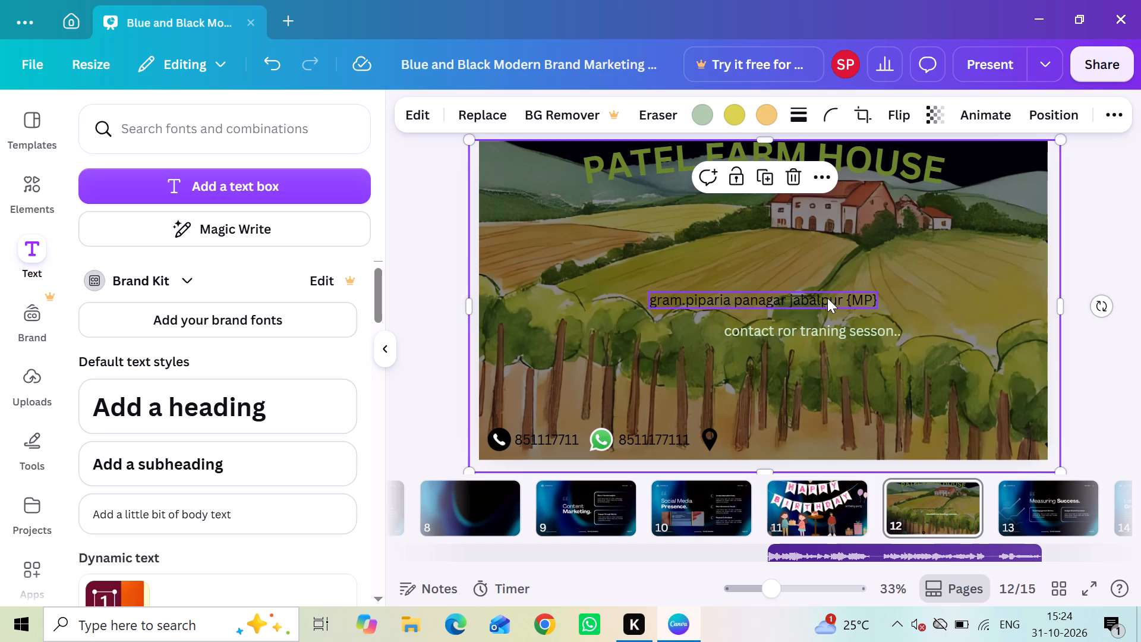
Move the farm's location text down to the slide's bottom row, directly after the location pin icon.
drag(827, 298, 894, 388)
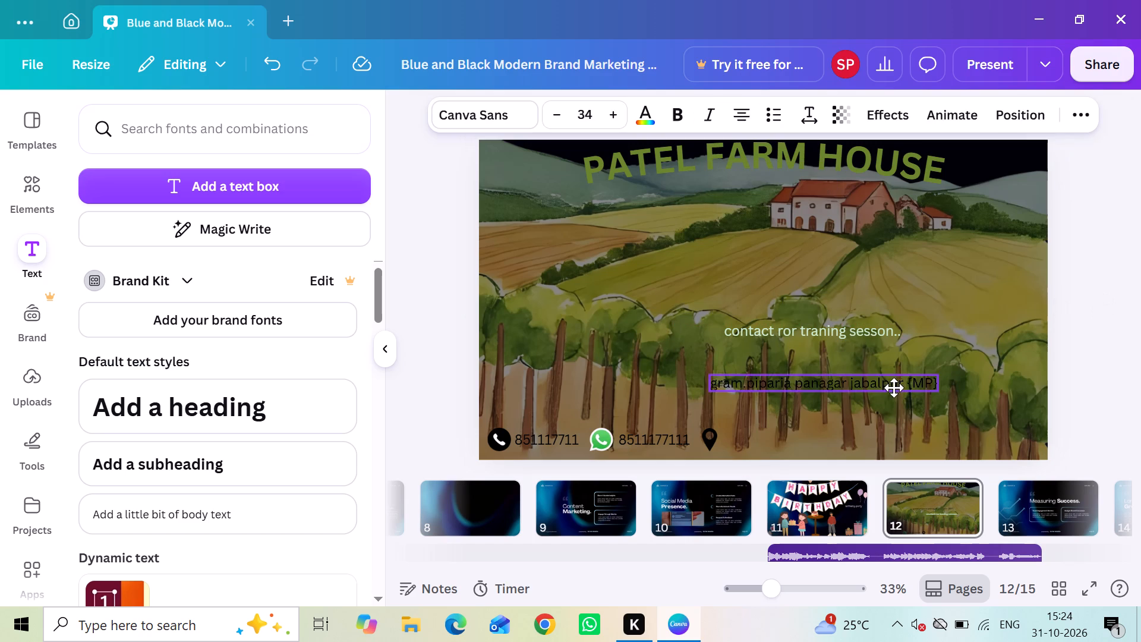
drag(894, 388, 901, 437)
click(901, 437)
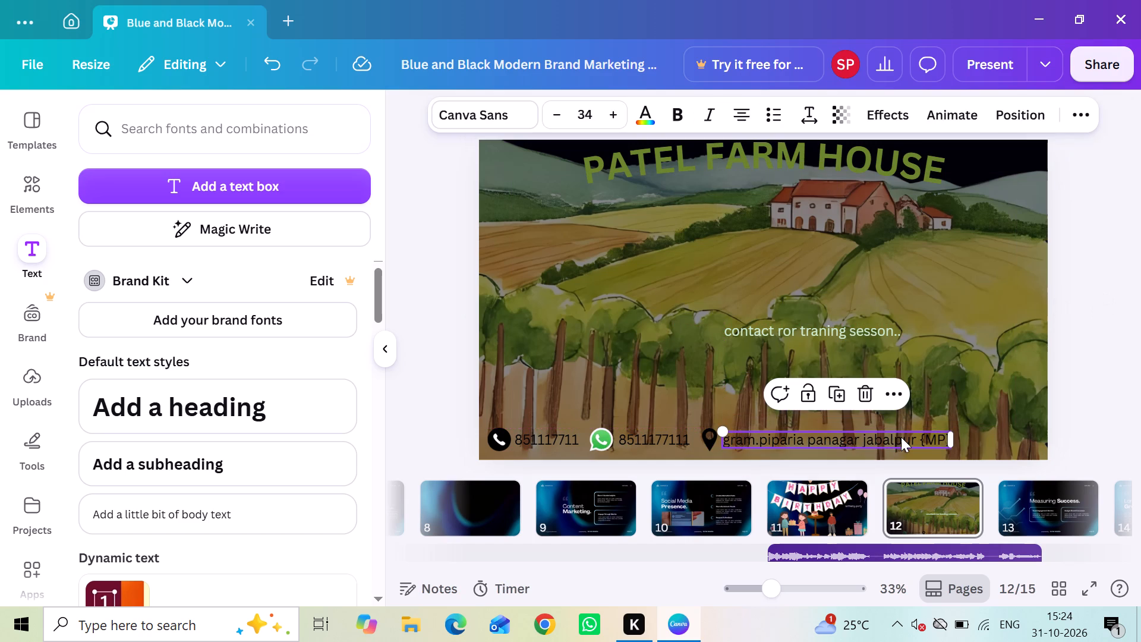
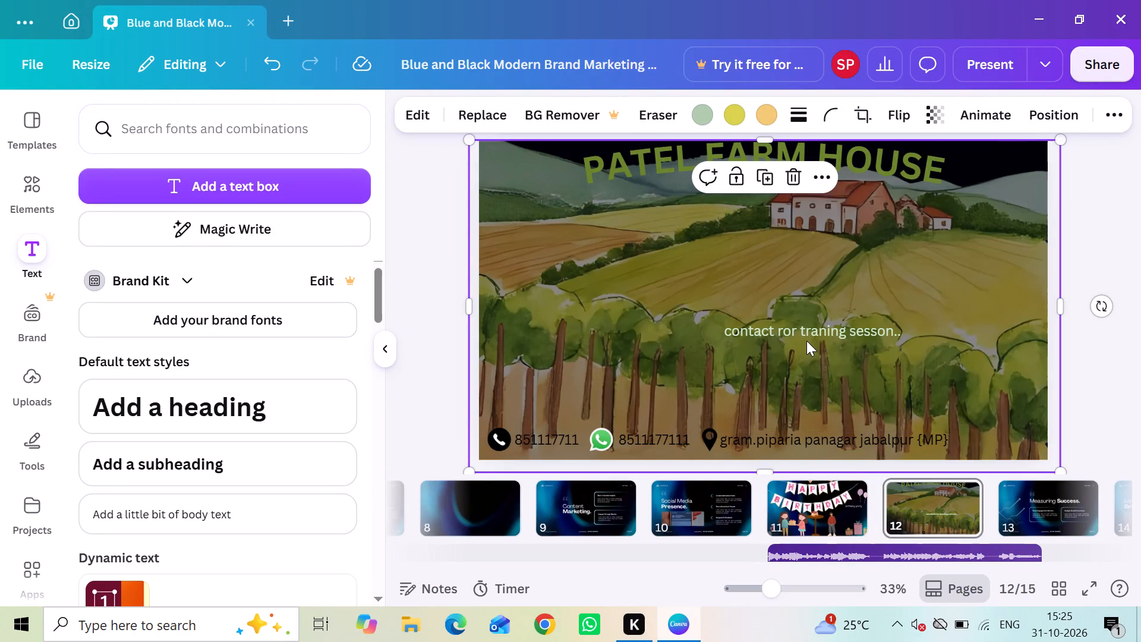
Break the contact line into two lines, with "contact ror" above "traning sesson..".
click(794, 332)
click(794, 332)
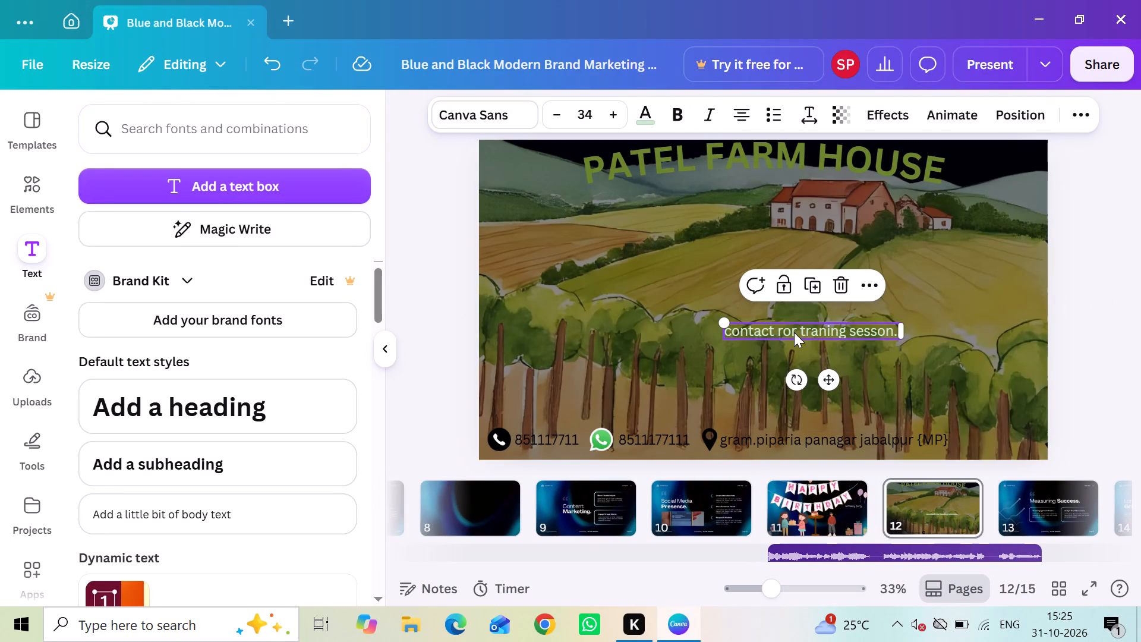
key(Right)
key(Right)
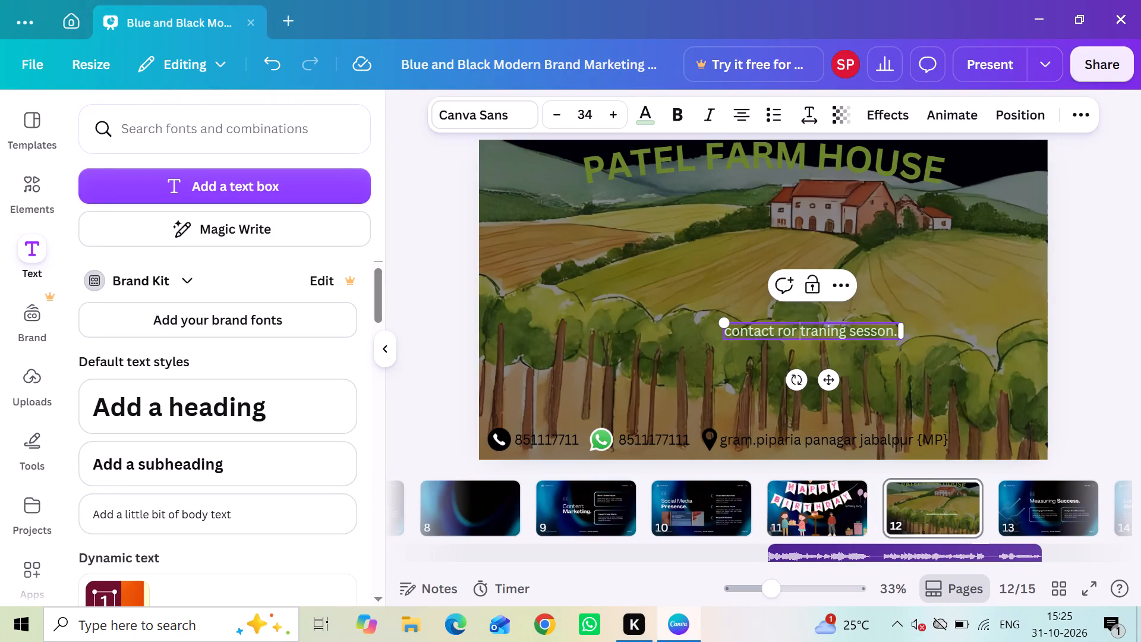
key(Return)
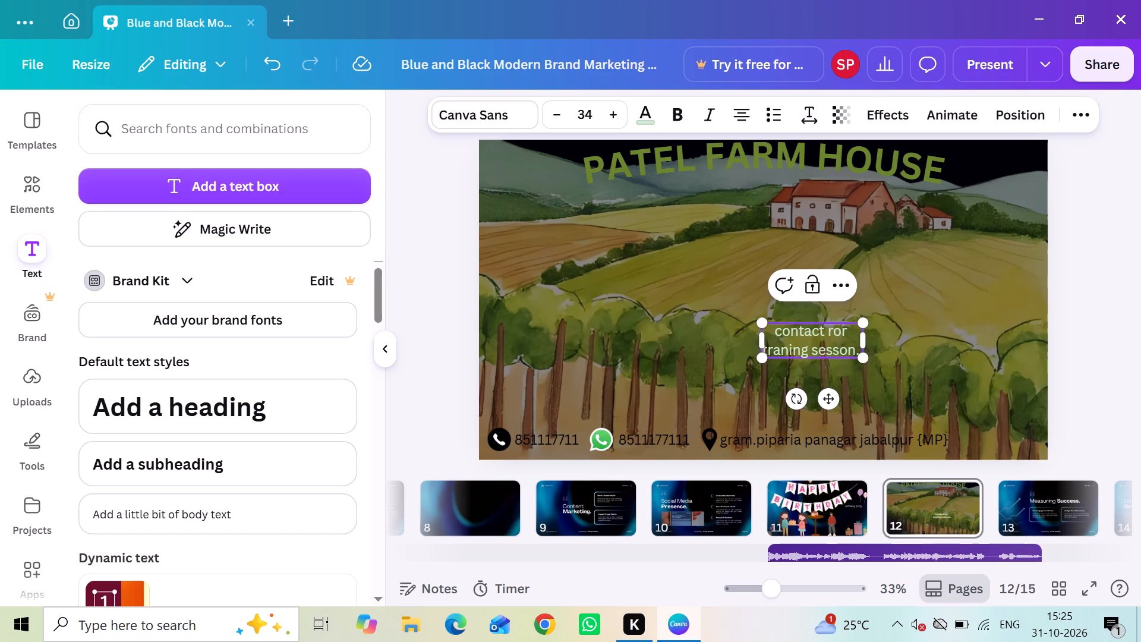
Move the two-line contact text slightly down and to the right over the tree trunks.
drag(843, 333, 900, 350)
click(906, 350)
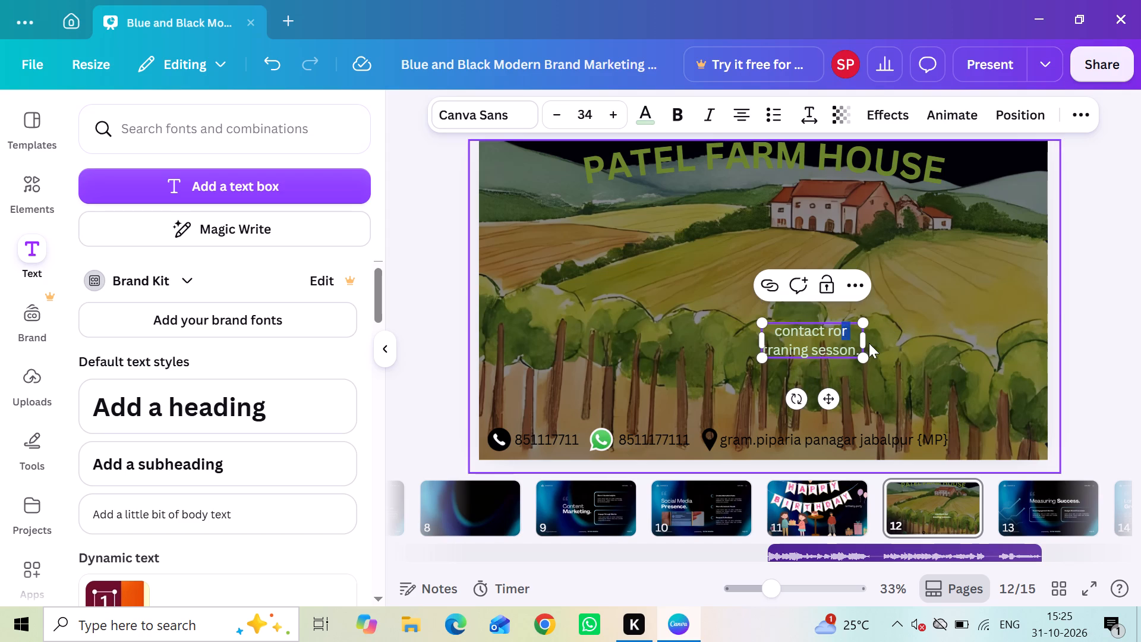
drag(808, 343, 845, 337)
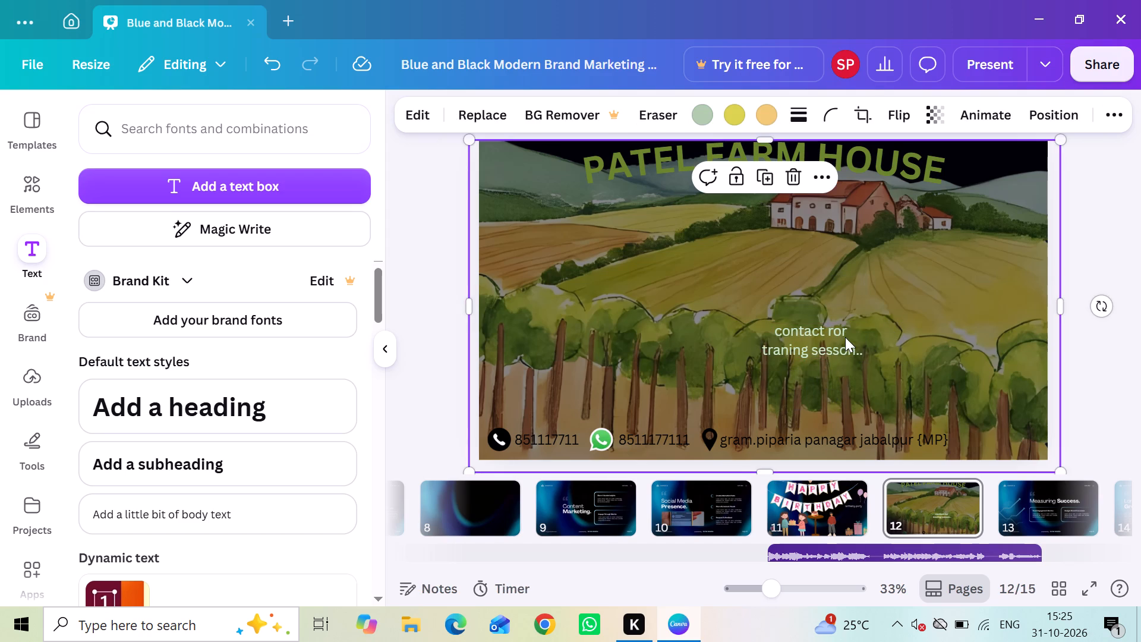
drag(845, 337, 863, 374)
click(926, 328)
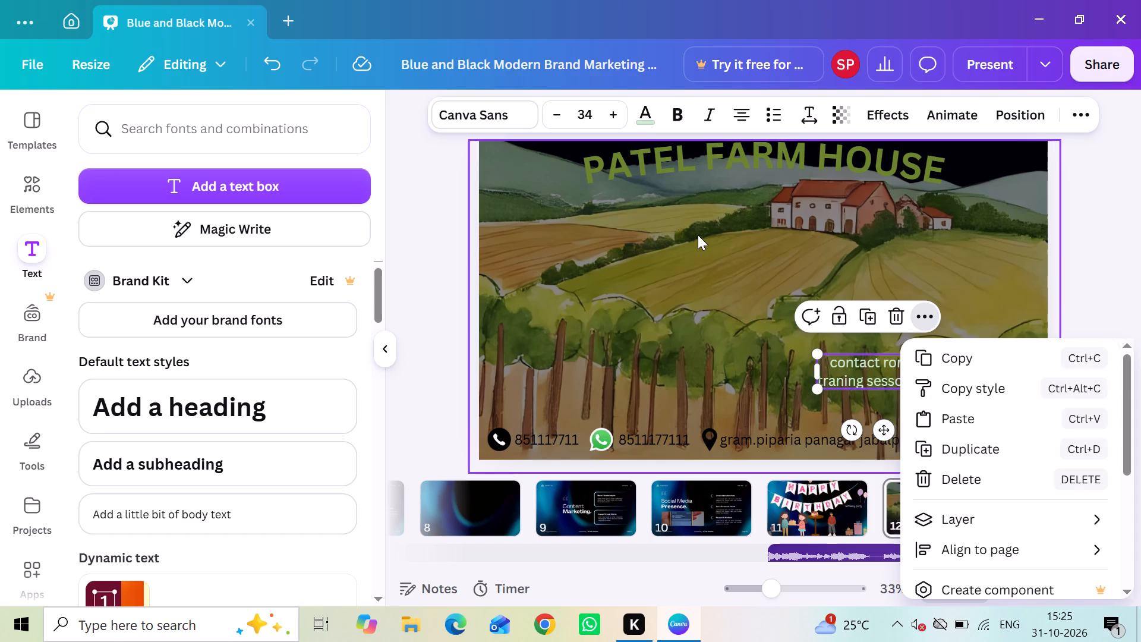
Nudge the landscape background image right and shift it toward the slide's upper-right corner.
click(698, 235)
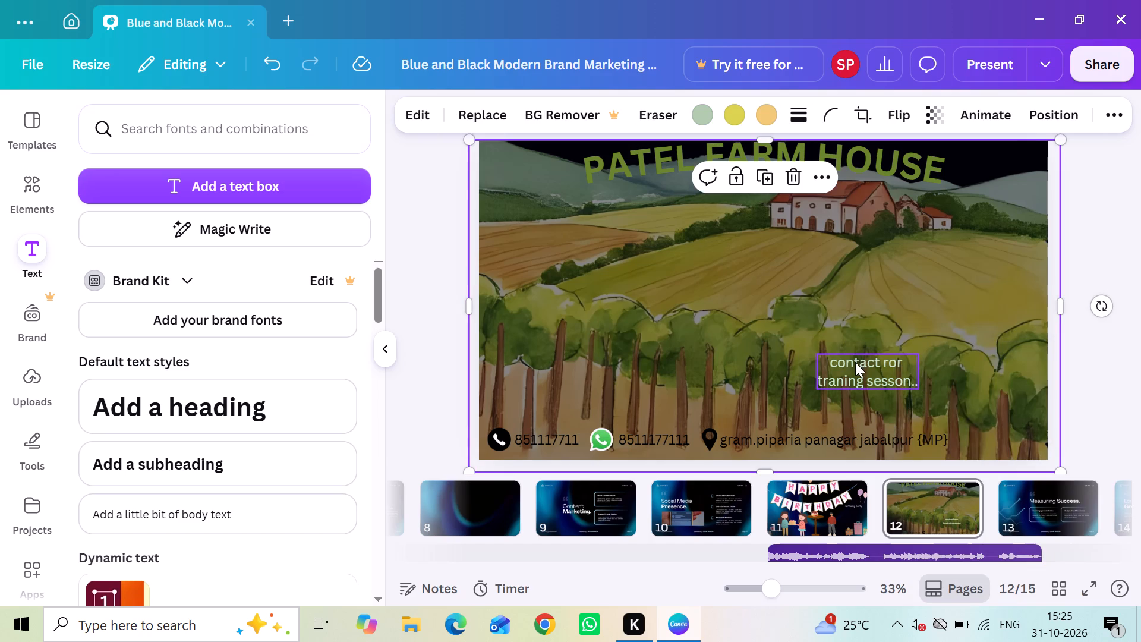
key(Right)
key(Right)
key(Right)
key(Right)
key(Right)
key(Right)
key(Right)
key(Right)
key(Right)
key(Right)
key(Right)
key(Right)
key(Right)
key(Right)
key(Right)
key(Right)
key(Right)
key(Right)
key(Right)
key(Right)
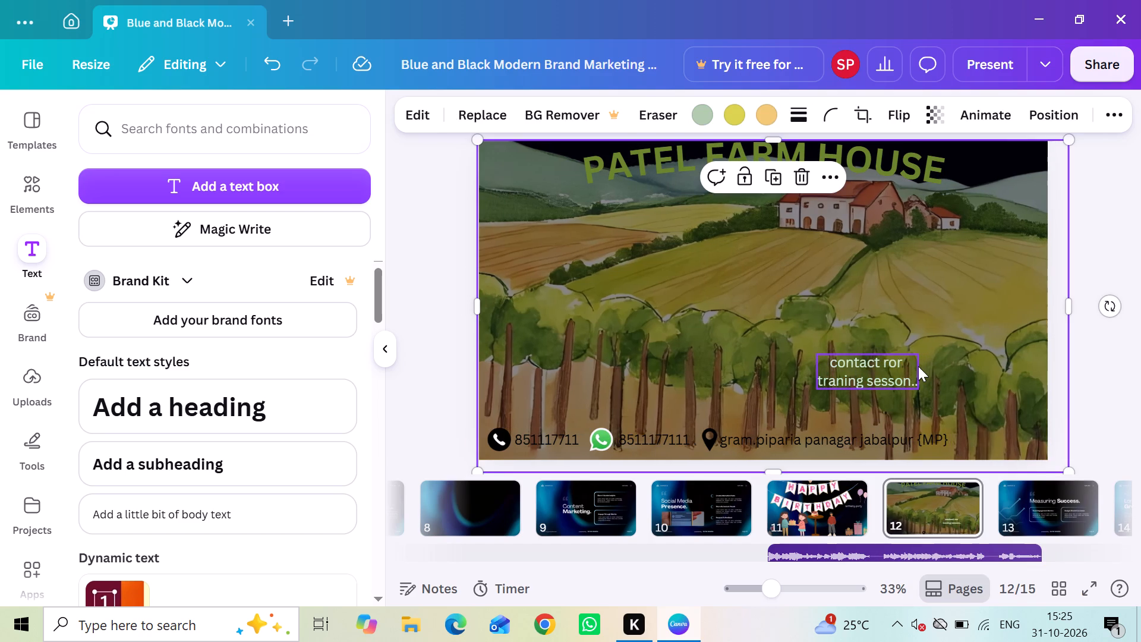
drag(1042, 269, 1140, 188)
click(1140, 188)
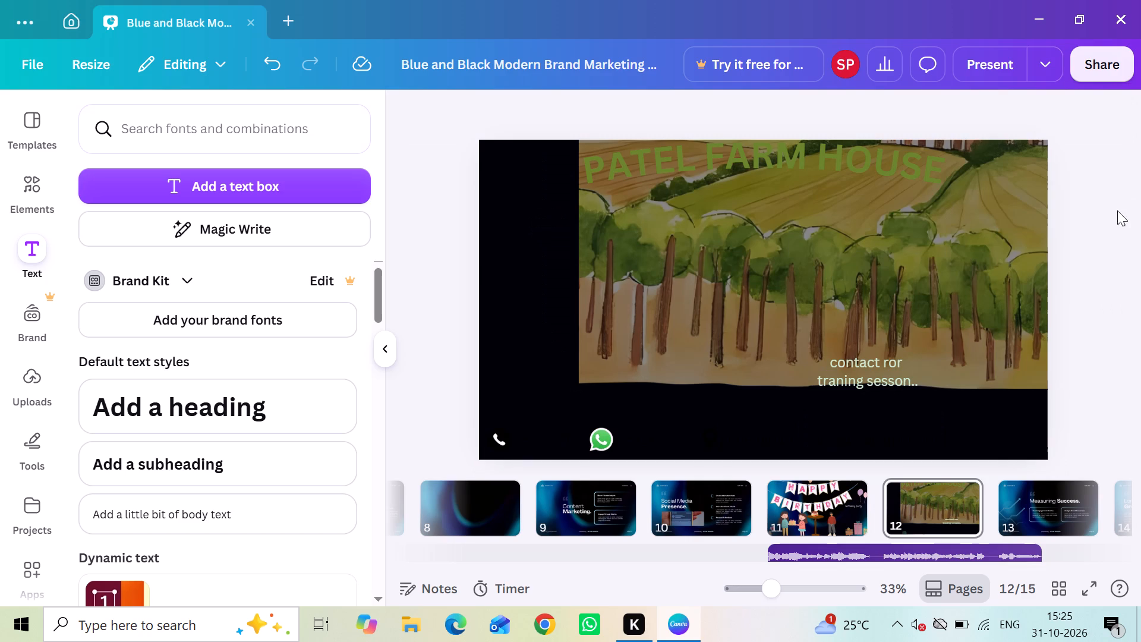
Reposition the landscape background image so it covers the whole slide.
click(958, 266)
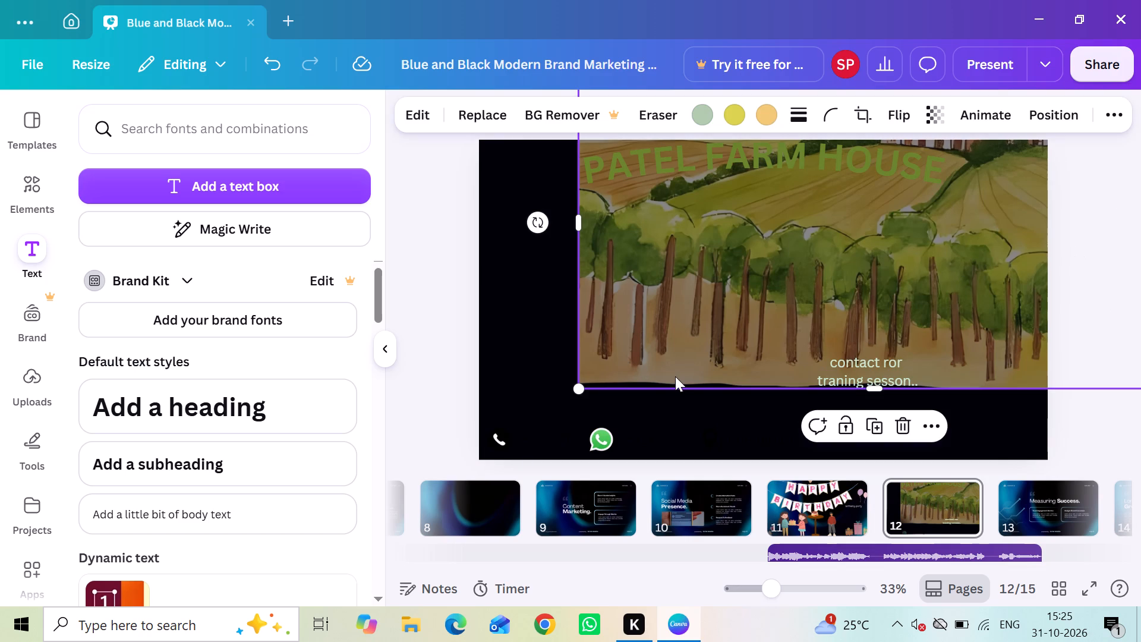
click(478, 455)
click(478, 455)
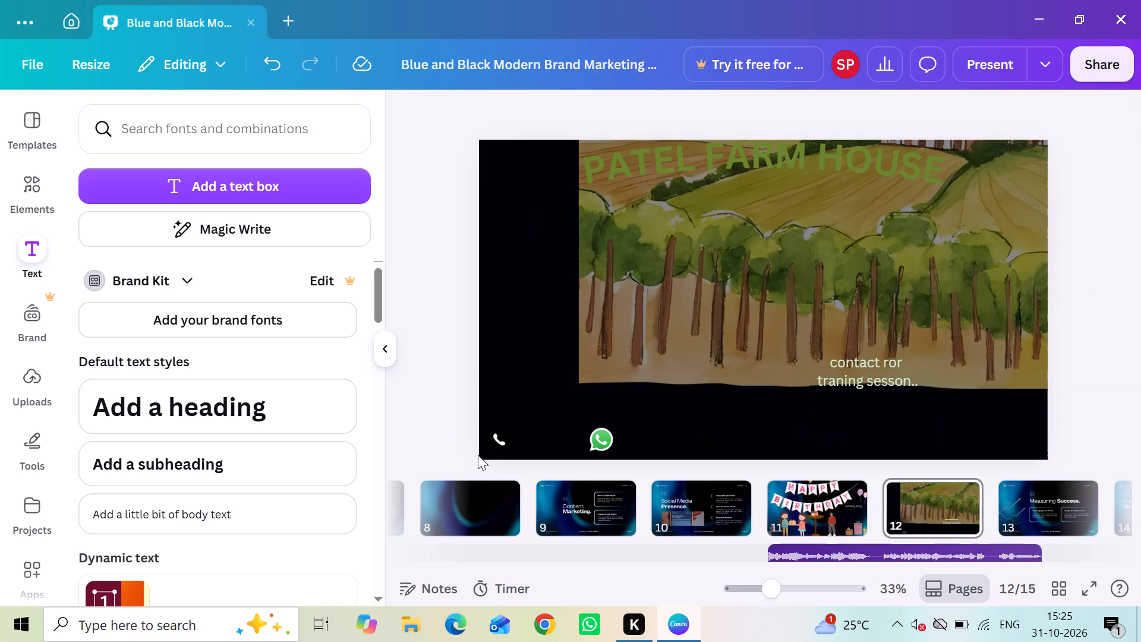
click(773, 256)
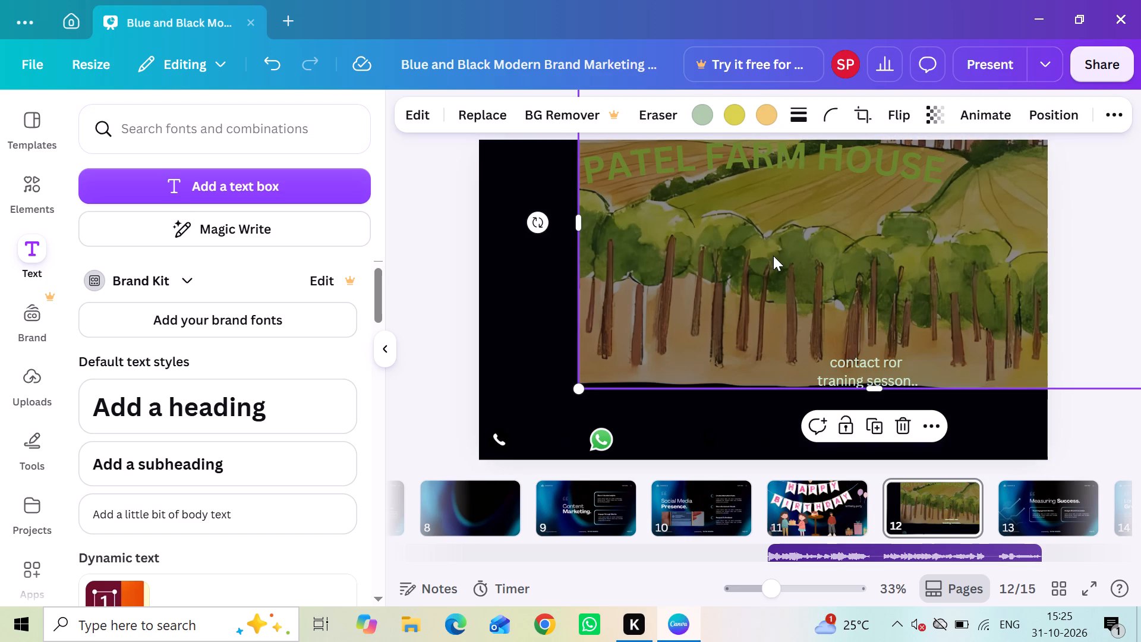
drag(729, 358, 623, 431)
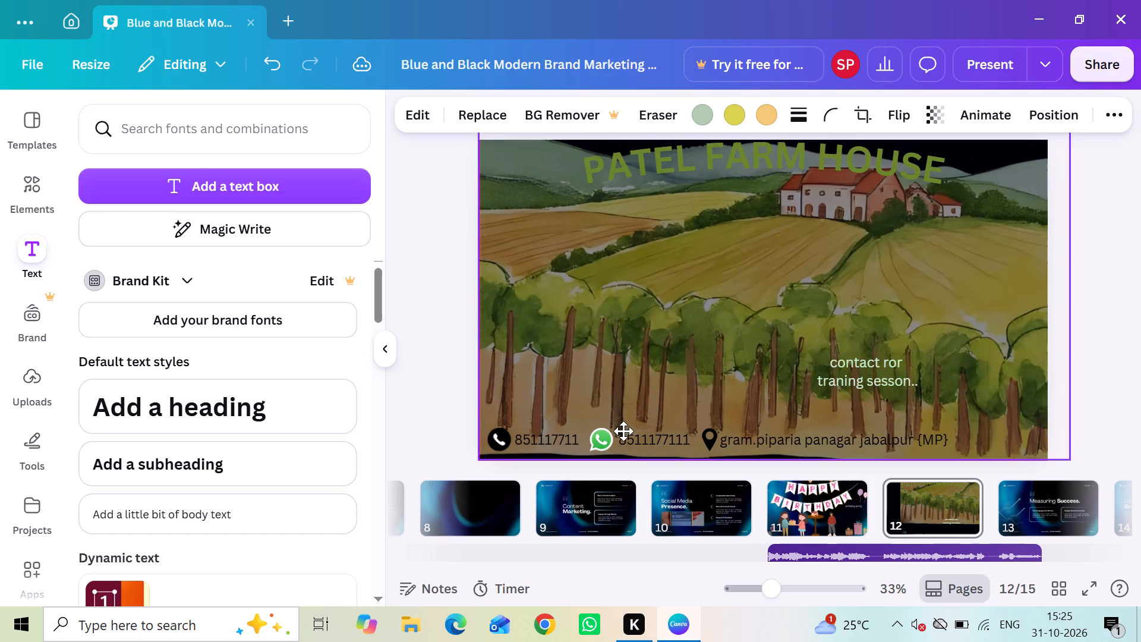
drag(623, 431, 623, 435)
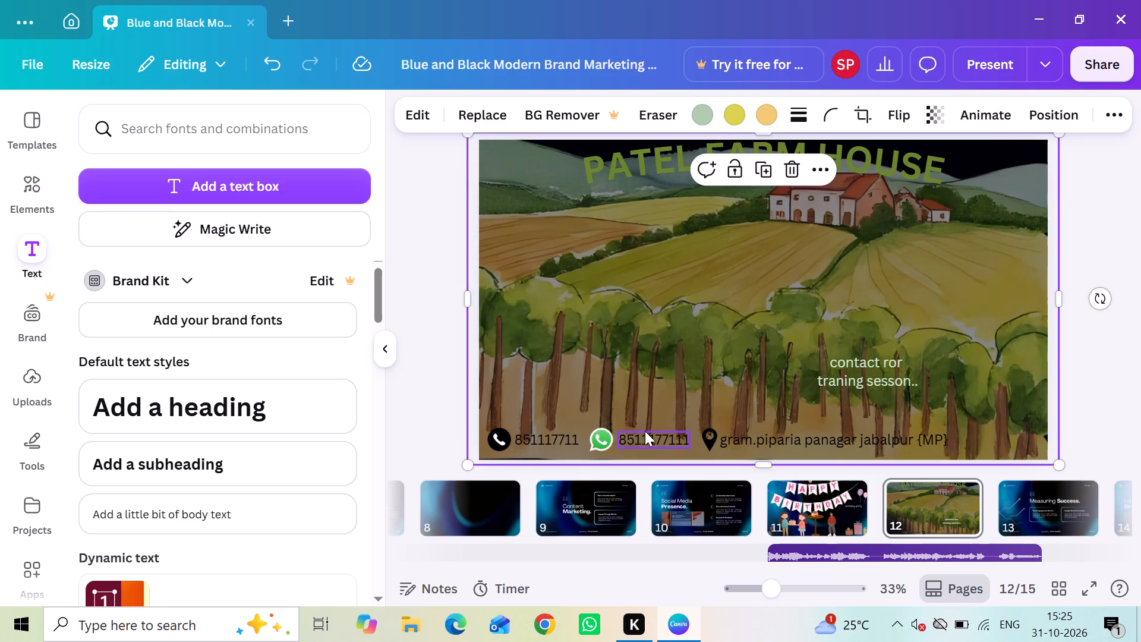
drag(645, 429, 648, 432)
drag(648, 432, 648, 435)
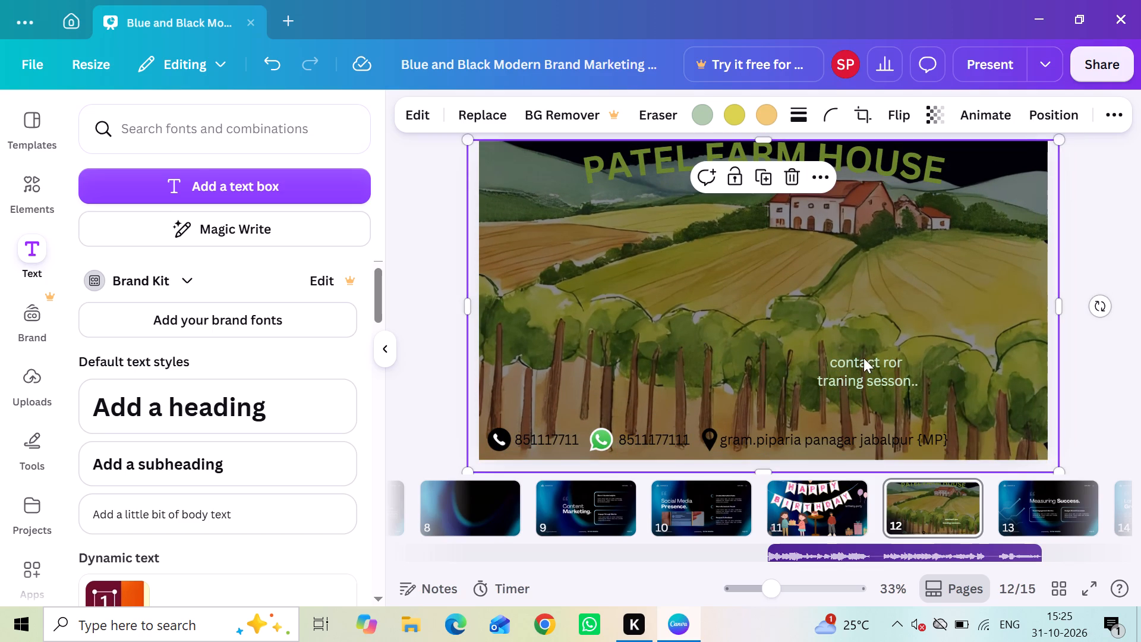
Move the two-line contact text to the slide's lower-right area, just above the end of the location line.
click(863, 363)
drag(863, 363, 944, 379)
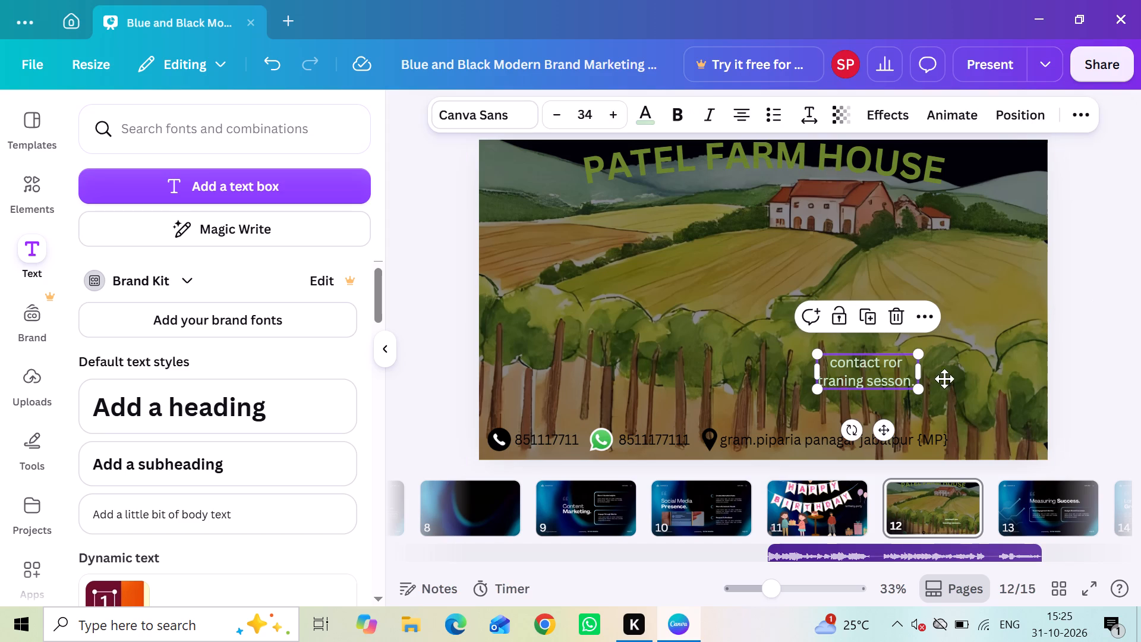
drag(944, 379, 984, 395)
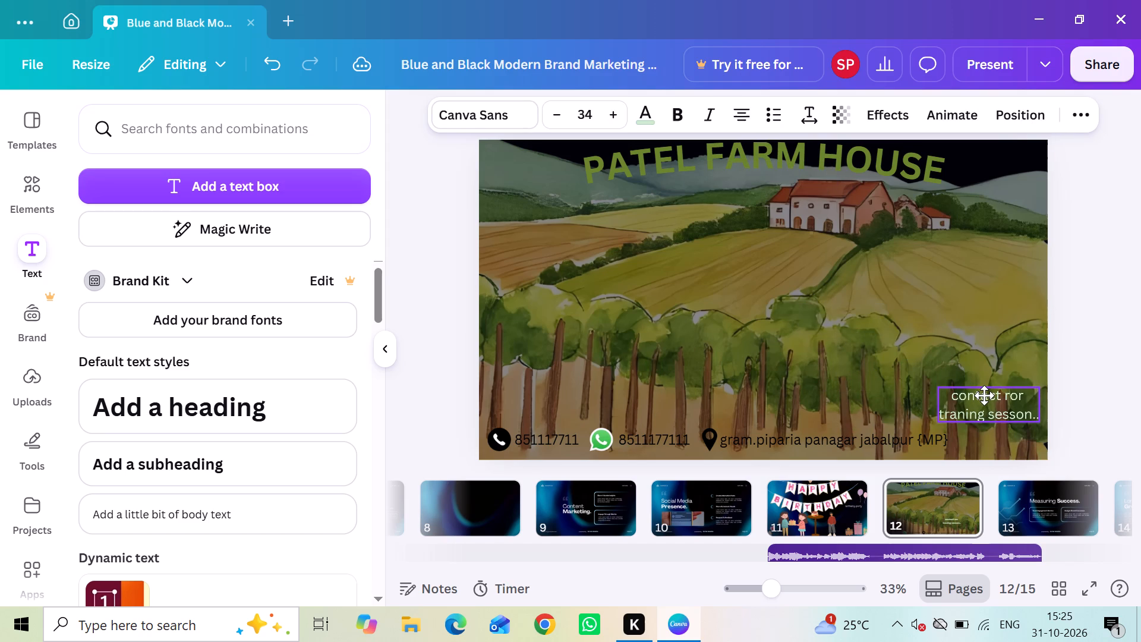
drag(984, 395, 985, 396)
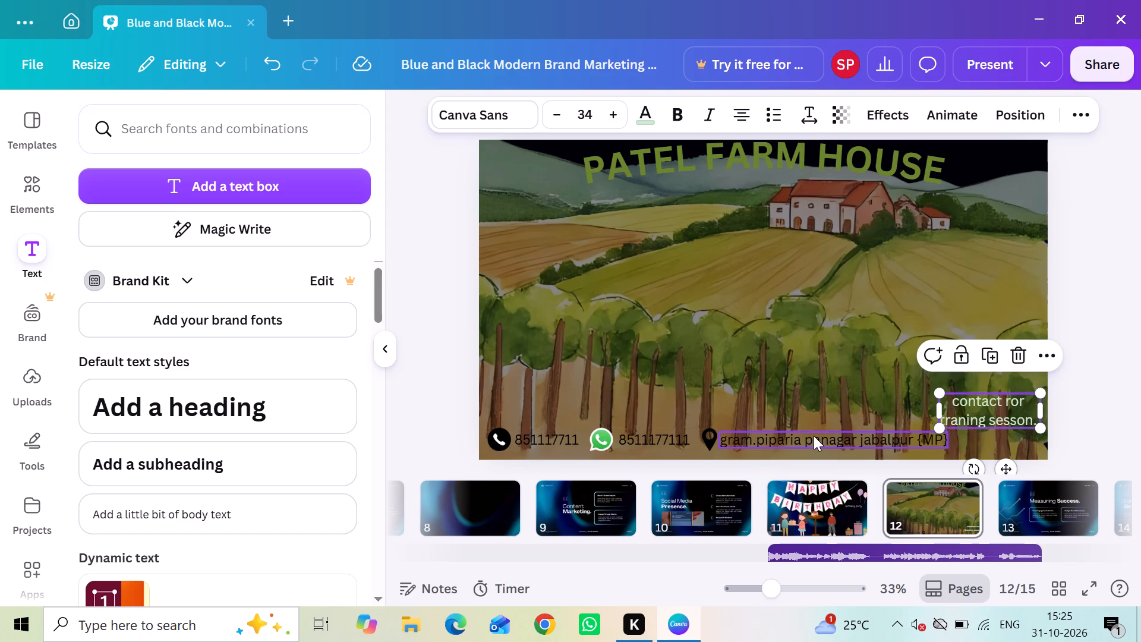
Shift the location pin icon left in the bottom row so it sits right beside the WhatsApp number.
drag(715, 445, 712, 444)
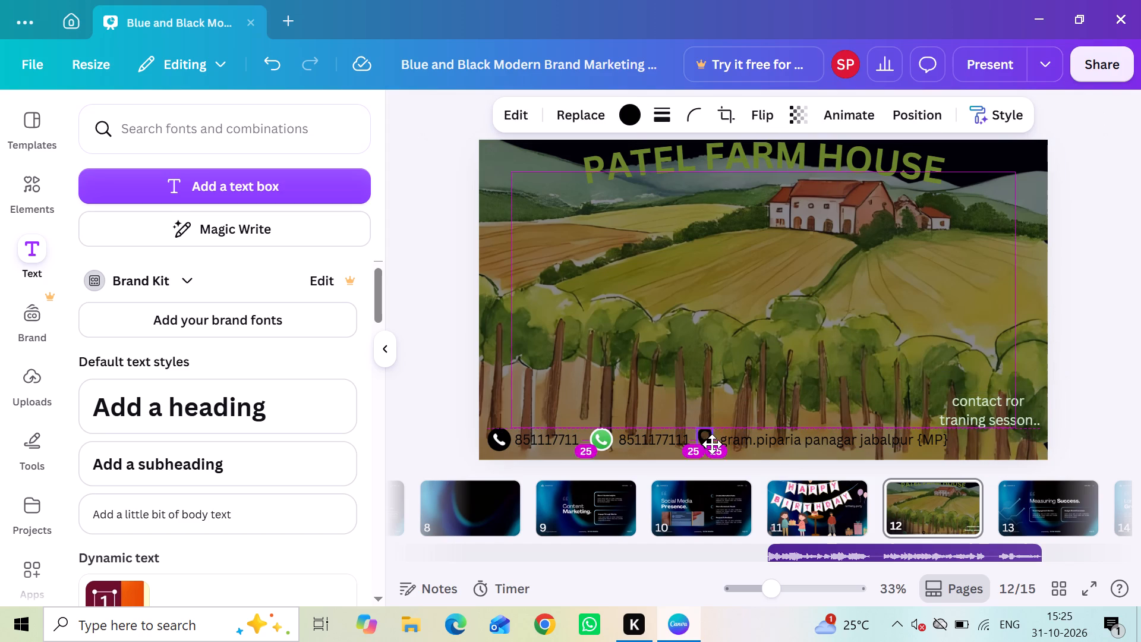
drag(712, 444, 705, 444)
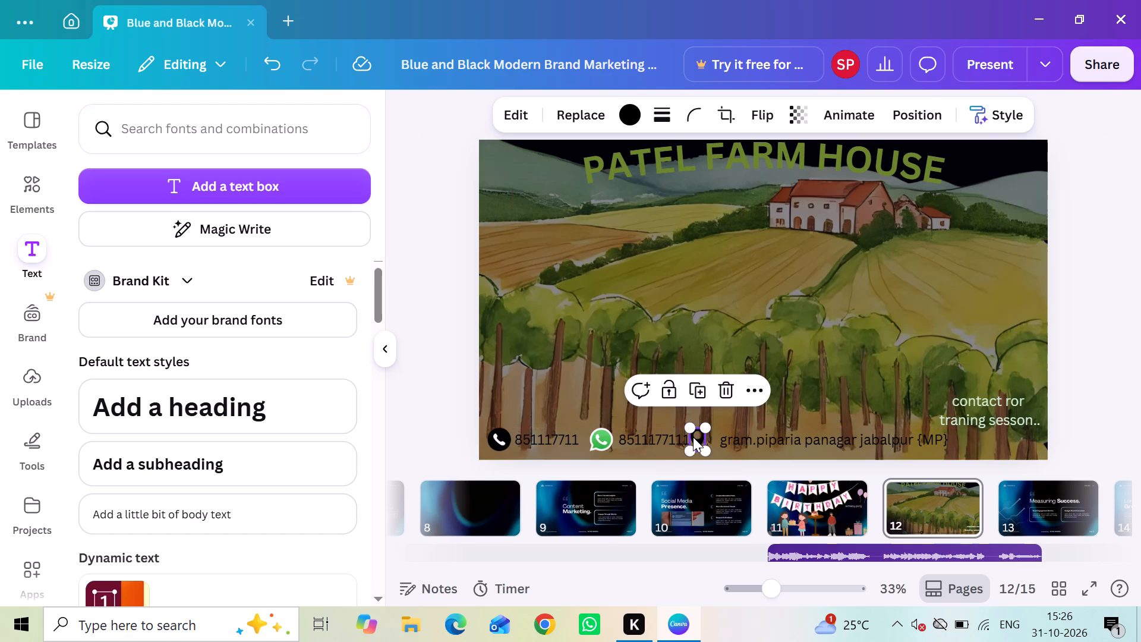
key(Right)
key(Right)
key(Right)
key(Right)
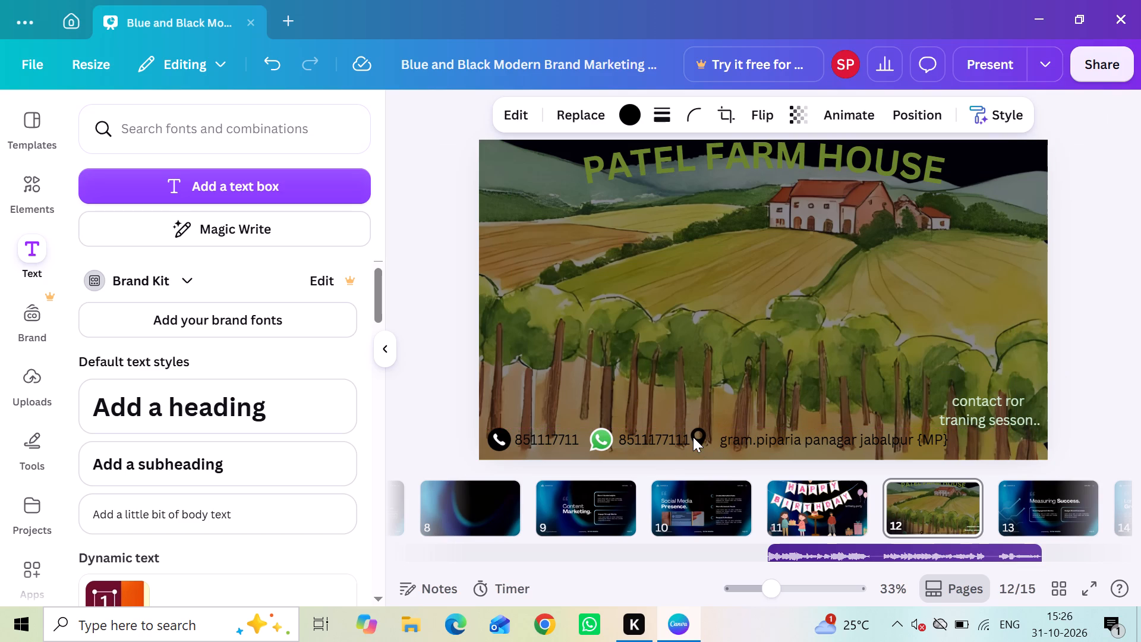
key(Right)
key(Right)
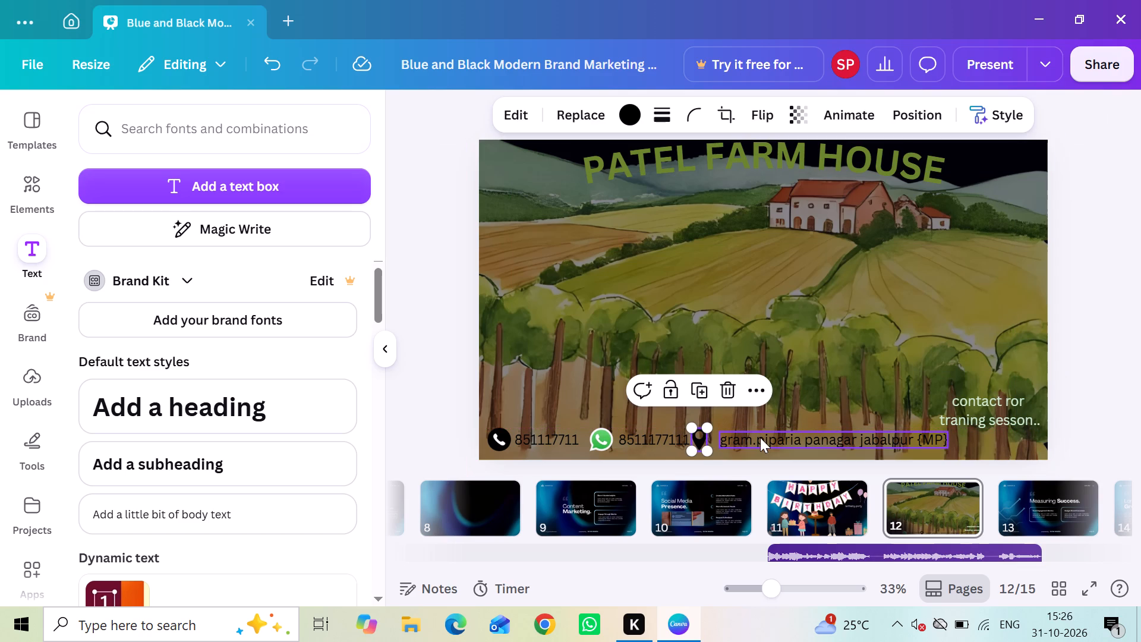
key(Left)
key(Left)
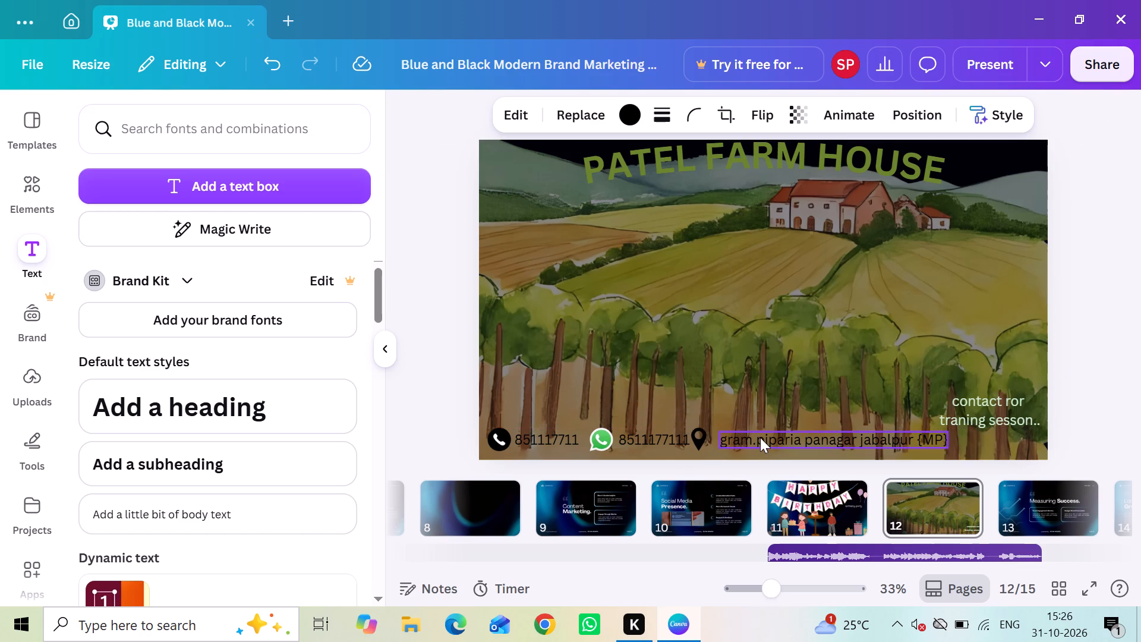
key(Left)
key(Right)
key(Right)
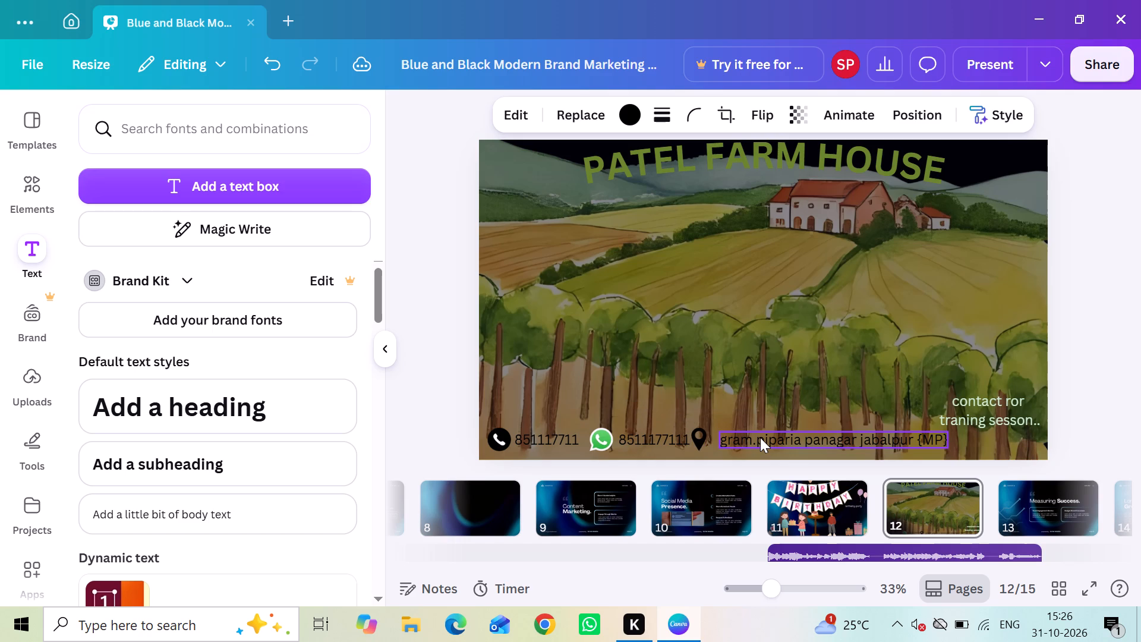
Nudge the farm's location text left so it sits closer to the location pin icon.
click(760, 438)
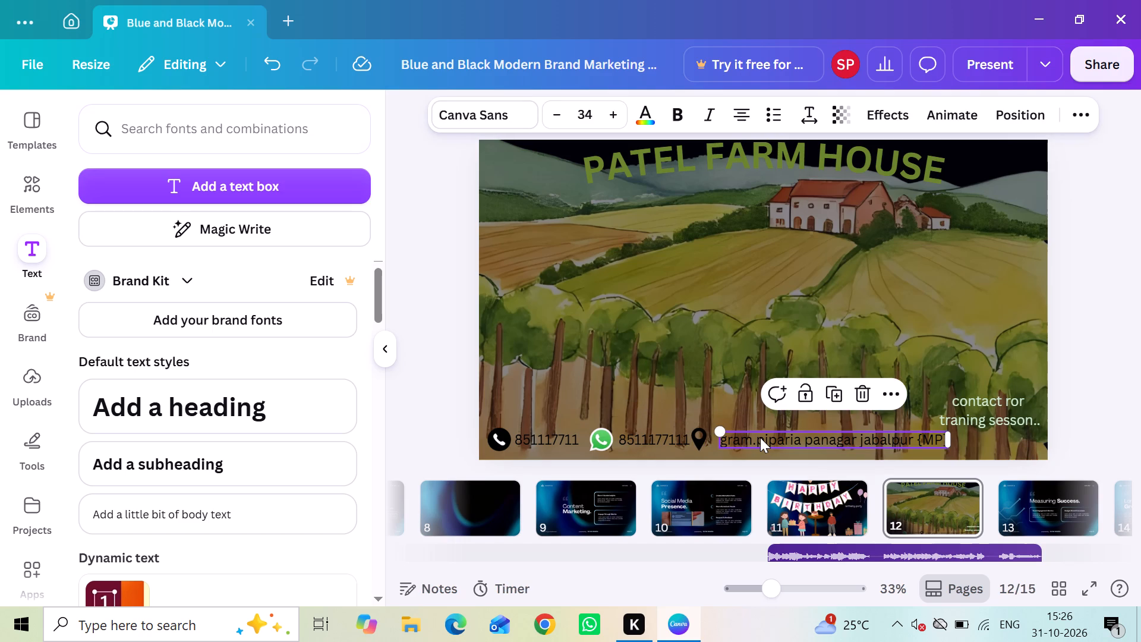
key(Left)
key(Left)
key(Left)
key(Left)
key(Left)
key(Left)
key(Left)
key(Left)
key(Left)
key(Left)
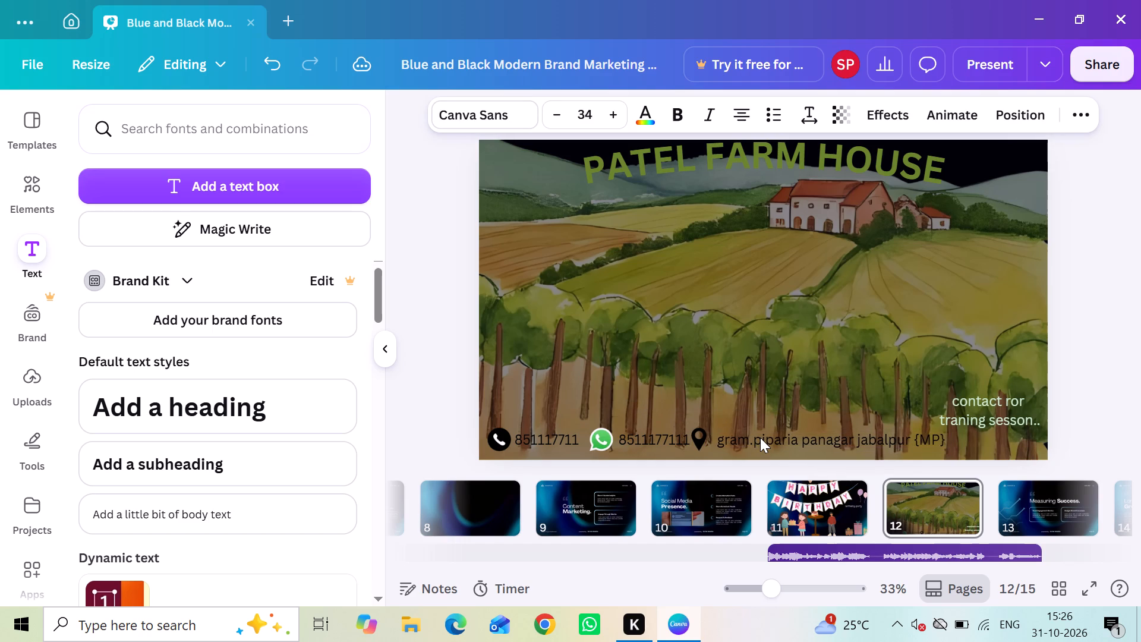
key(Left)
key(Left)
key(Left)
key(Left)
key(Left)
key(Left)
key(Left)
key(Left)
key(Left)
key(Left)
key(Left)
key(Left)
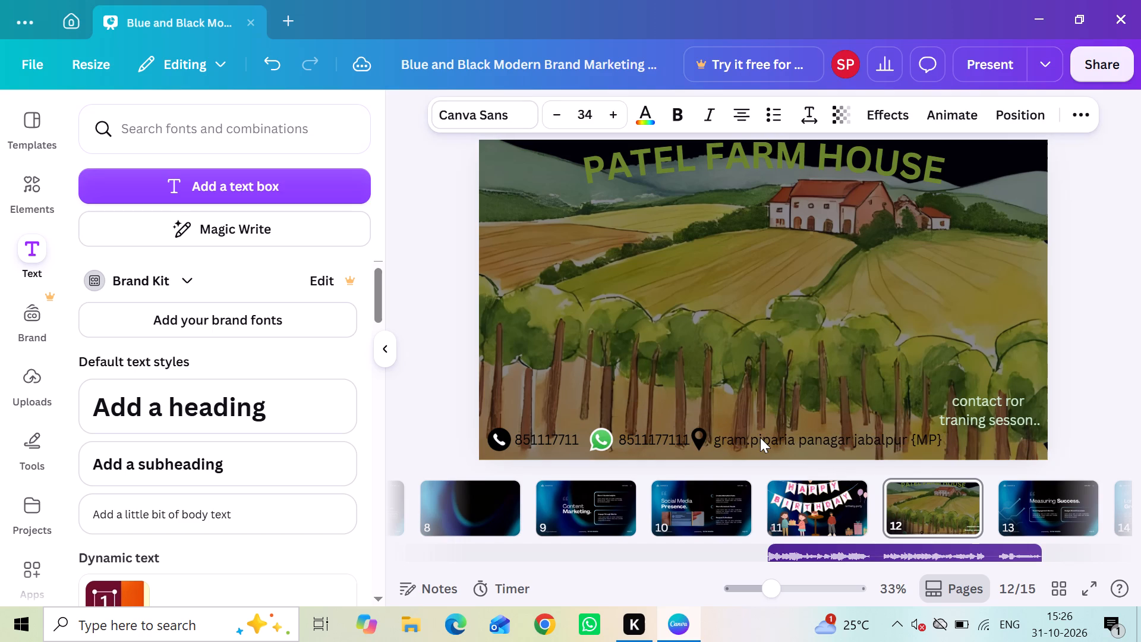
key(Left)
key(Left)
key(Left)
key(Left)
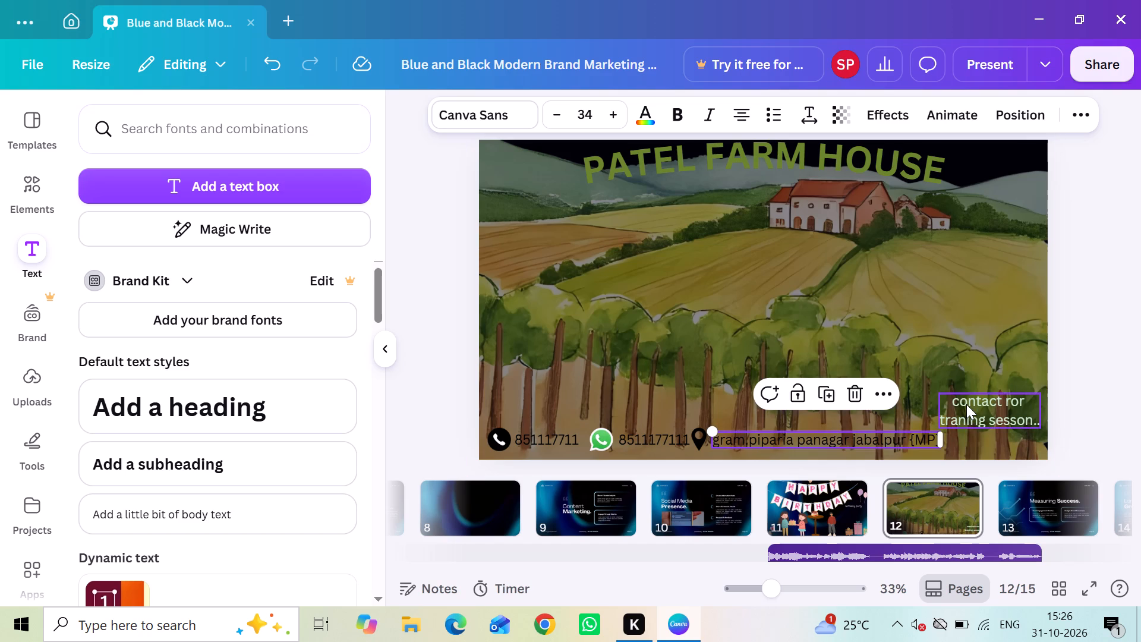
Move the two-line contact text down into the slide's bottom-right corner, directly after the location text, and leave everything deselected.
drag(966, 404, 978, 427)
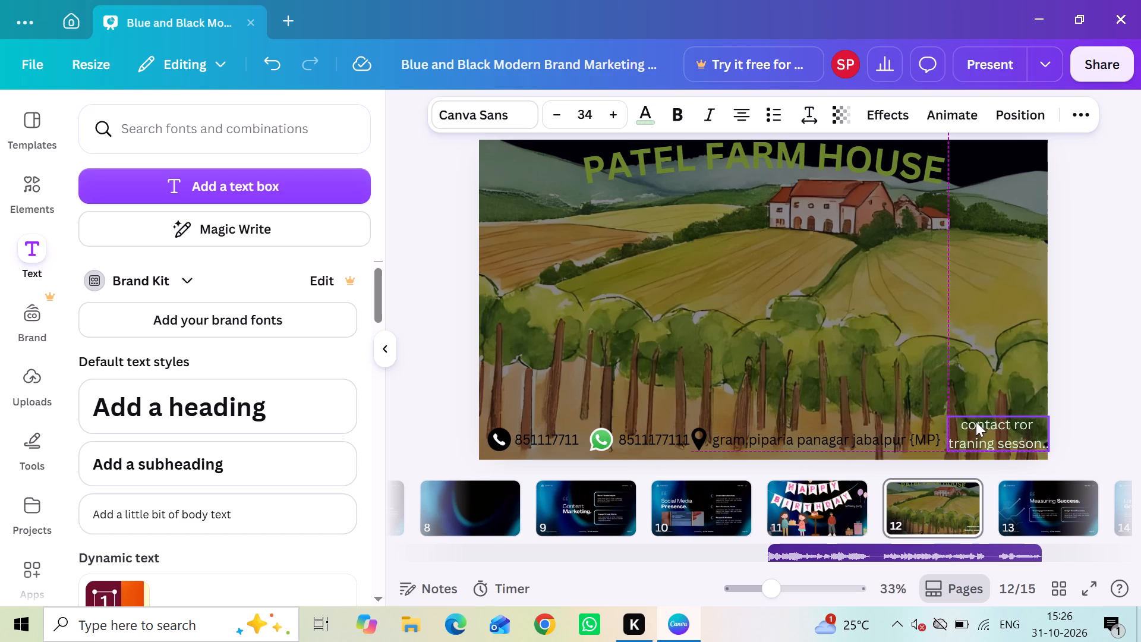
drag(970, 427, 969, 427)
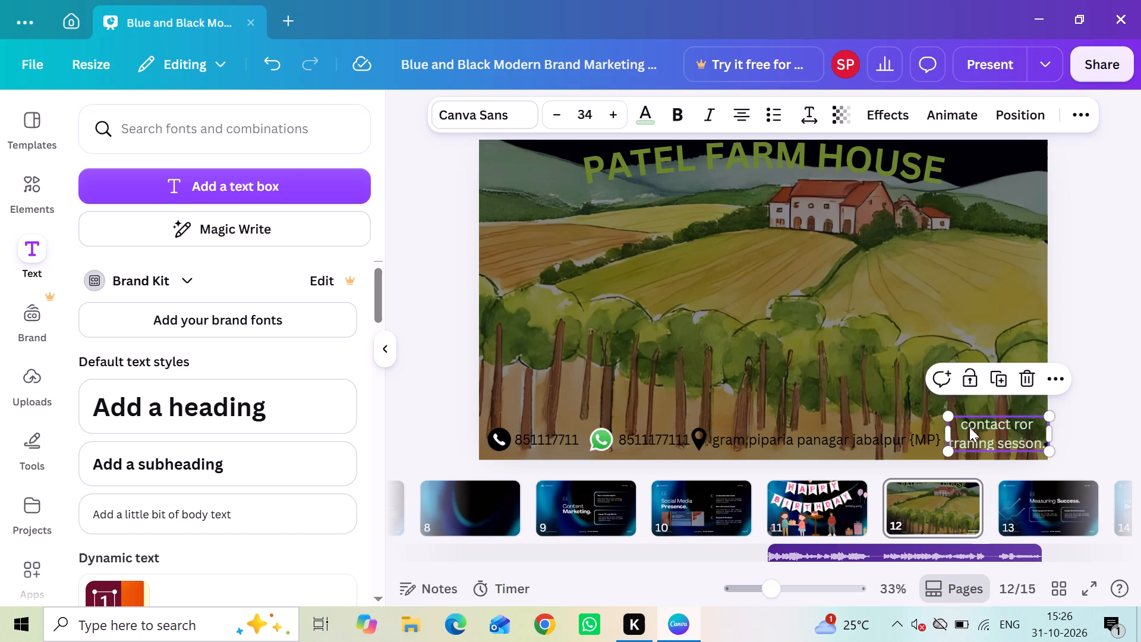
drag(969, 427, 962, 427)
key(Left)
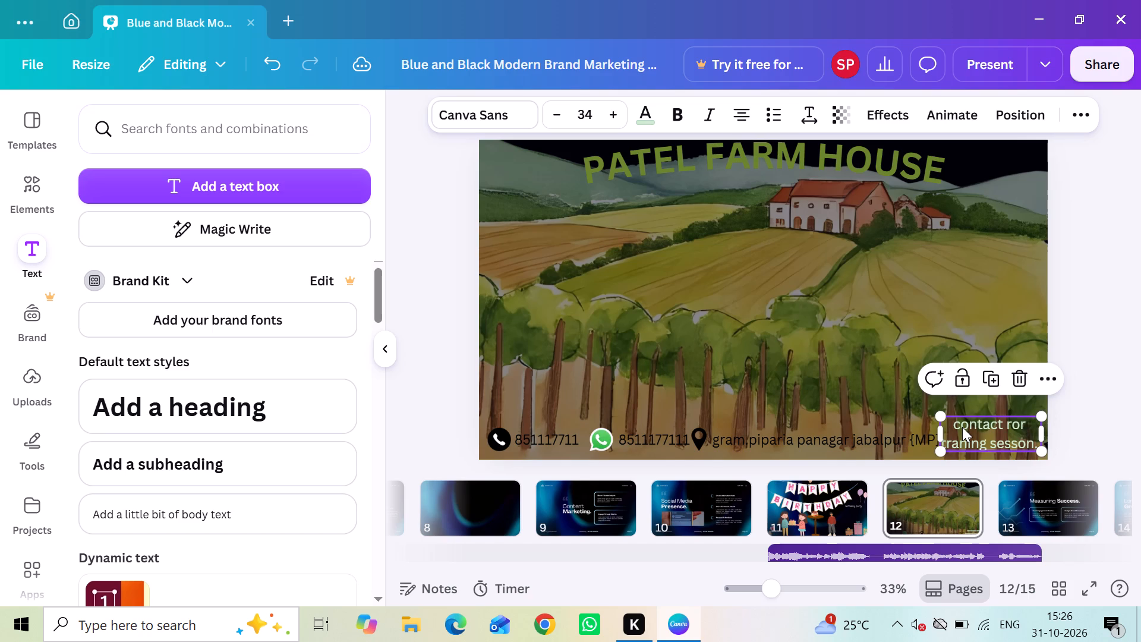
click(898, 295)
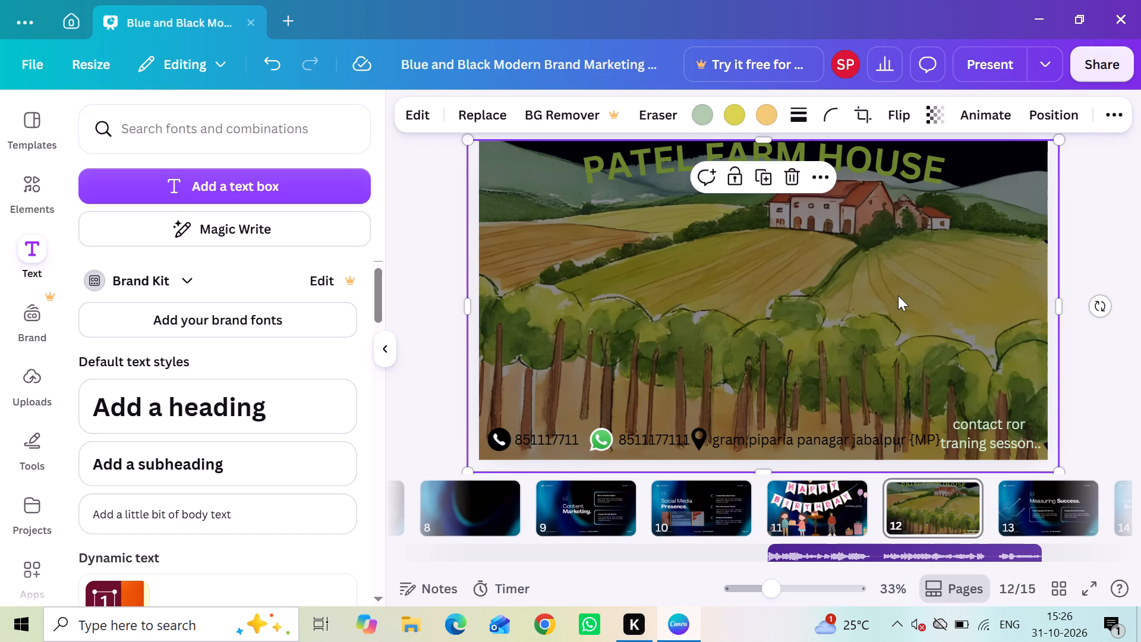
click(802, 238)
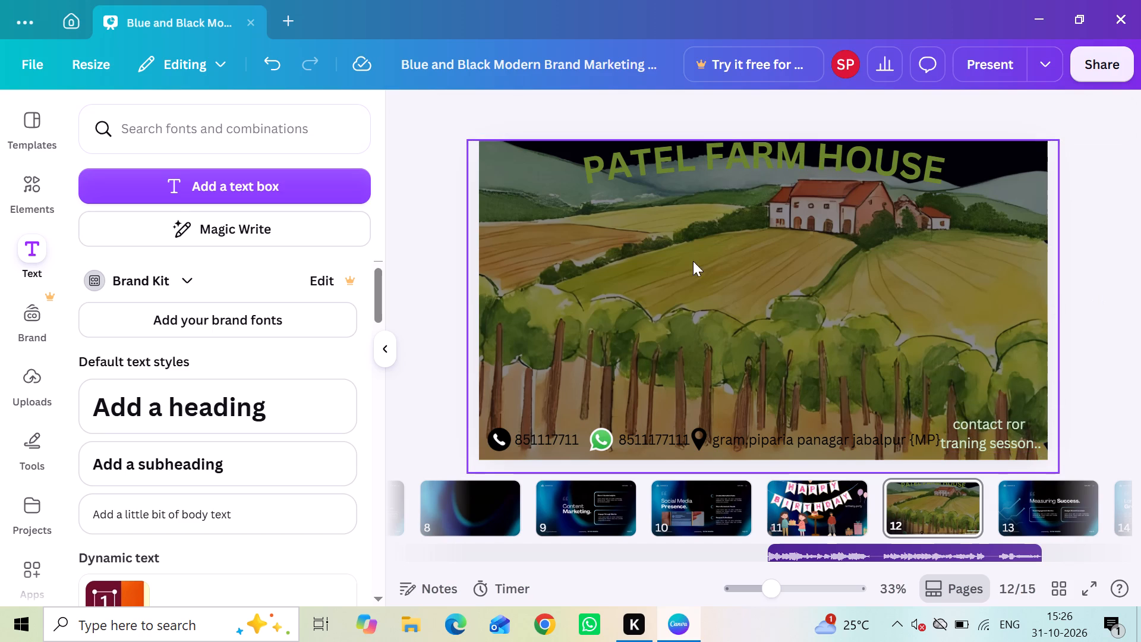
Search the elements library for "patel farm house logo".
click(45, 195)
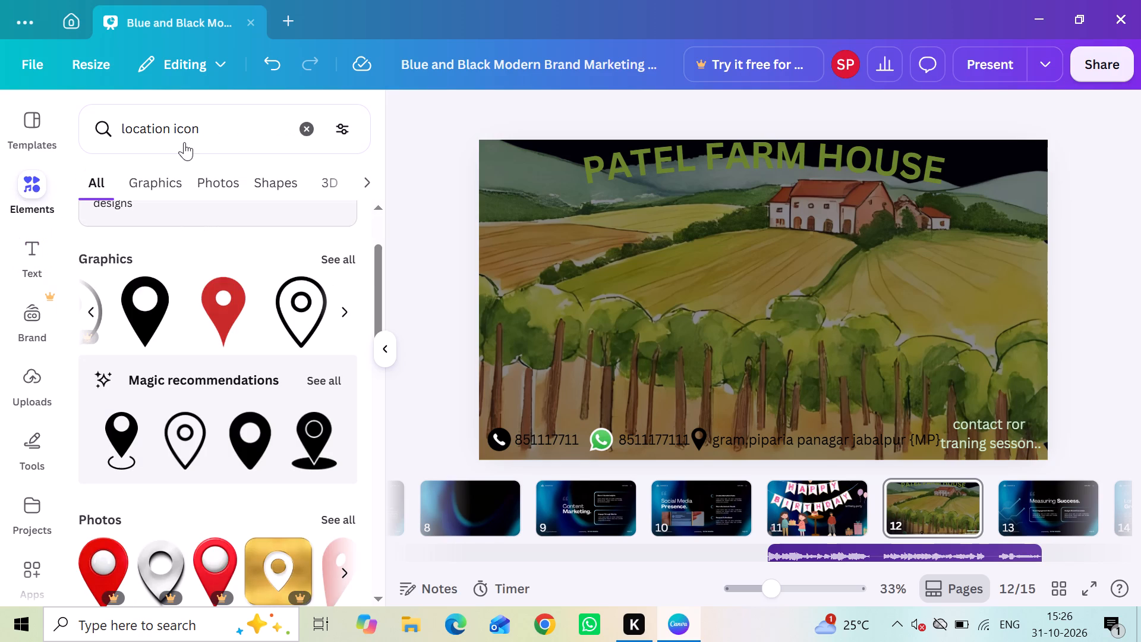
click(305, 133)
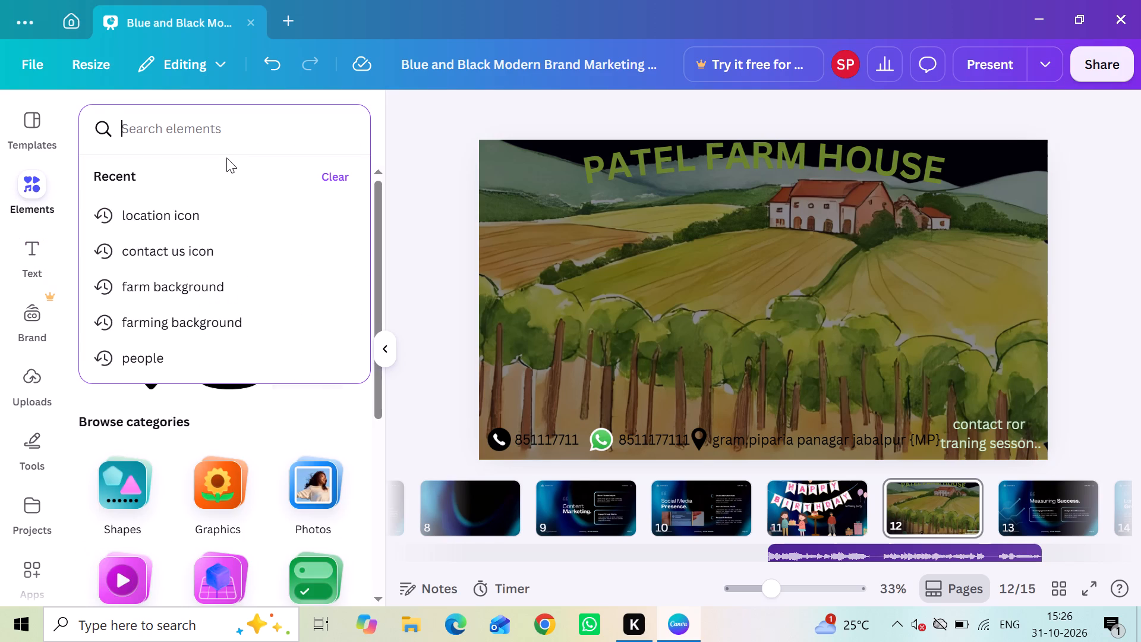
text(patel)
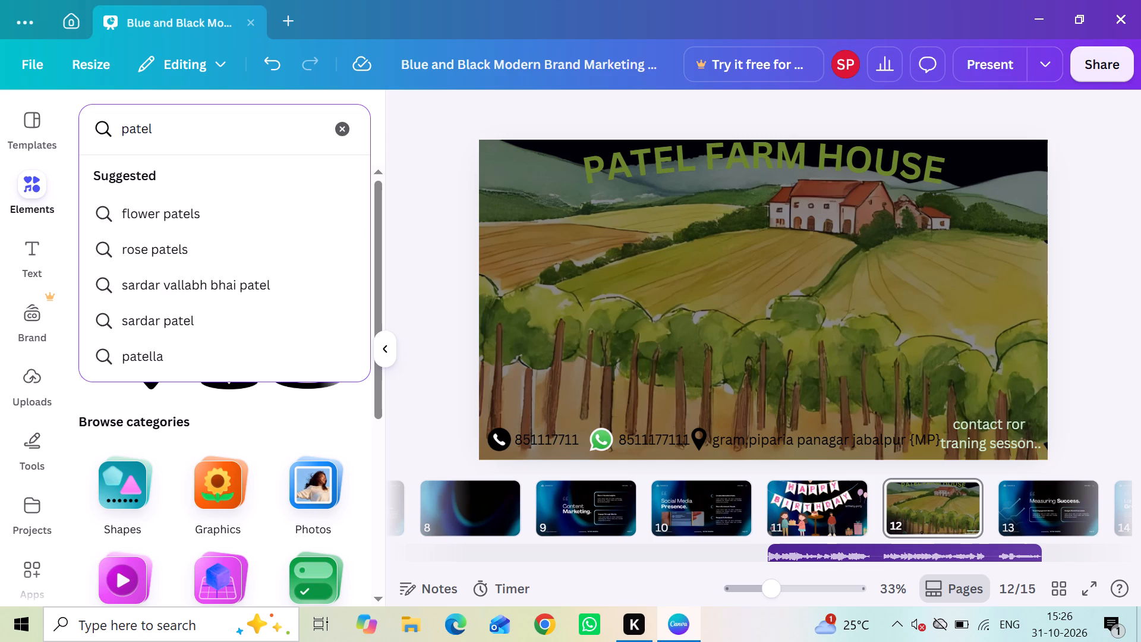
key(space)
text(farm hou)
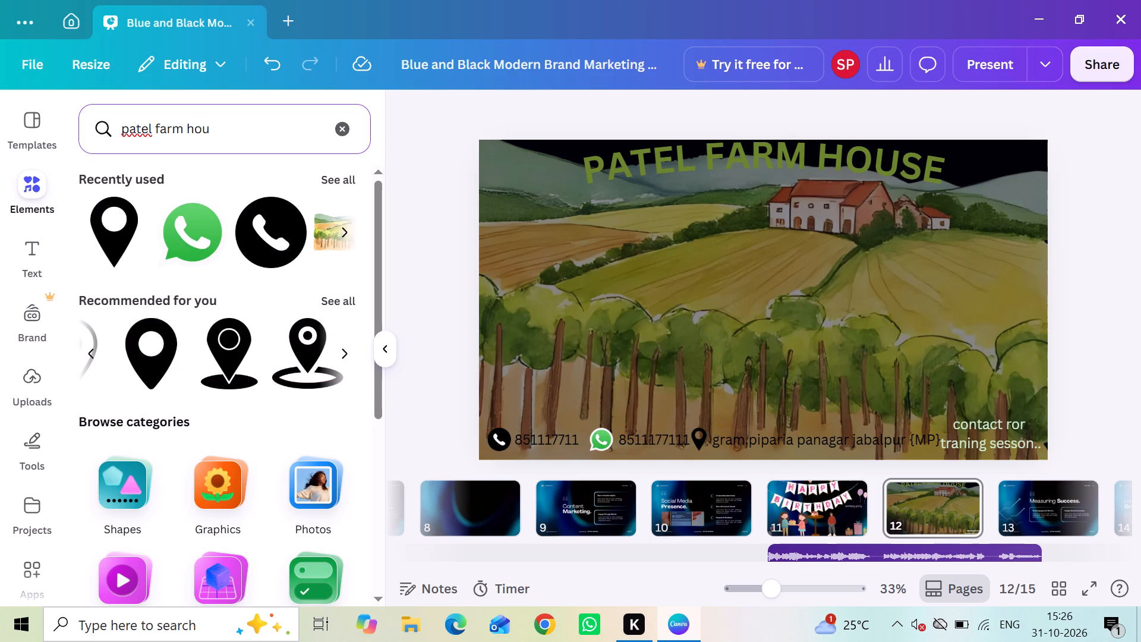
text(se)
key(space)
text(lo)
text(go)
key(Return)
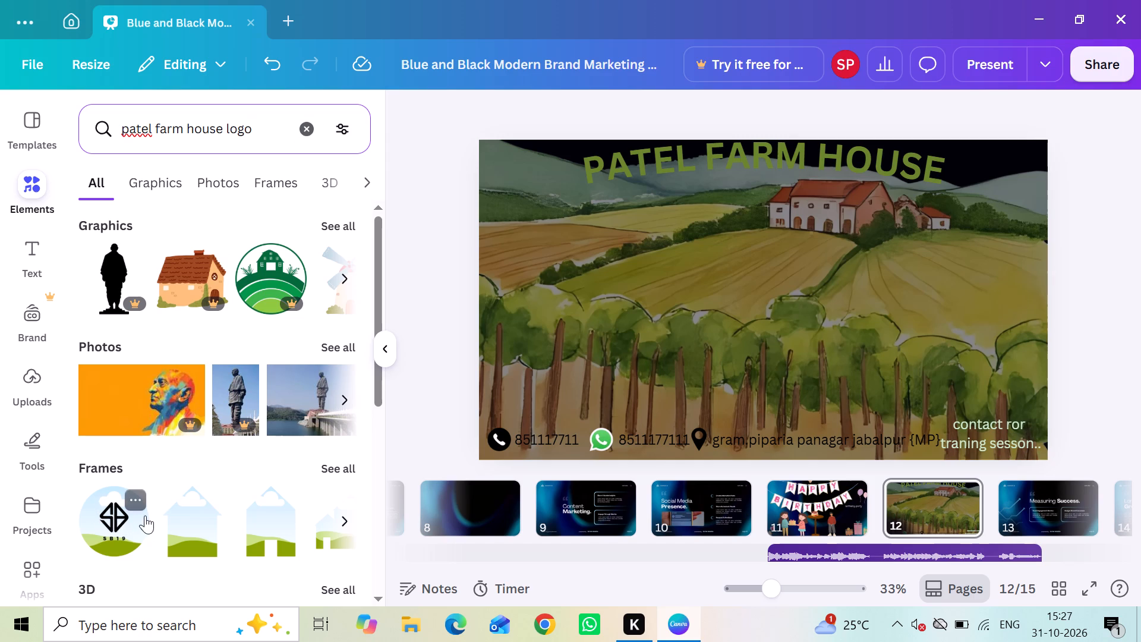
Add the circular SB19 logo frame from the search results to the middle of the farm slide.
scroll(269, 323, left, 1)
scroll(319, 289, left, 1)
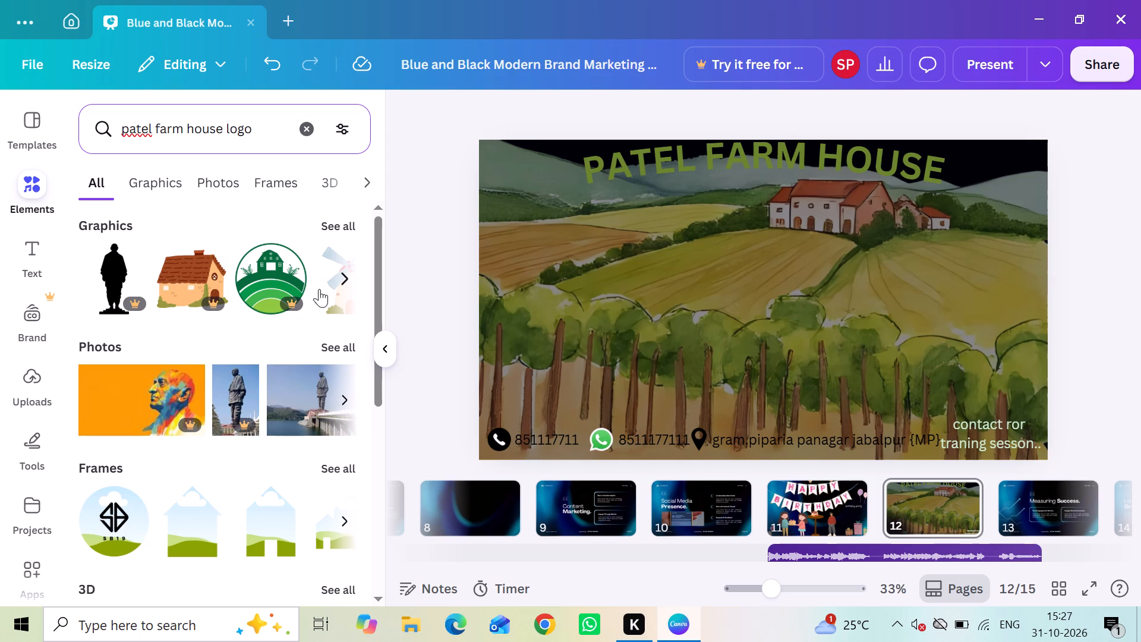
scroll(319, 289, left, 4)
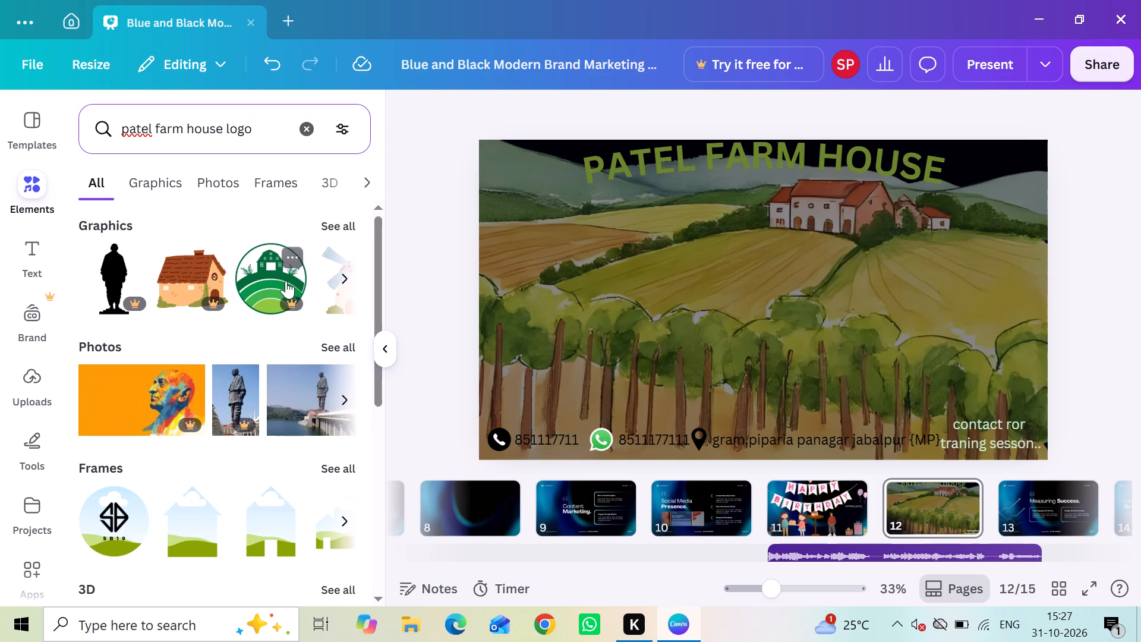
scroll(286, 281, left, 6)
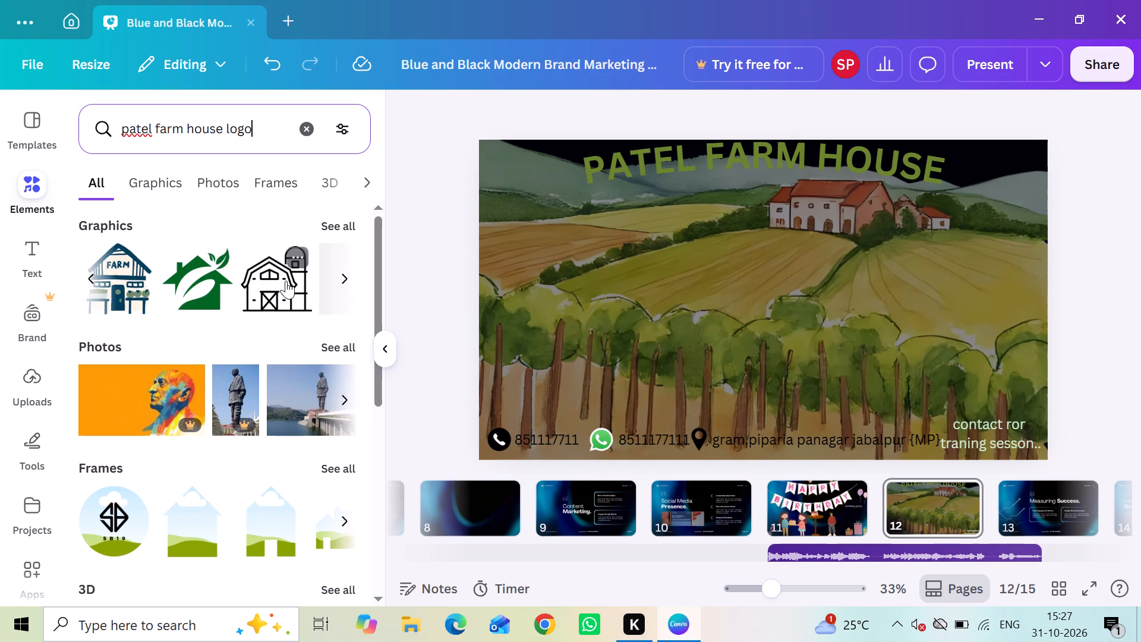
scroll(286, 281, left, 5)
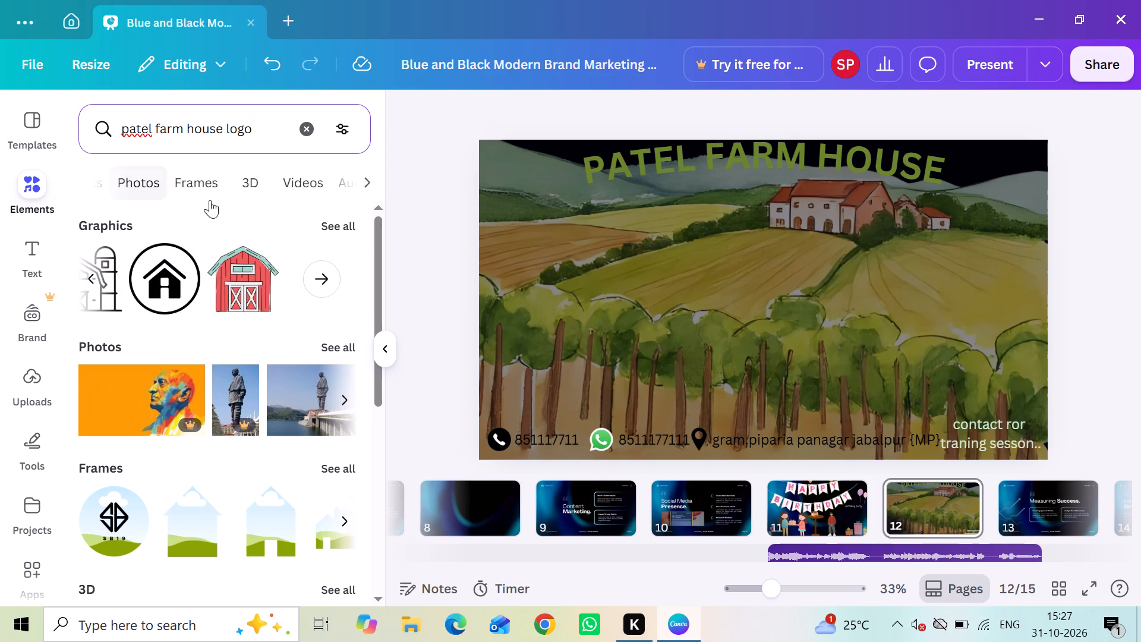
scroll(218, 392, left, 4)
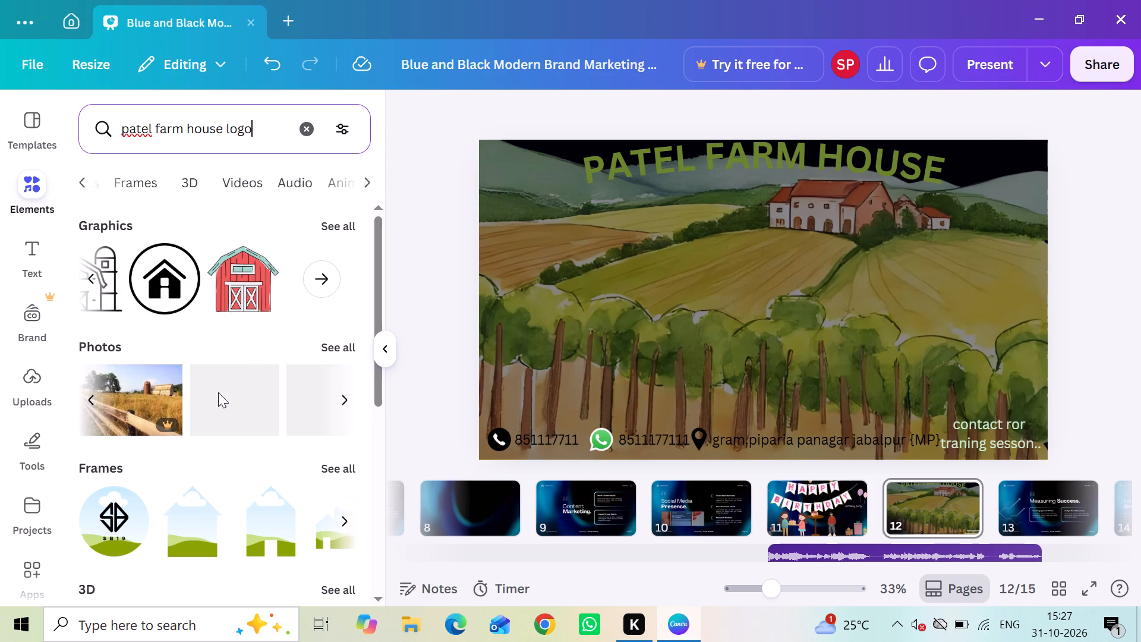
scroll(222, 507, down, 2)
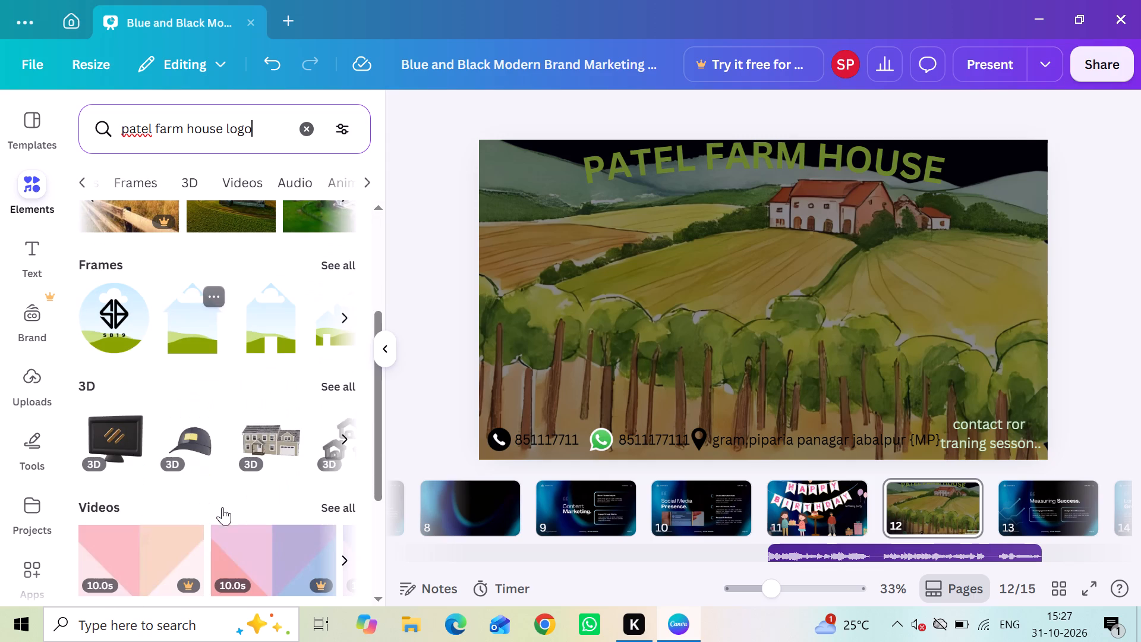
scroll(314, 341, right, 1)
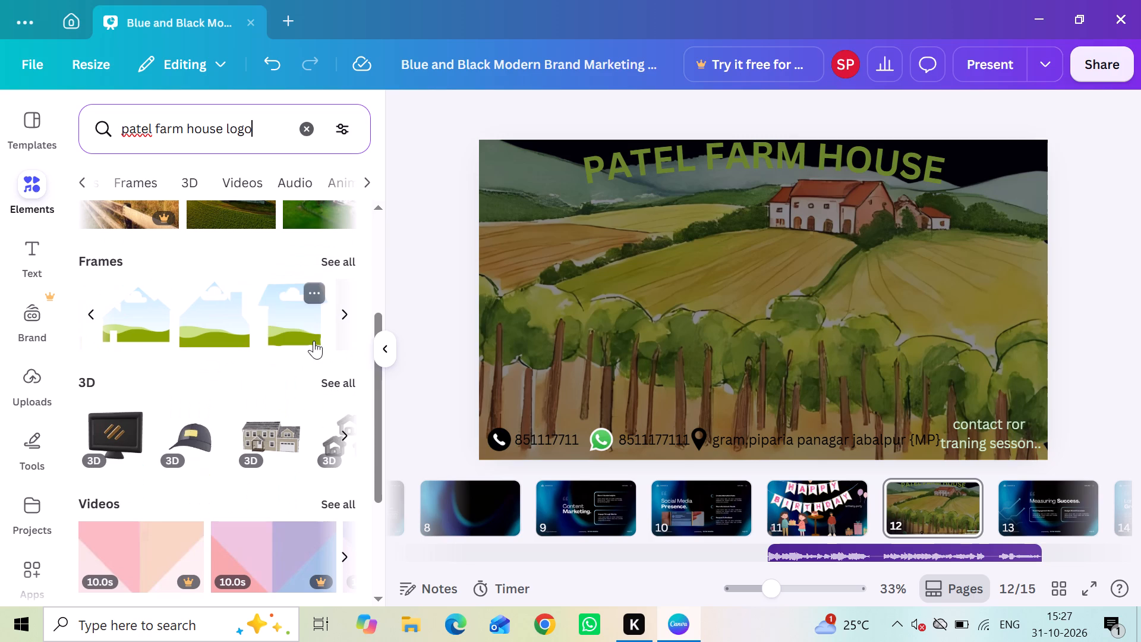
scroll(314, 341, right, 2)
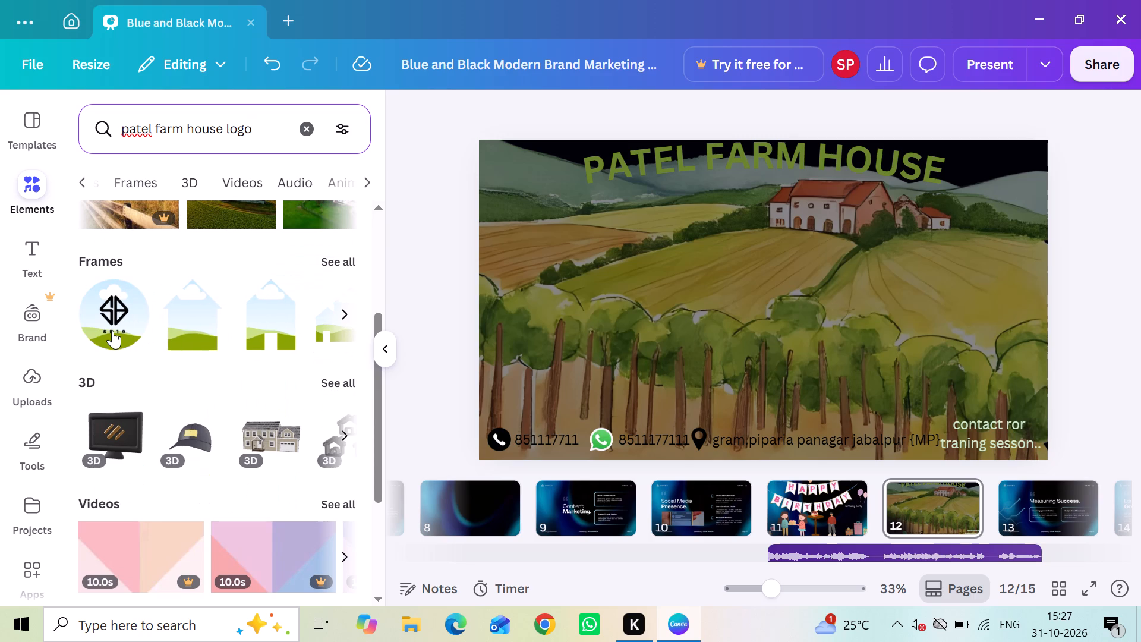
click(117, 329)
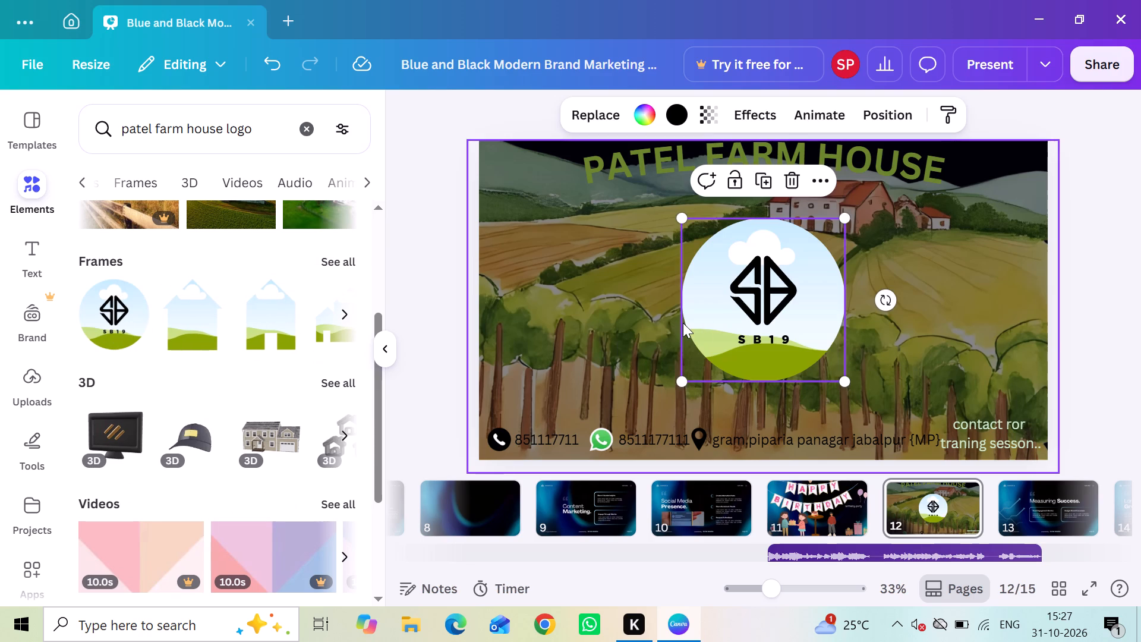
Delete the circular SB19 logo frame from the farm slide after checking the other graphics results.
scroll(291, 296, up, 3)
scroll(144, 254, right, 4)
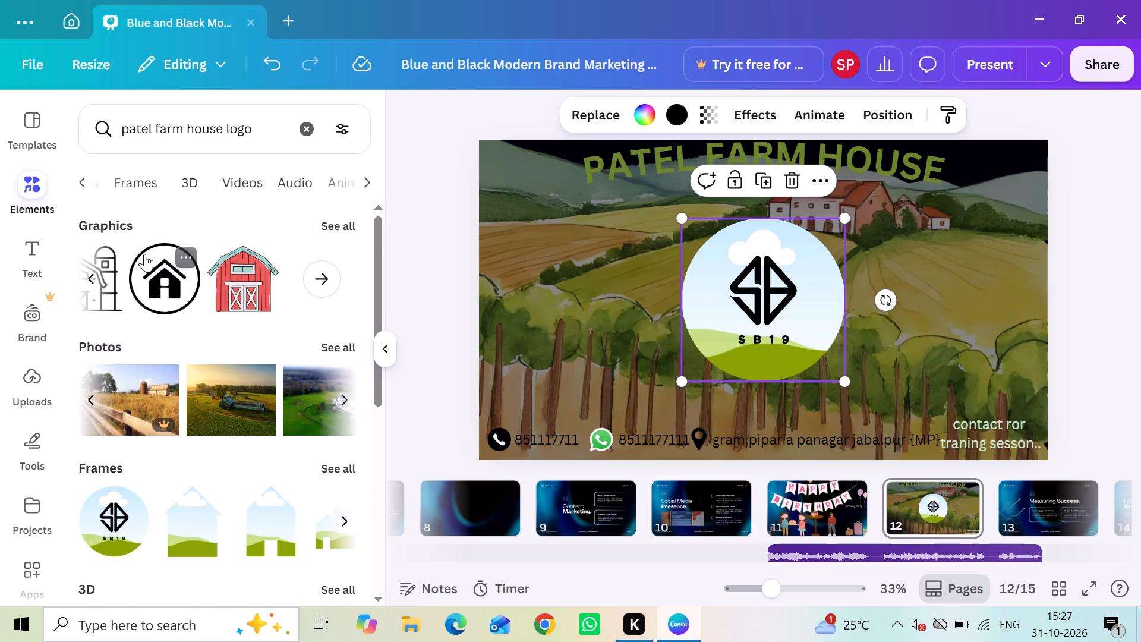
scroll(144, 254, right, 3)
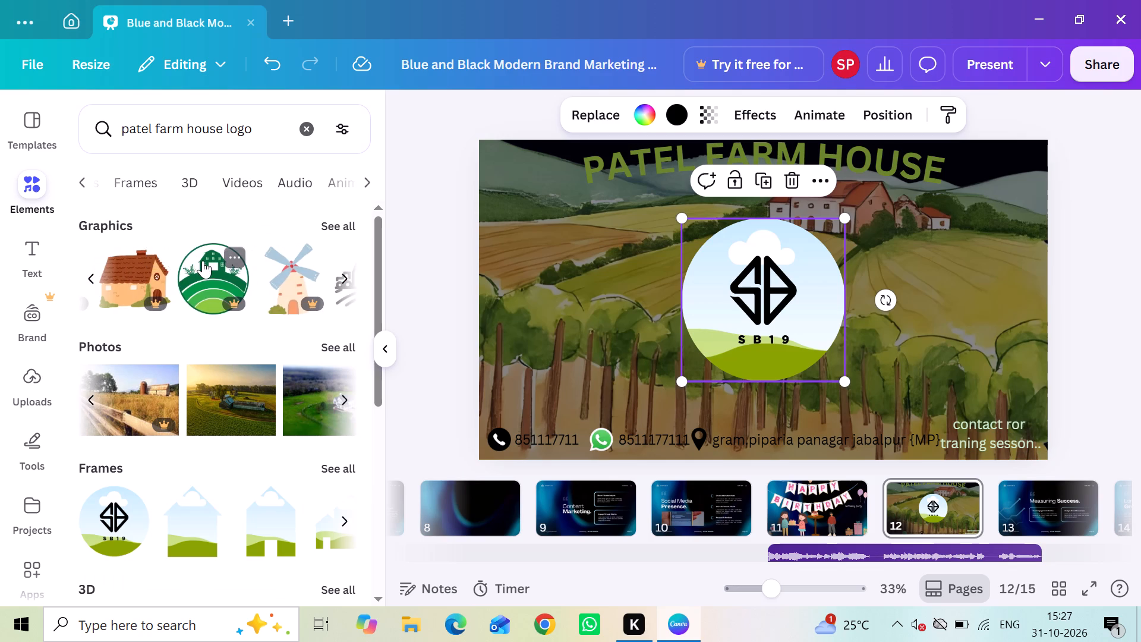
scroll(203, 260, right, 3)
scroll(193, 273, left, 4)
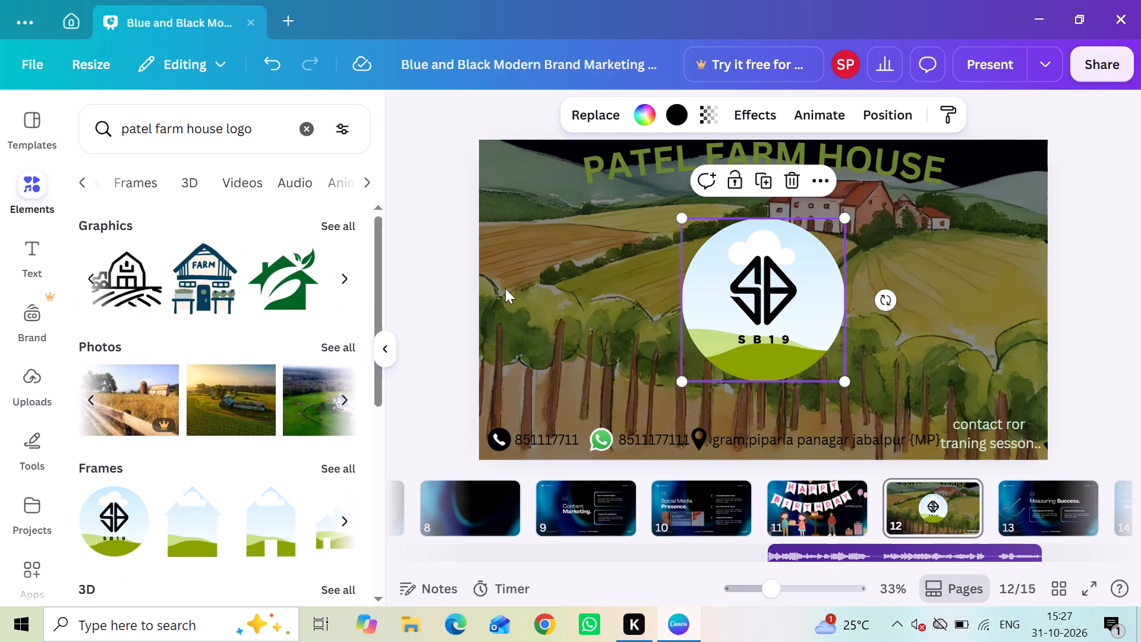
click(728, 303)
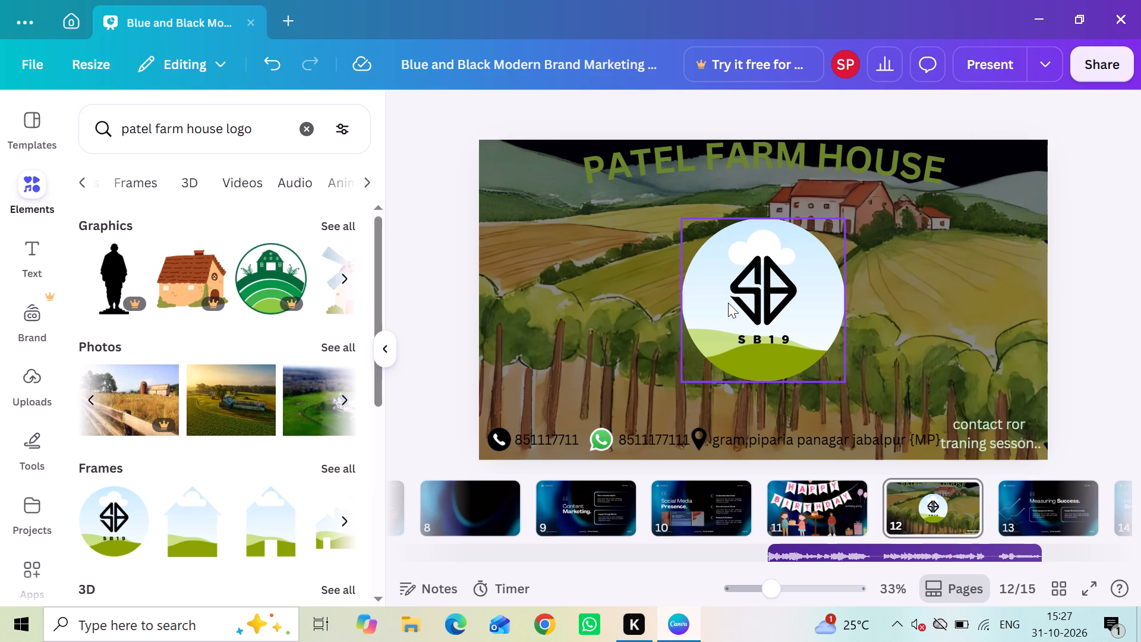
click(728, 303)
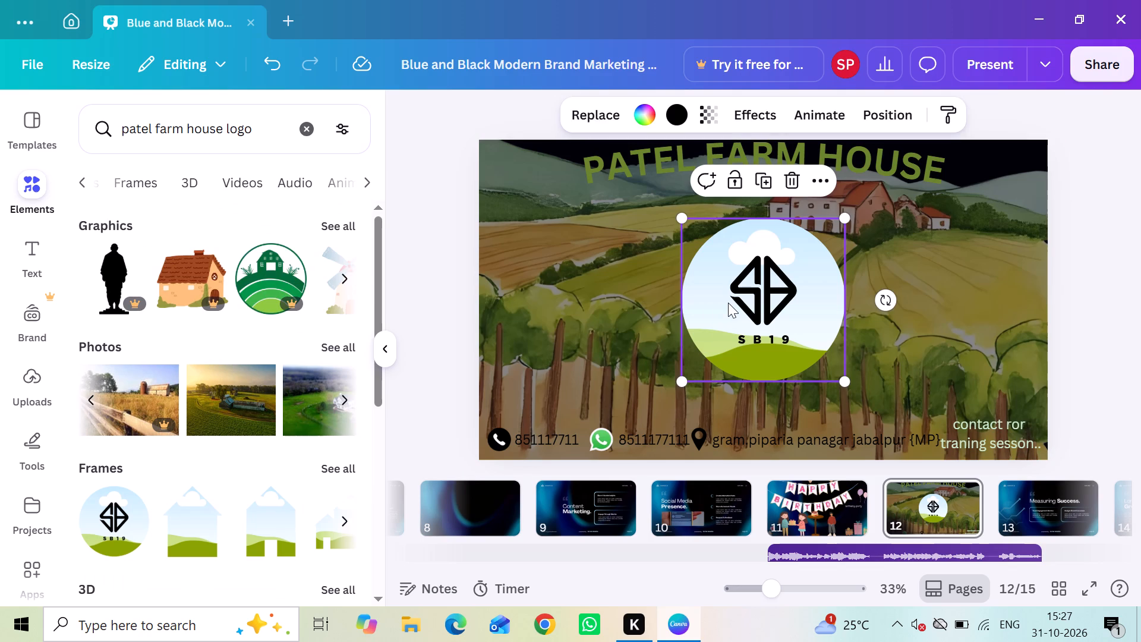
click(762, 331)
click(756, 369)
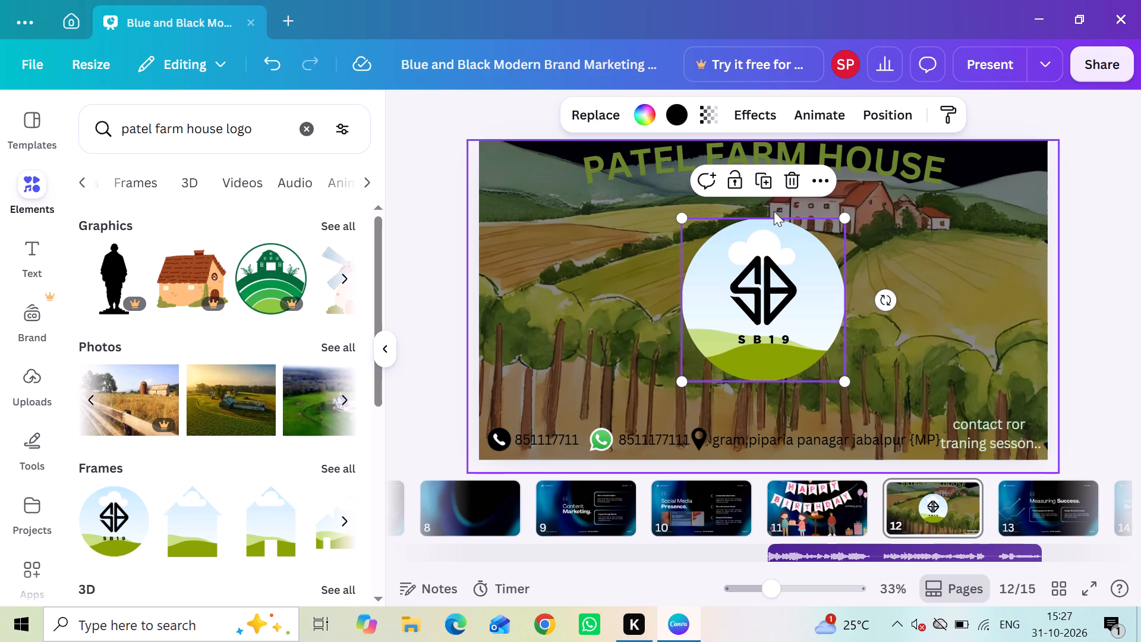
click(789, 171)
Look through the mixed search results again, especially the graphics row, for a more suitable farm house logo.
scroll(143, 468, down, 1)
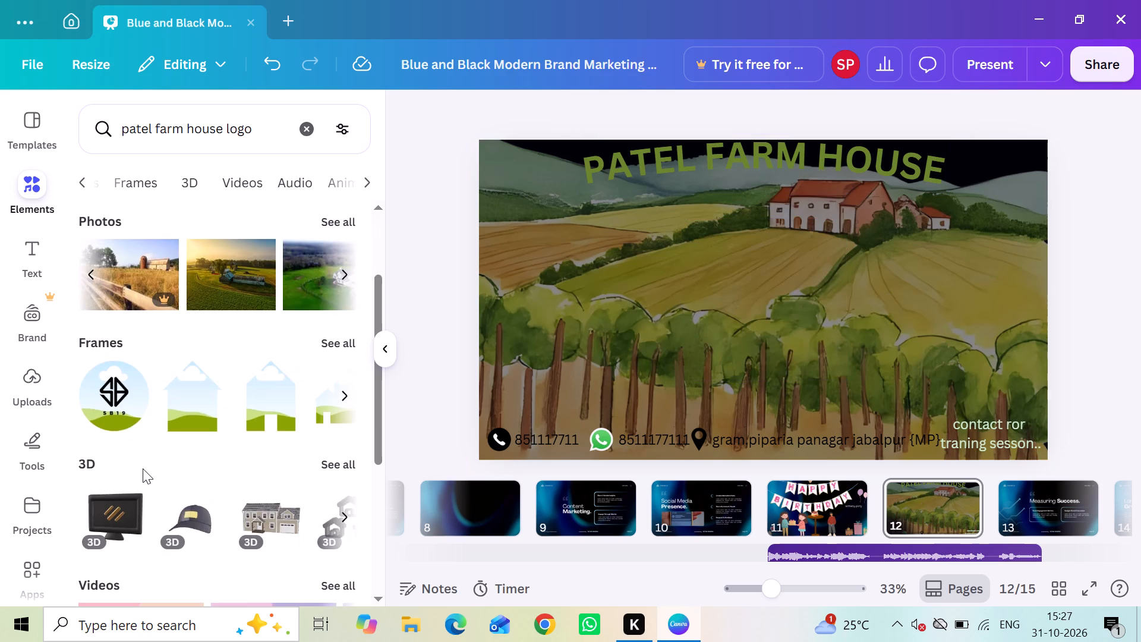
scroll(143, 468, down, 3)
scroll(143, 468, up, 1)
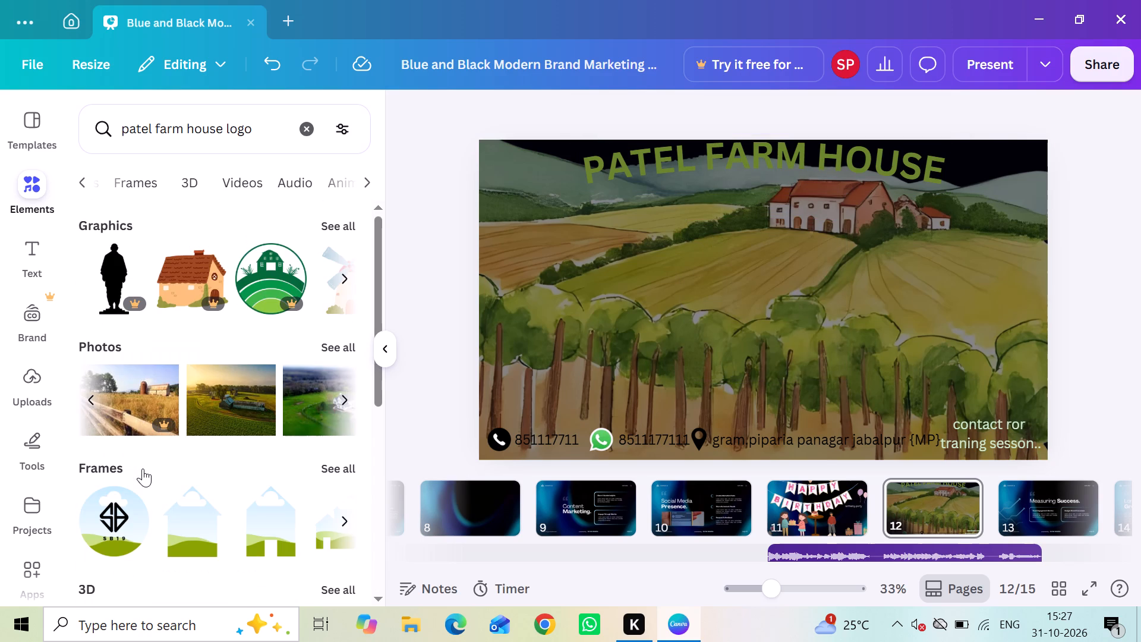
scroll(199, 641, up, 4)
scroll(260, 326, up, 6)
scroll(311, 272, left, 9)
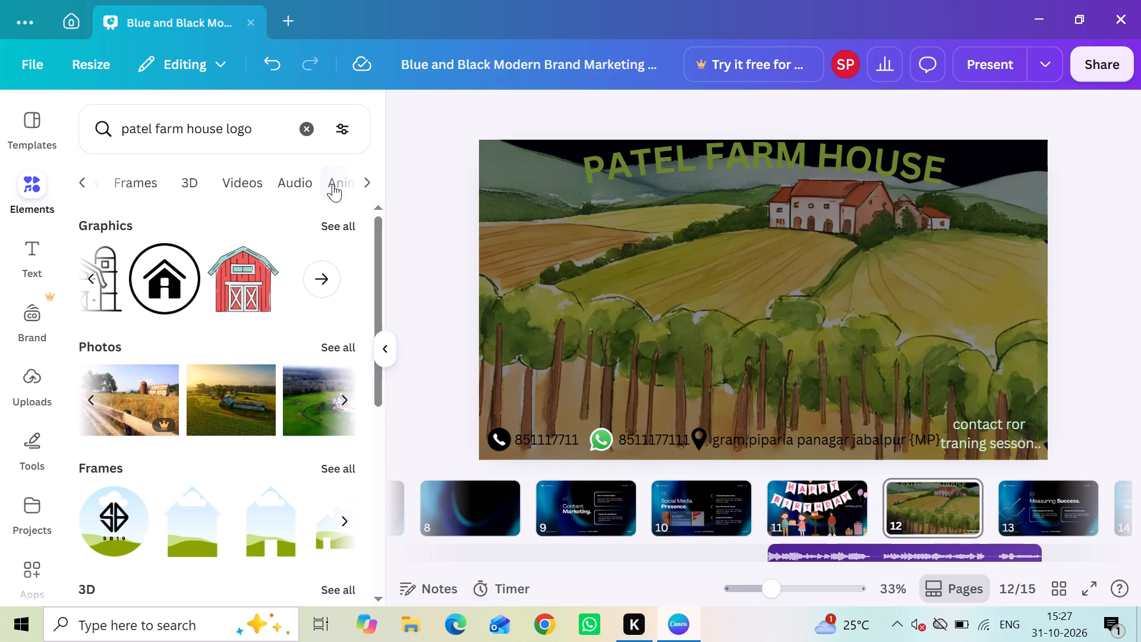
Add the green twin-roof house graphic with leaves from the full graphics results to the farm slide.
click(310, 281)
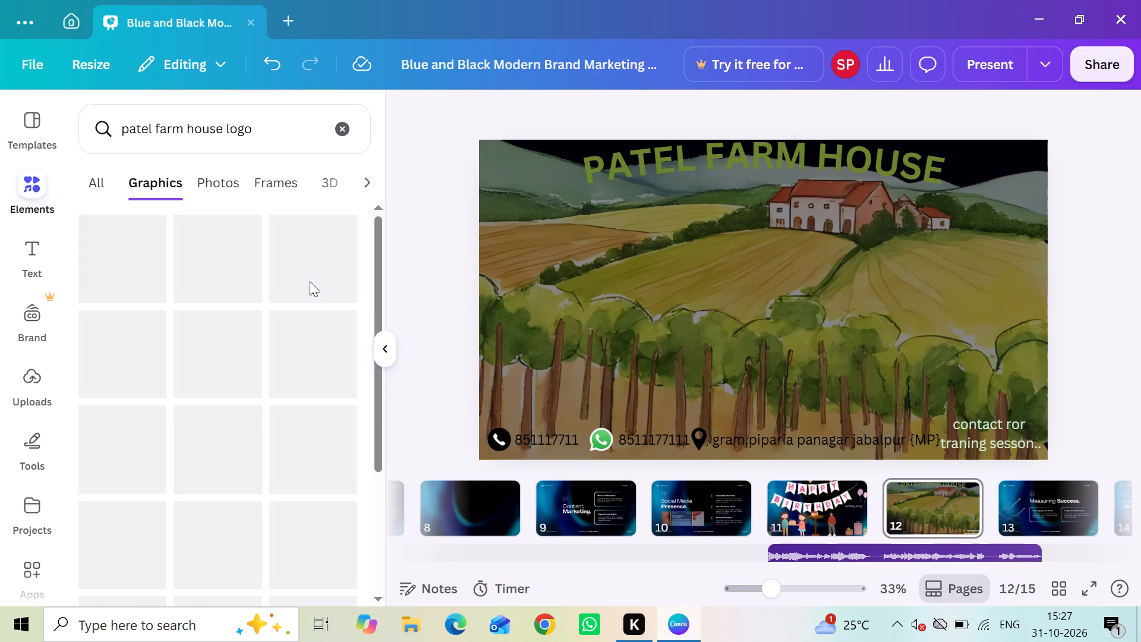
scroll(130, 506, down, 1)
scroll(310, 281, down, 2)
scroll(130, 506, down, 1)
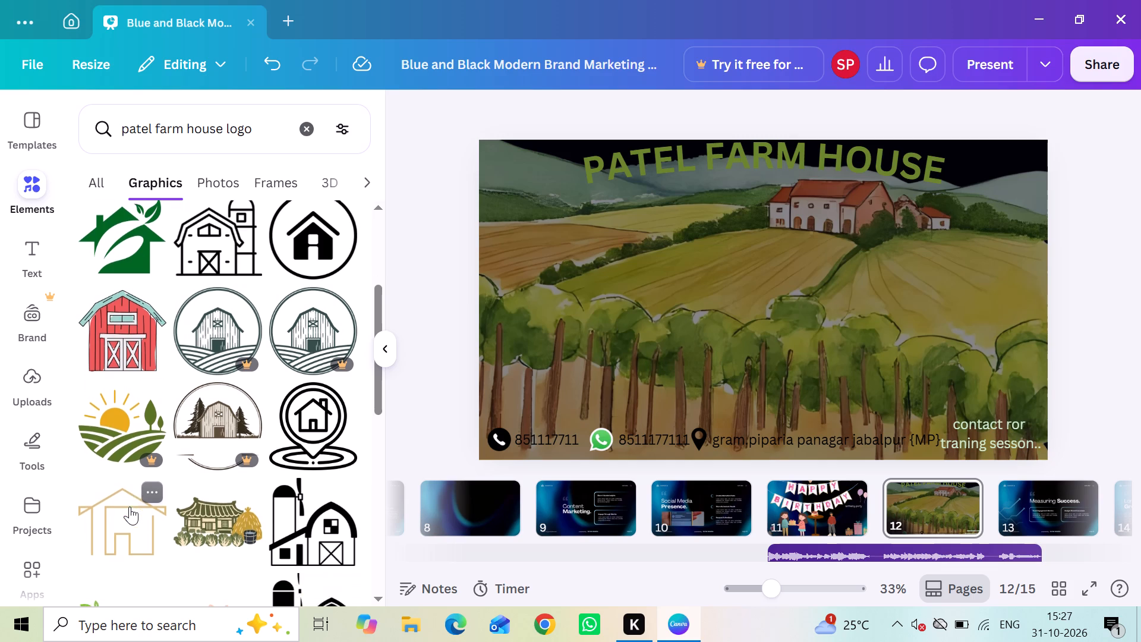
scroll(130, 506, down, 2)
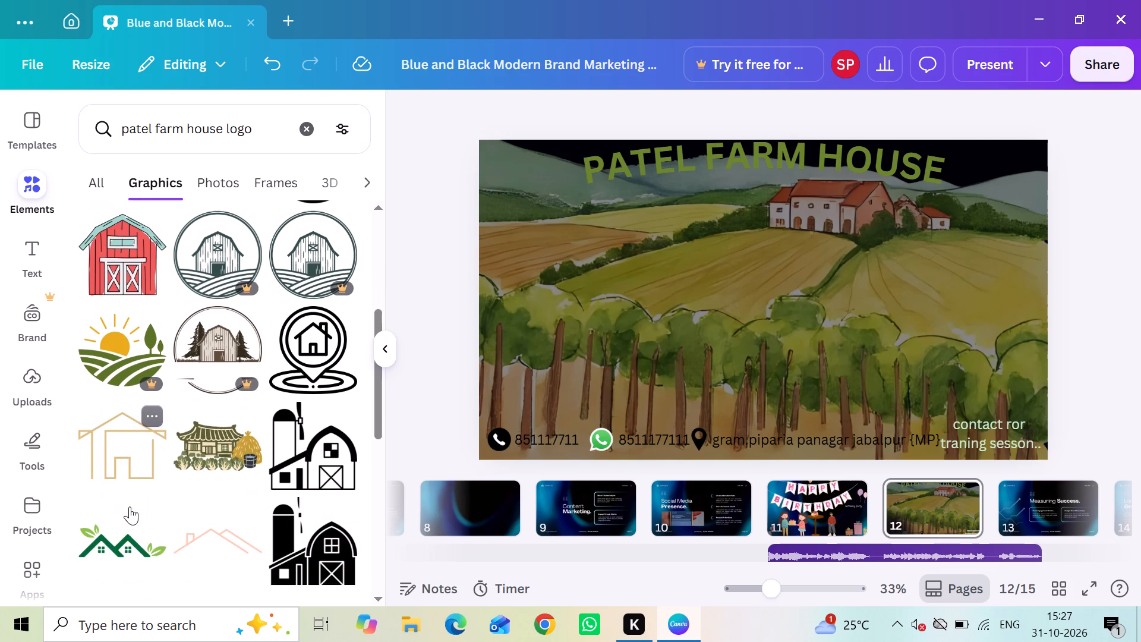
scroll(130, 506, down, 2)
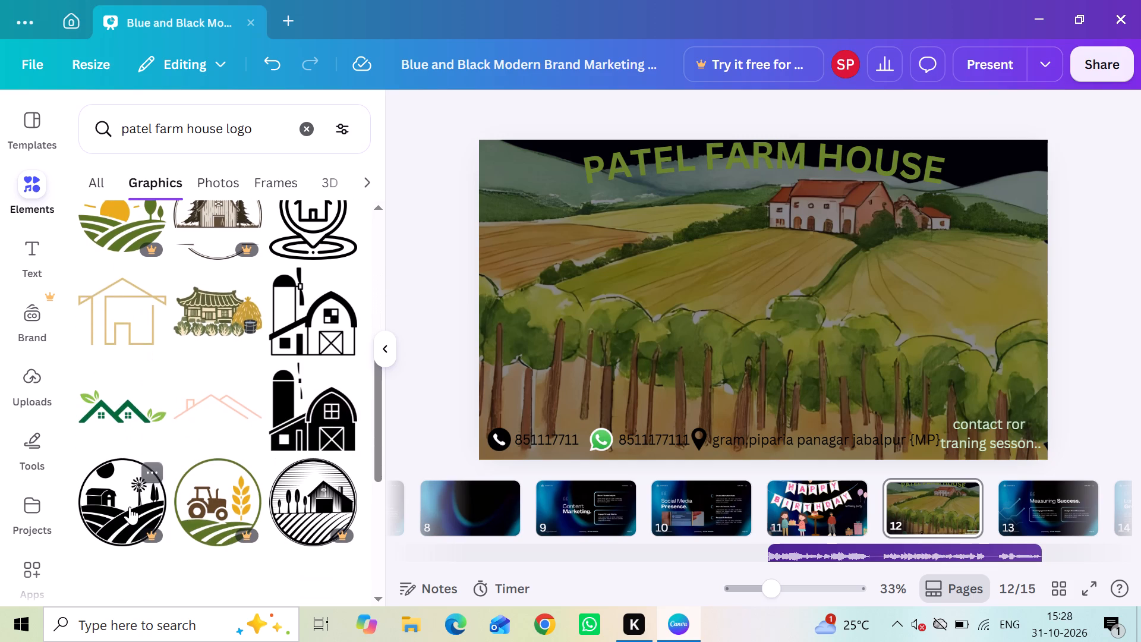
scroll(130, 506, down, 1)
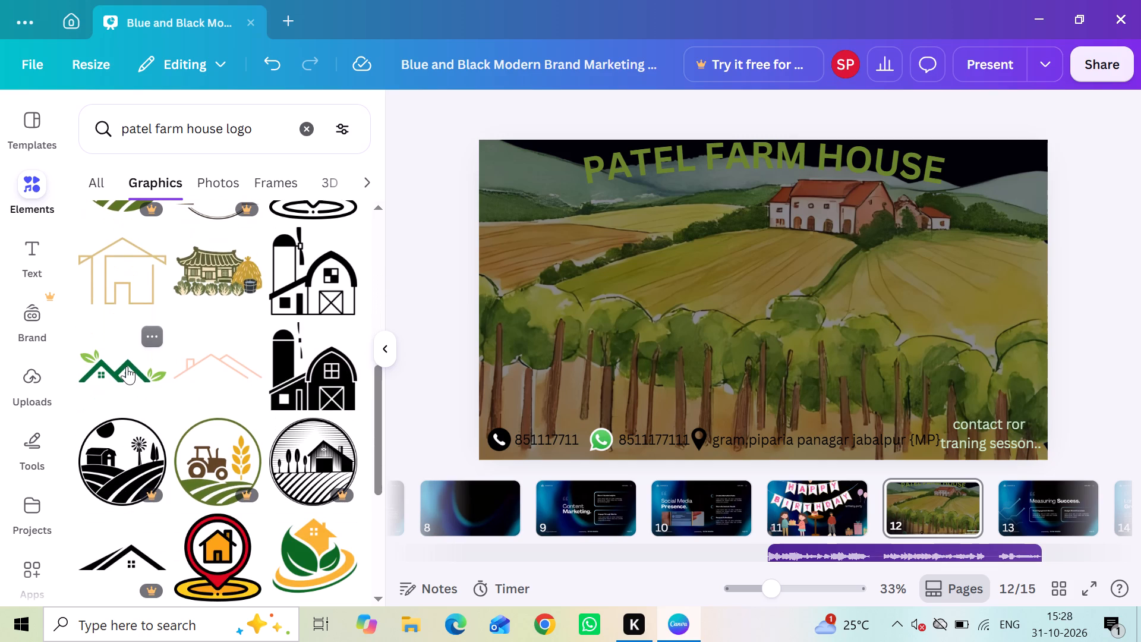
scroll(118, 366, down, 1)
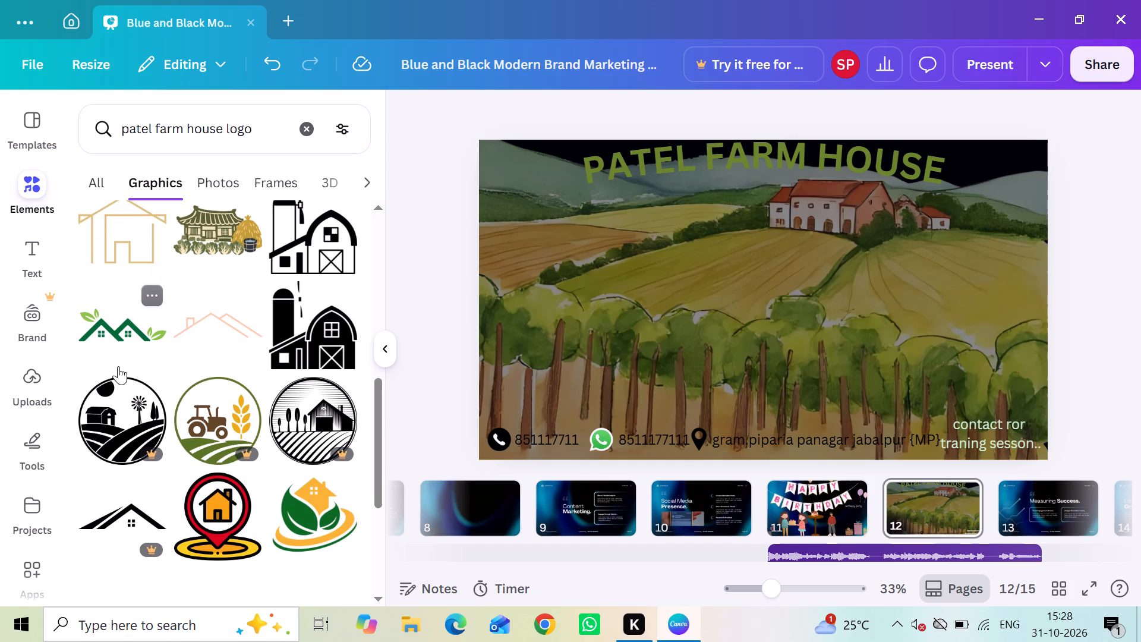
scroll(118, 366, down, 2)
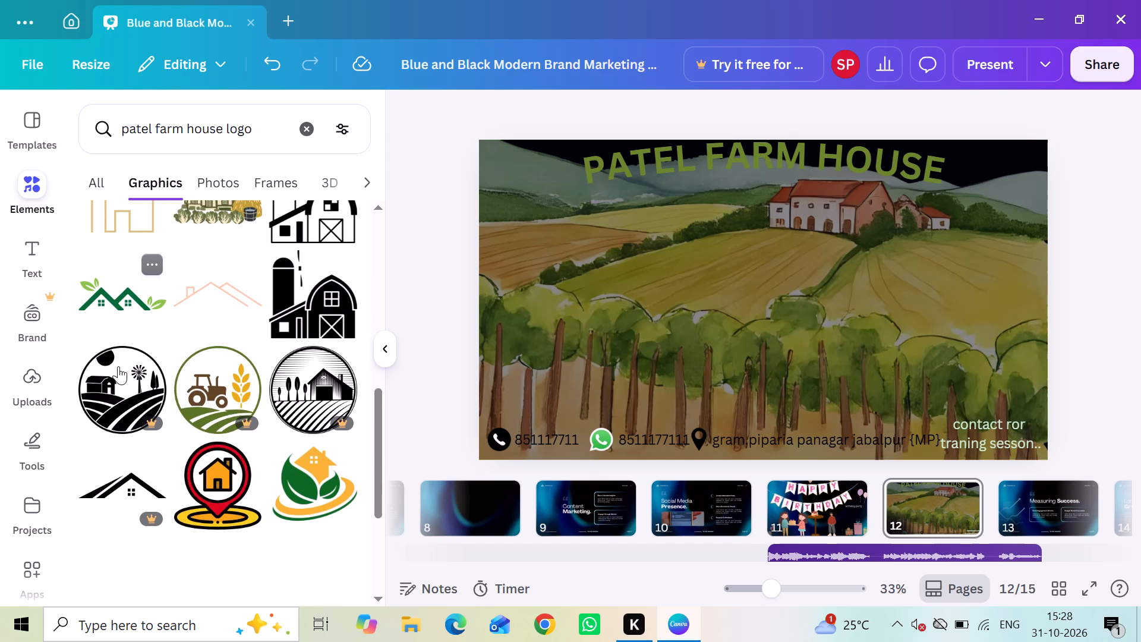
scroll(118, 366, down, 1)
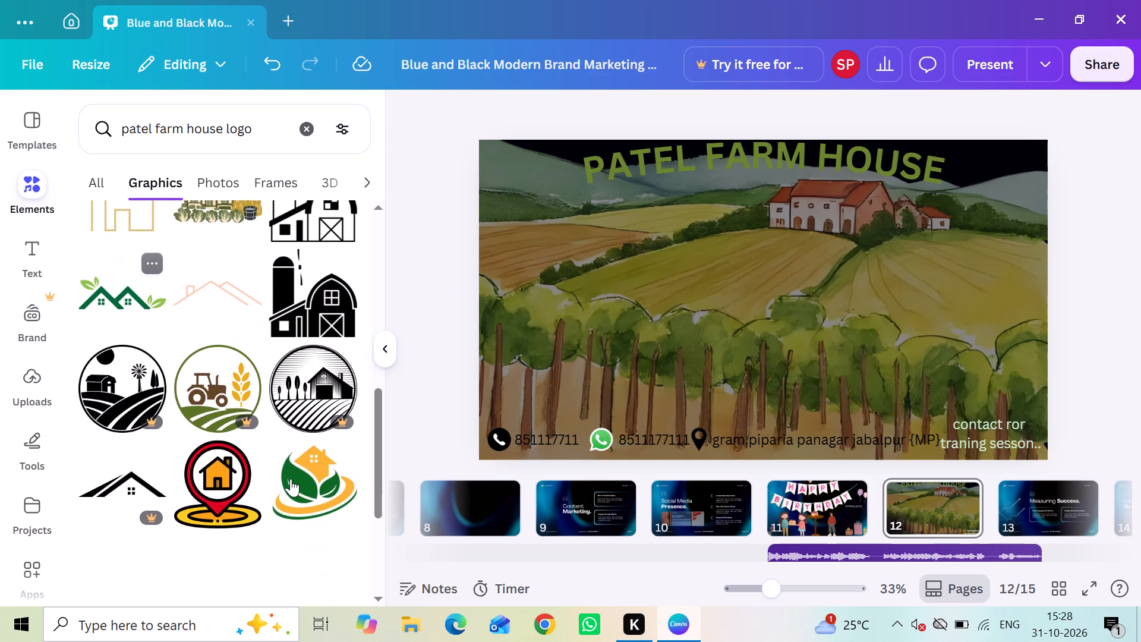
scroll(244, 453, up, 1)
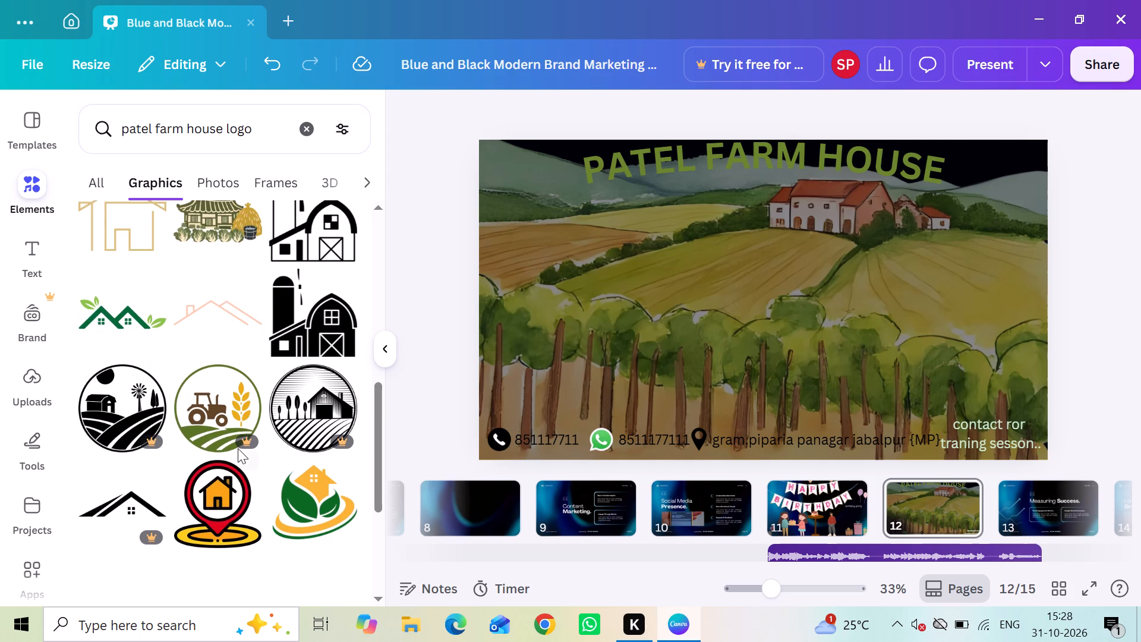
click(108, 324)
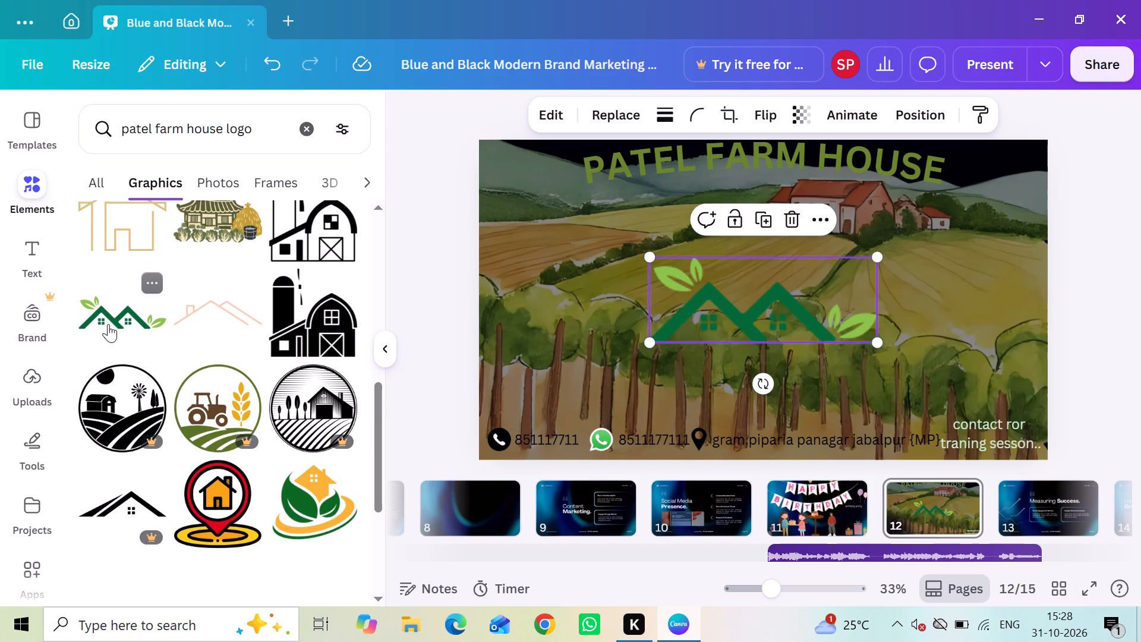
right_click(694, 332)
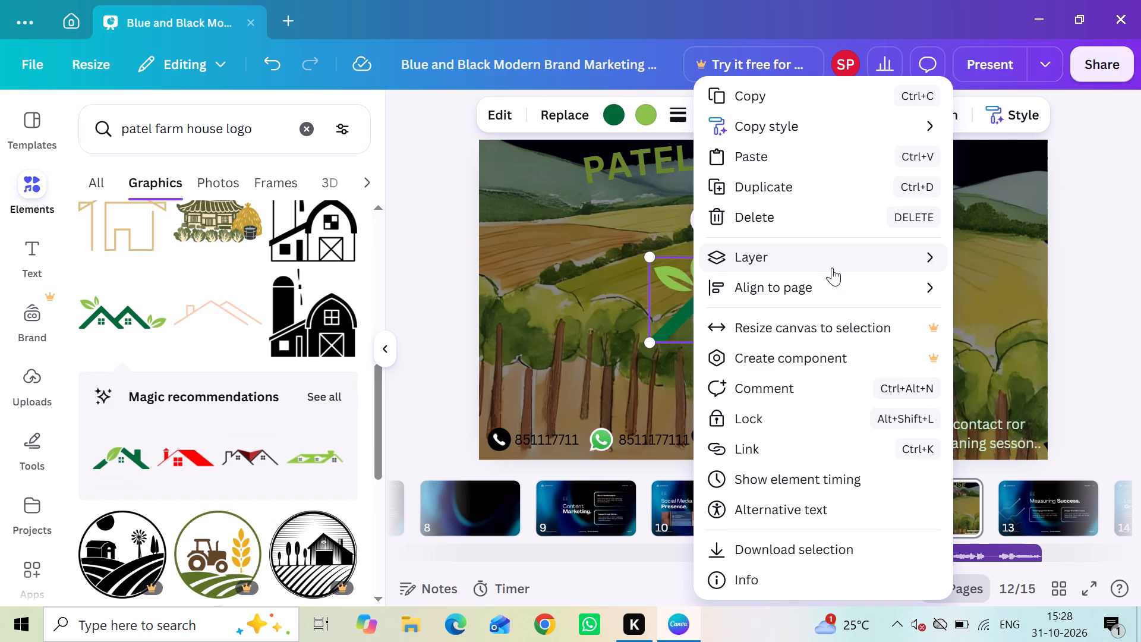
click(603, 199)
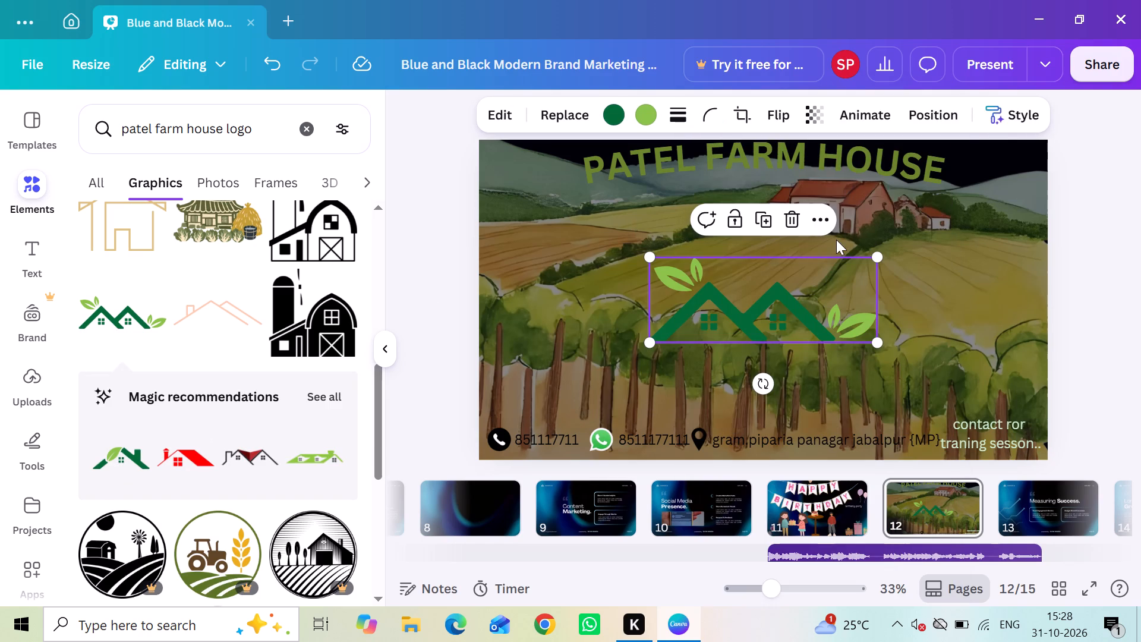
Shrink the green house logo and place it just beneath the curved PATEL FARM HOUSE heading.
drag(877, 253, 771, 274)
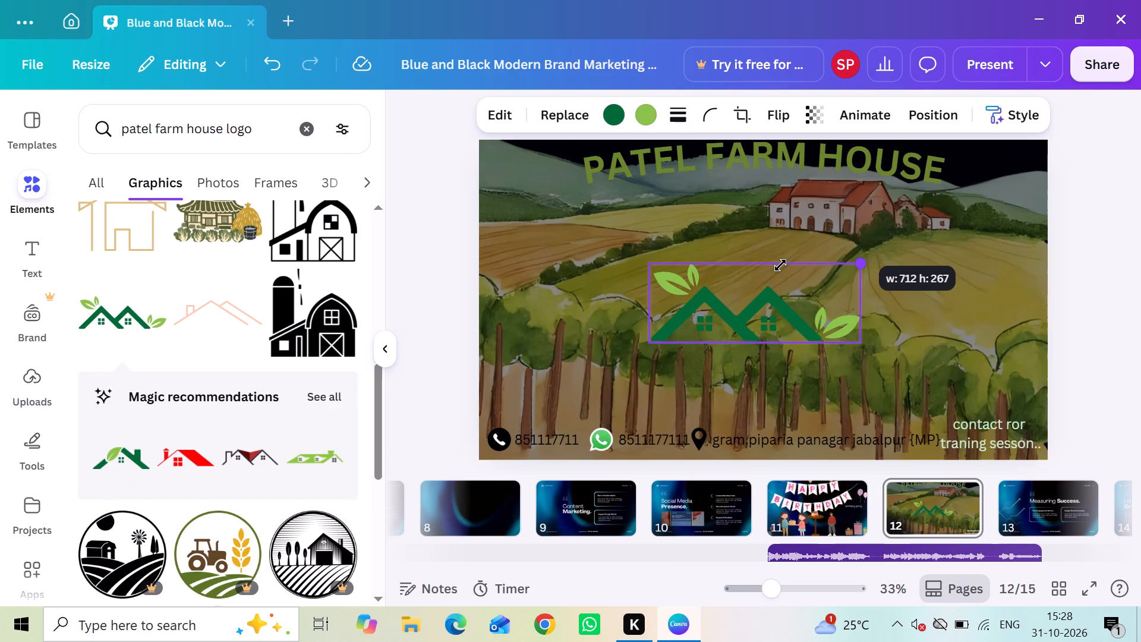
drag(723, 314, 761, 214)
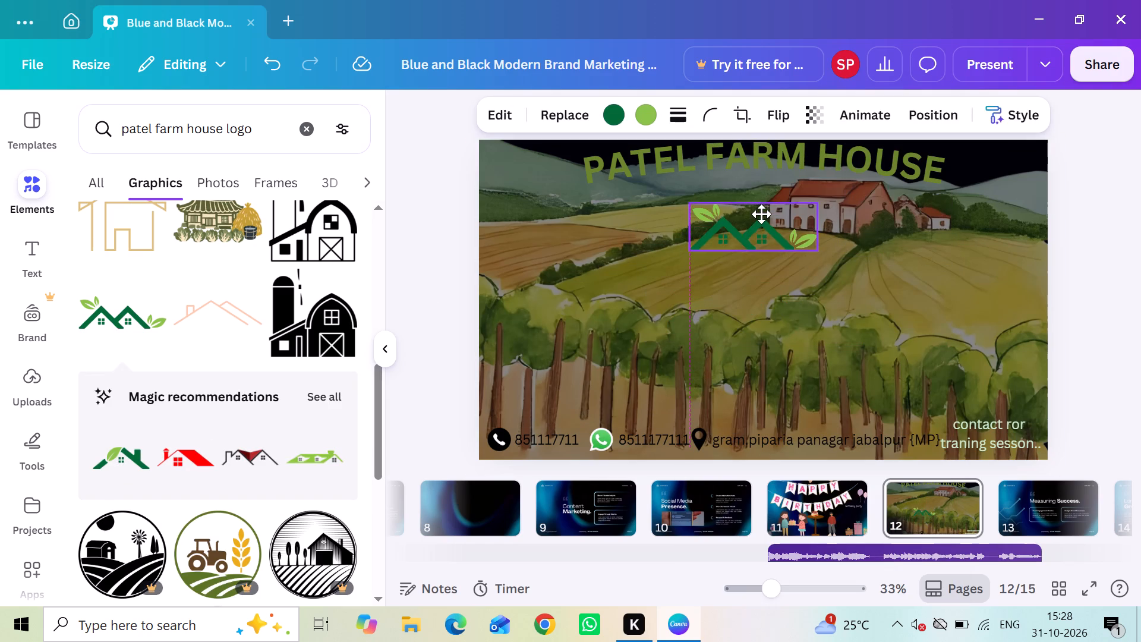
drag(761, 214, 761, 194)
click(922, 248)
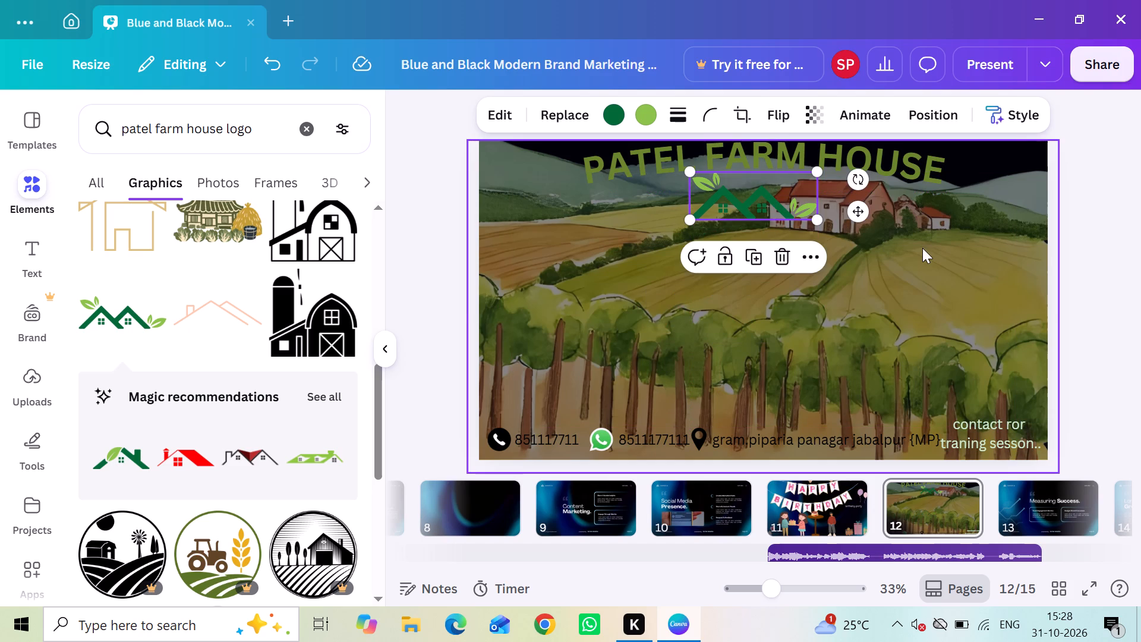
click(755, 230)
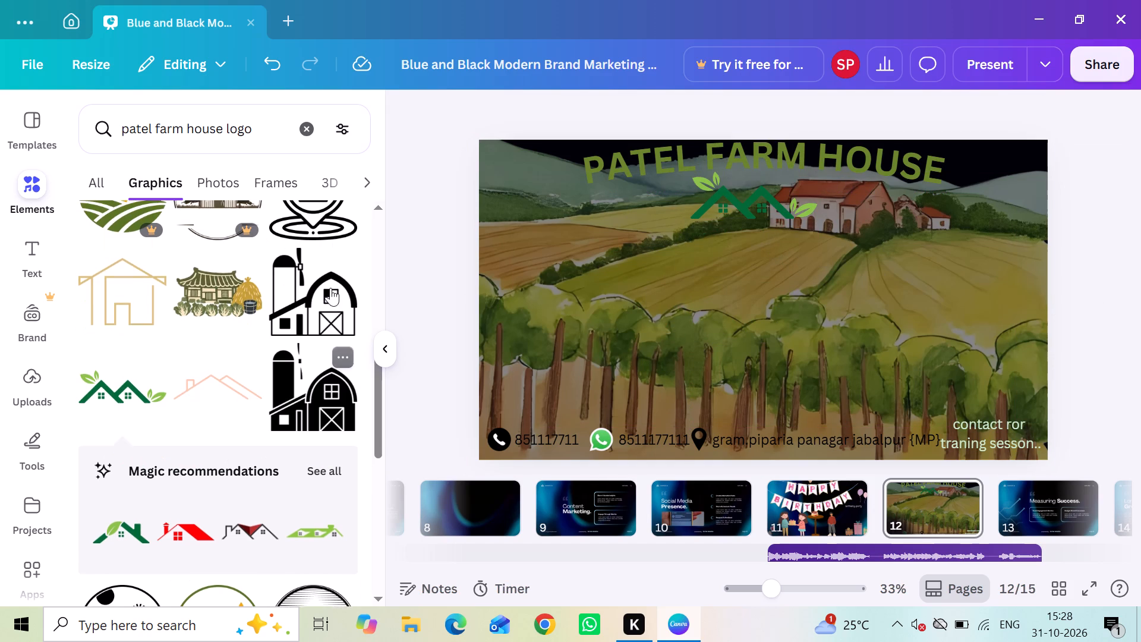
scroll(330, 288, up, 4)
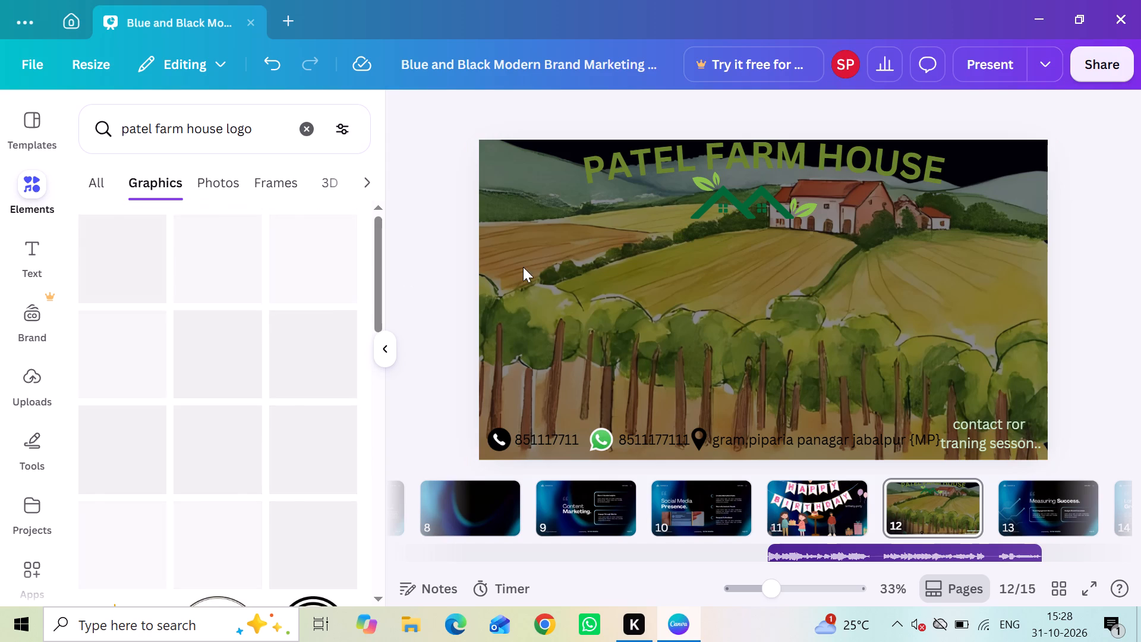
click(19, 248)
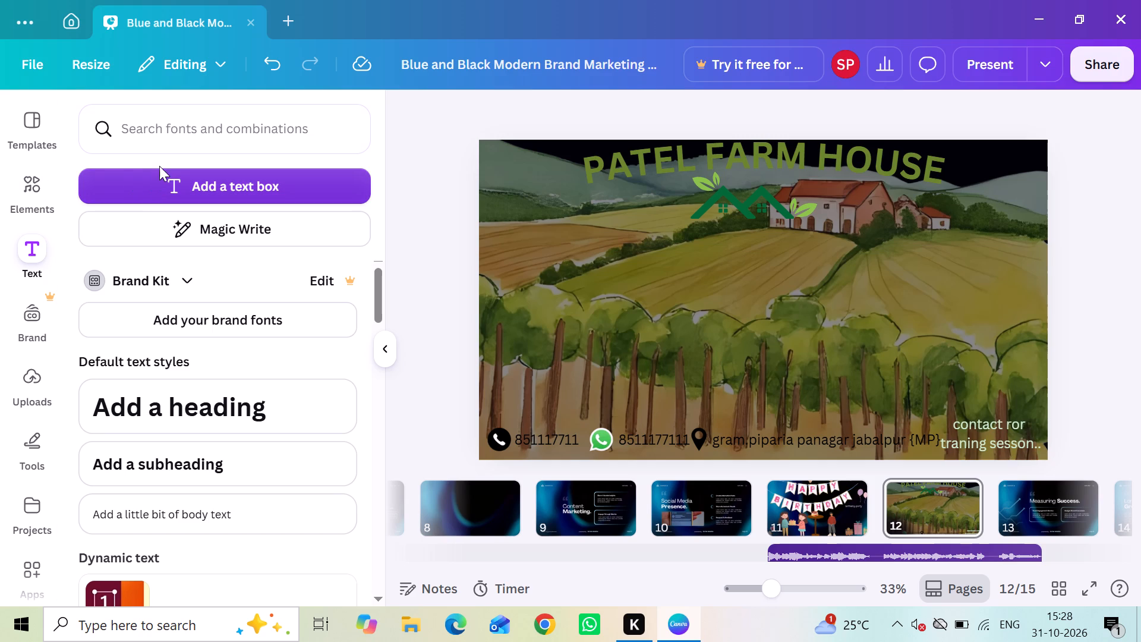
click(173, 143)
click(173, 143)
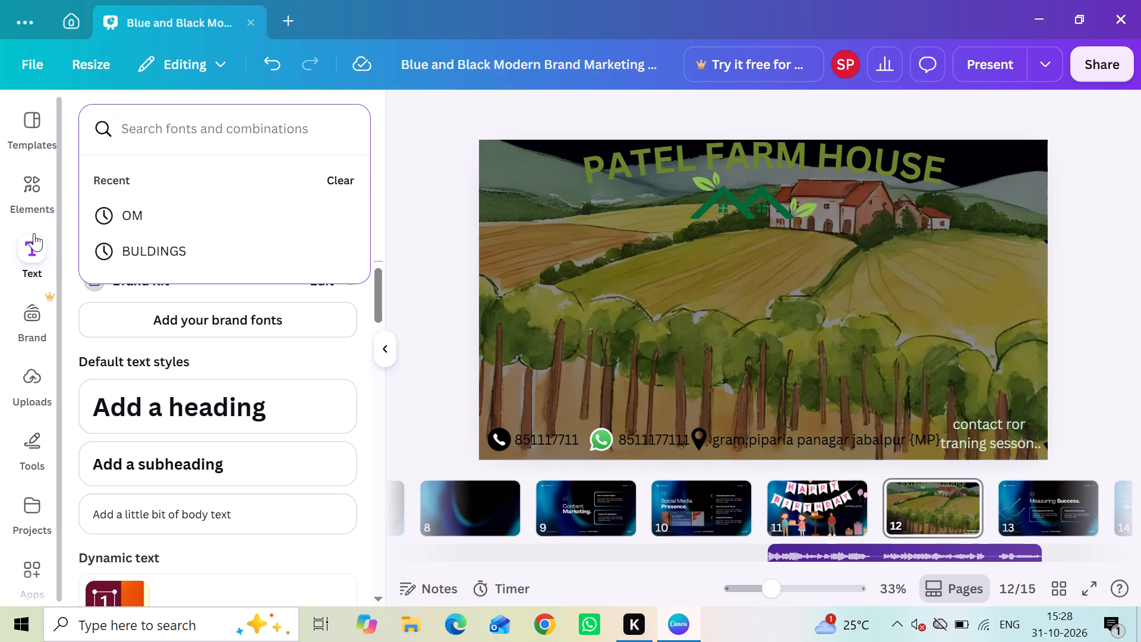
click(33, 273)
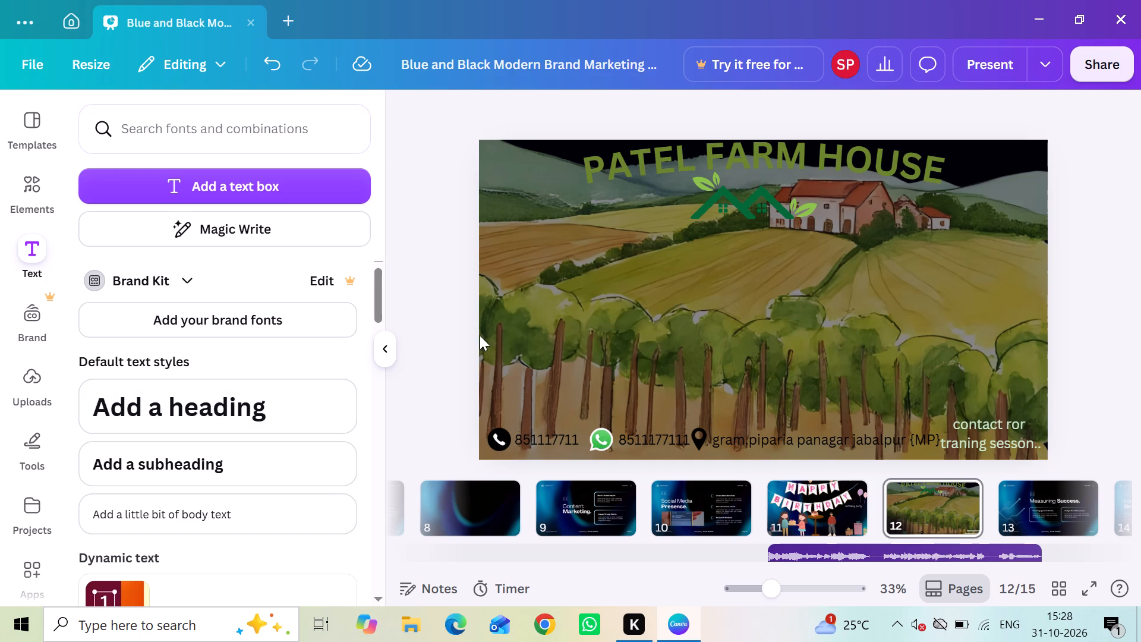
Move the green house logo to the slide's upper-left corner and shrink it to fit beside the heading.
drag(758, 207, 554, 172)
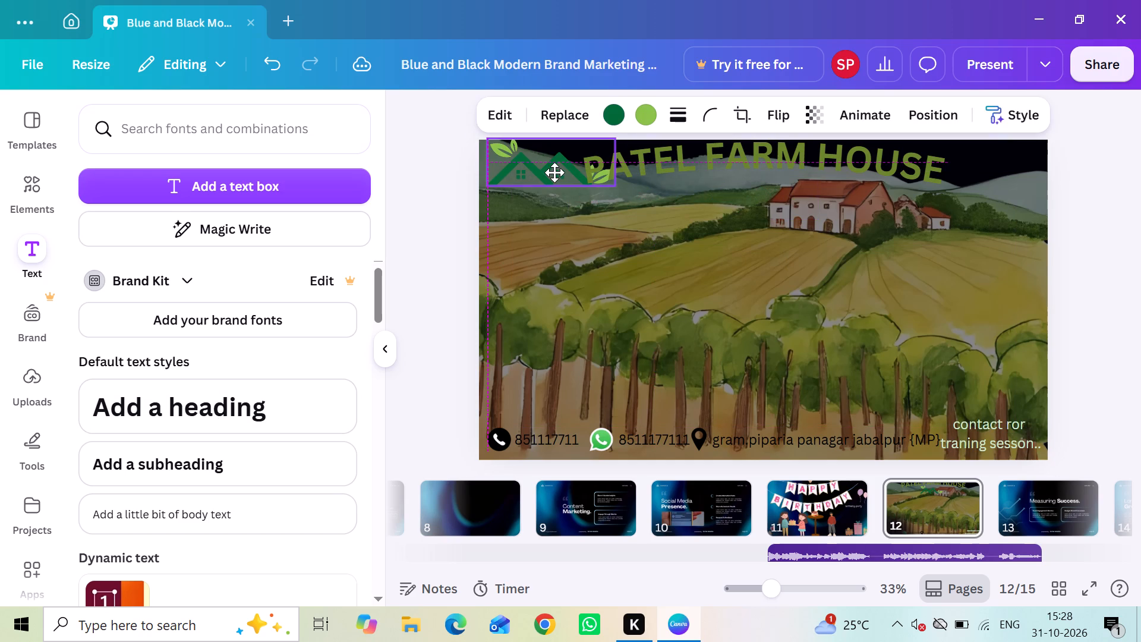
drag(554, 172, 553, 172)
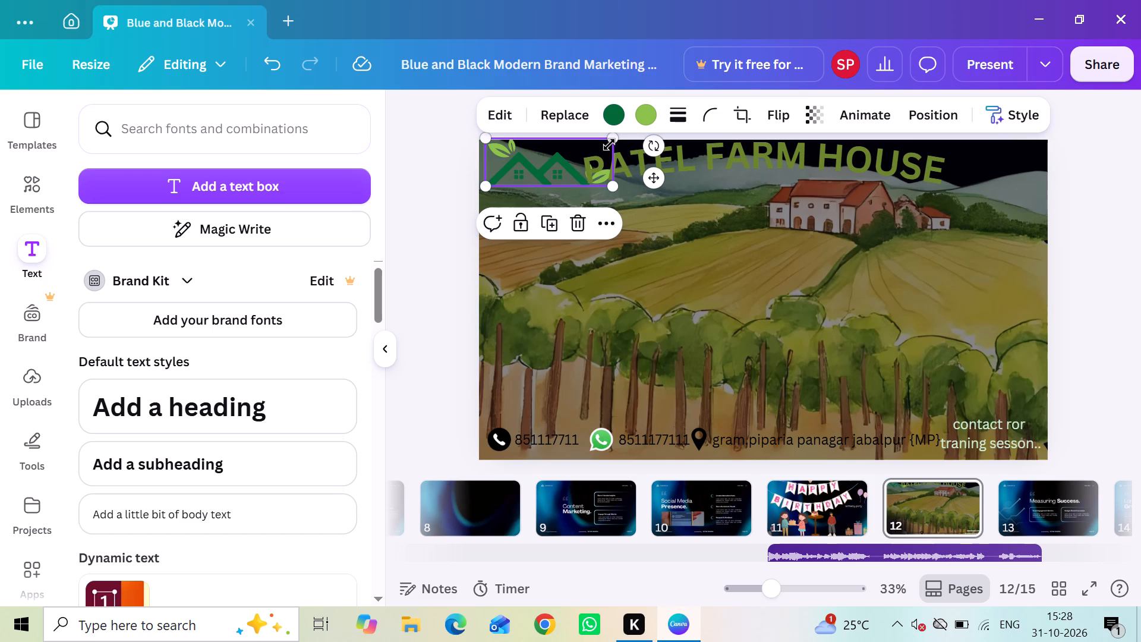
drag(609, 144, 588, 149)
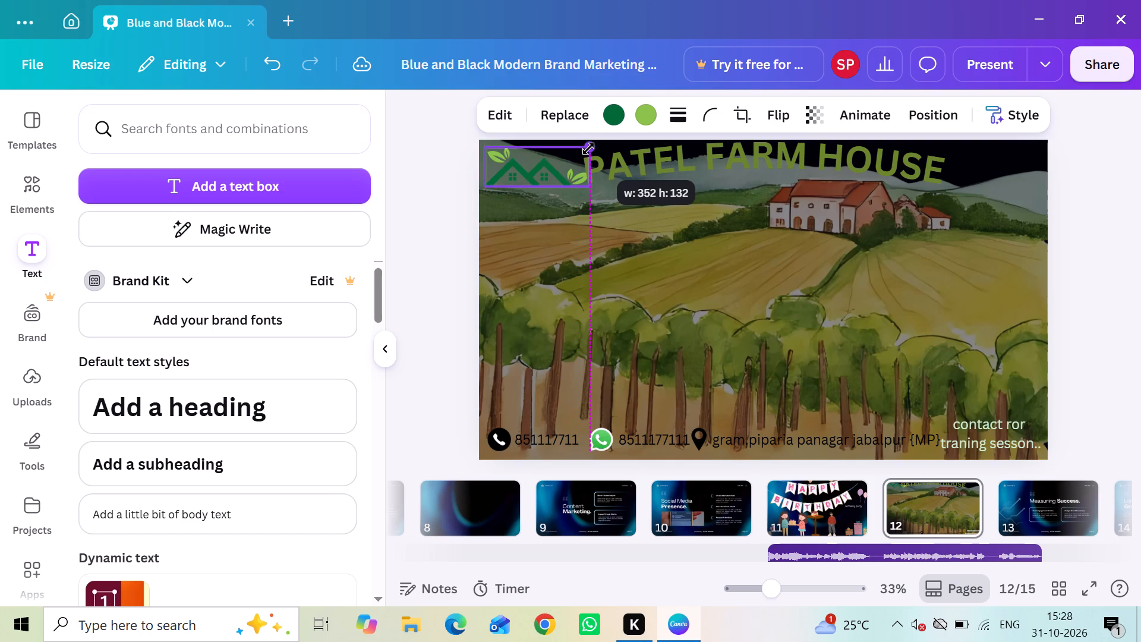
drag(588, 149, 582, 150)
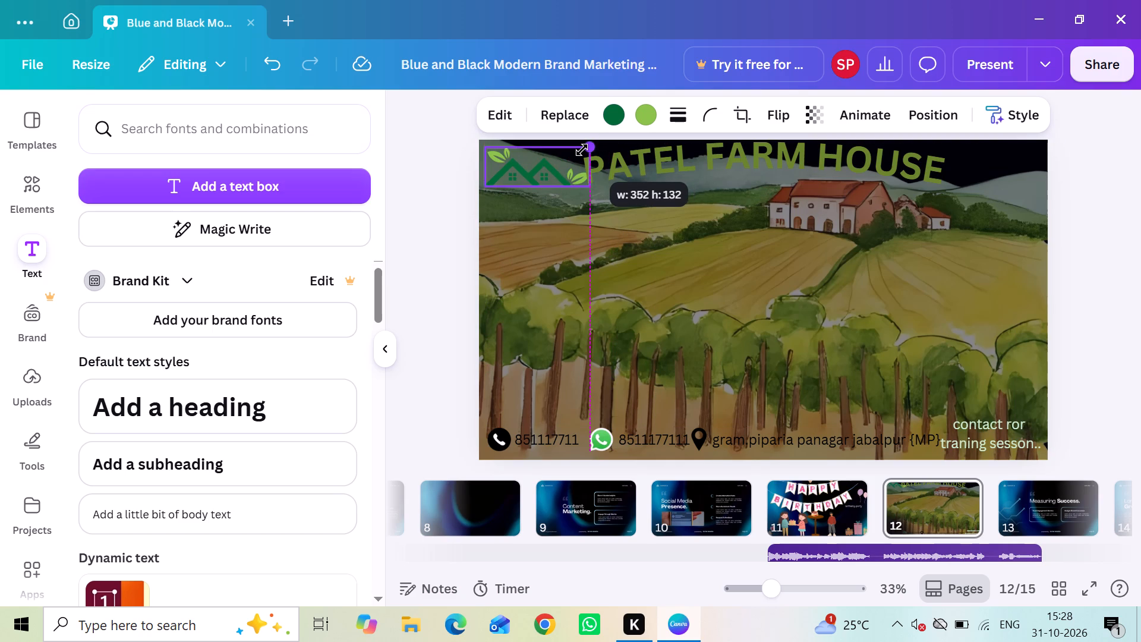
drag(582, 150, 574, 154)
drag(563, 165, 557, 159)
click(541, 167)
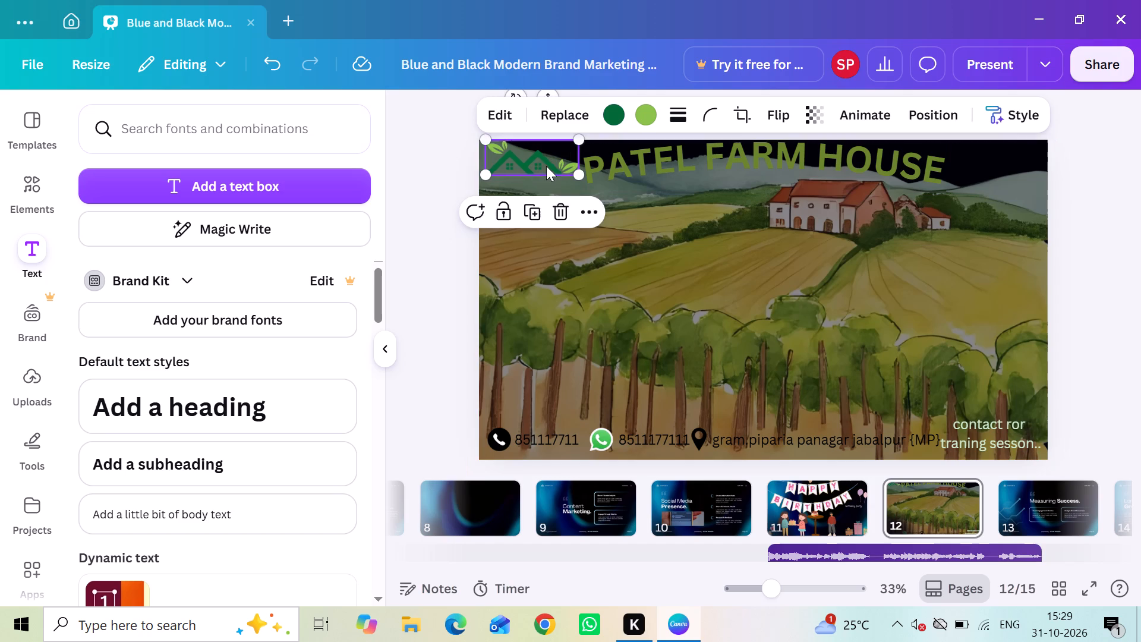
click(769, 273)
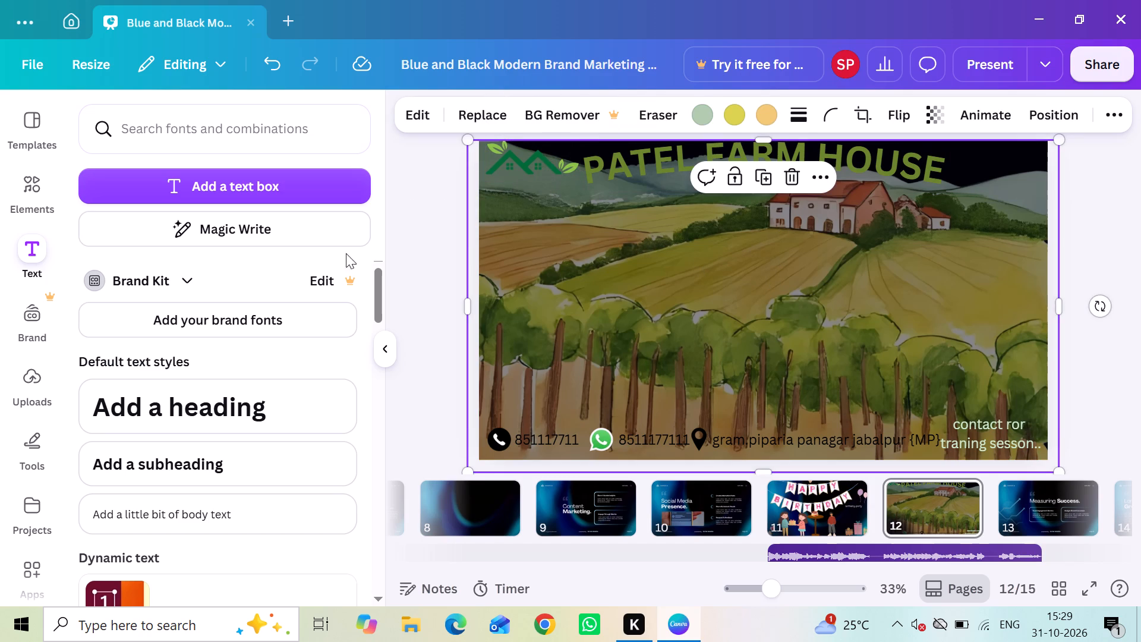
Add a subheading text reading "P F H" to the farm slide.
click(197, 465)
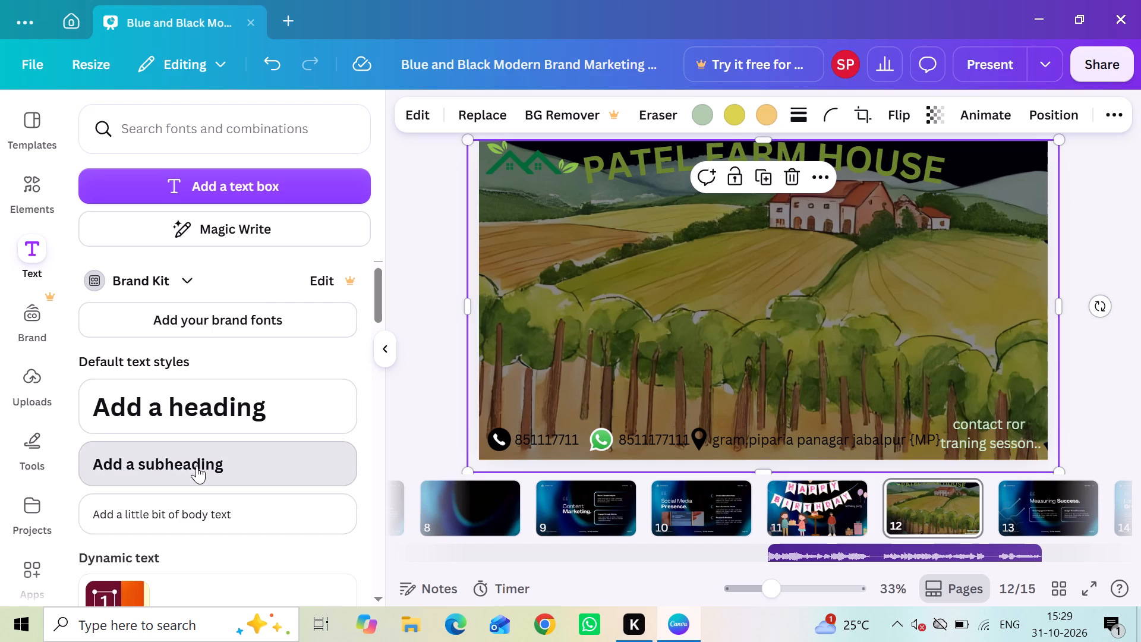
key(p)
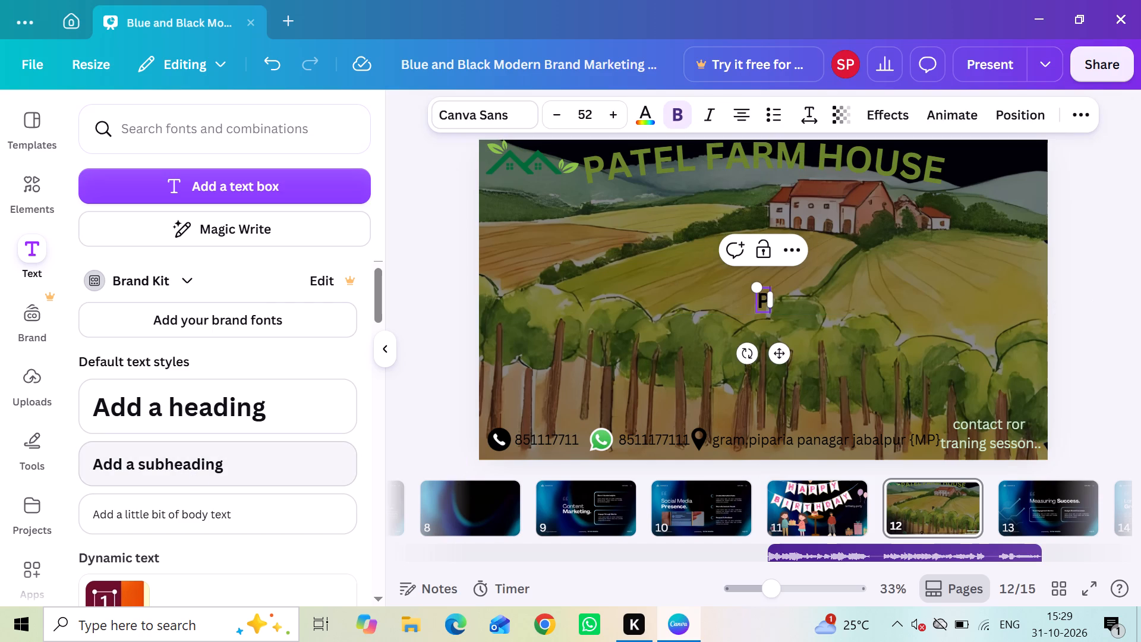
key(space)
text(F)
key(space)
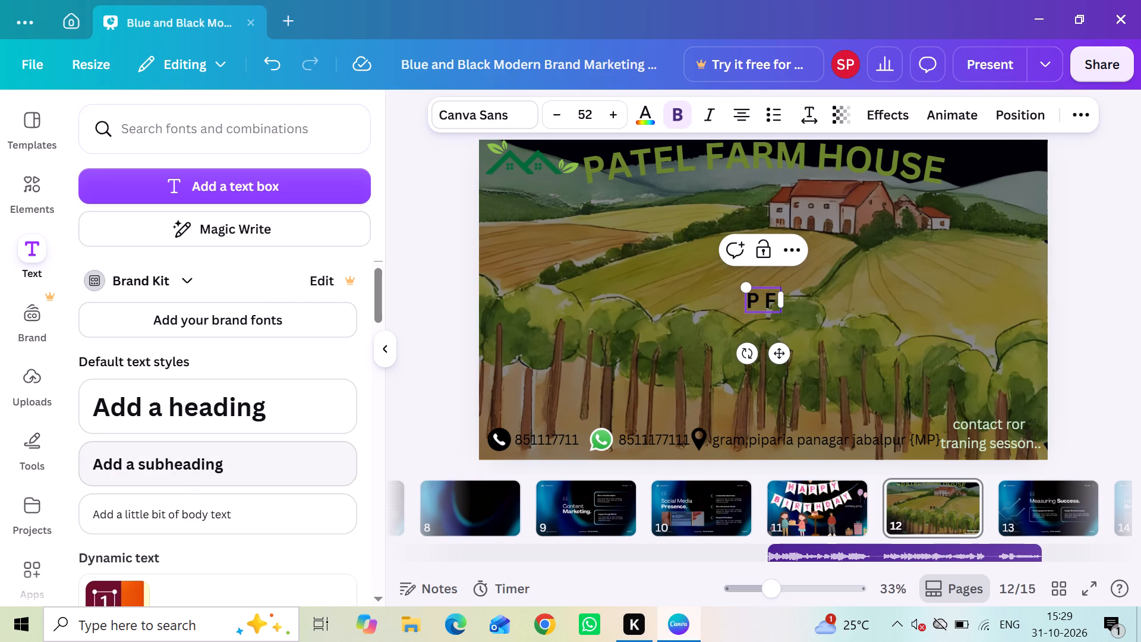
key(h)
key(Return)
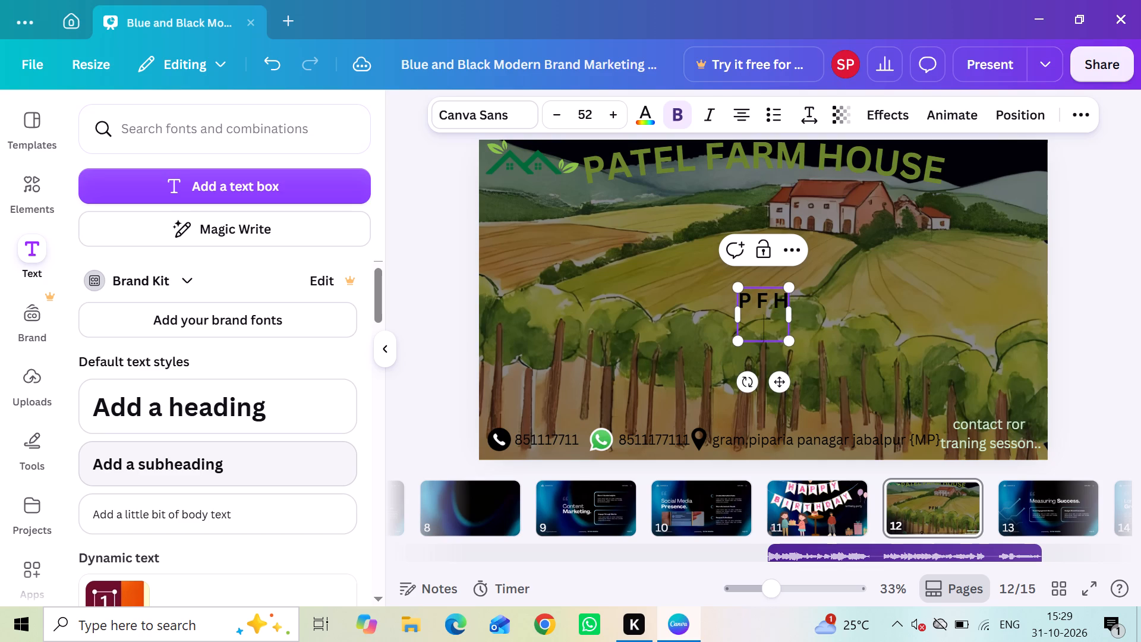
key(BackSpace)
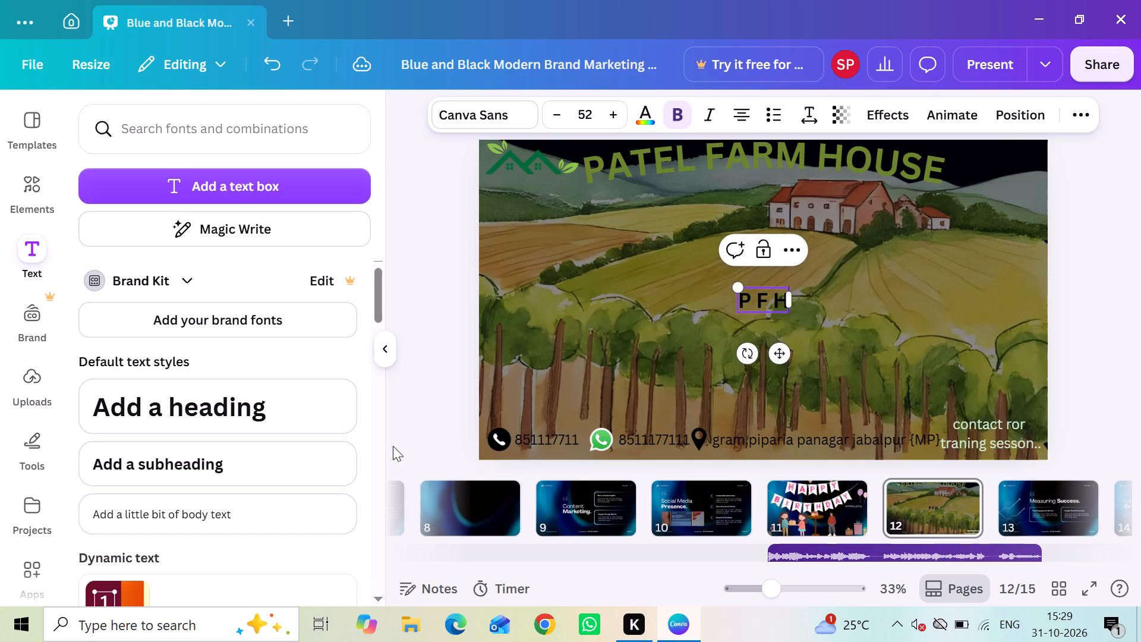
click(838, 289)
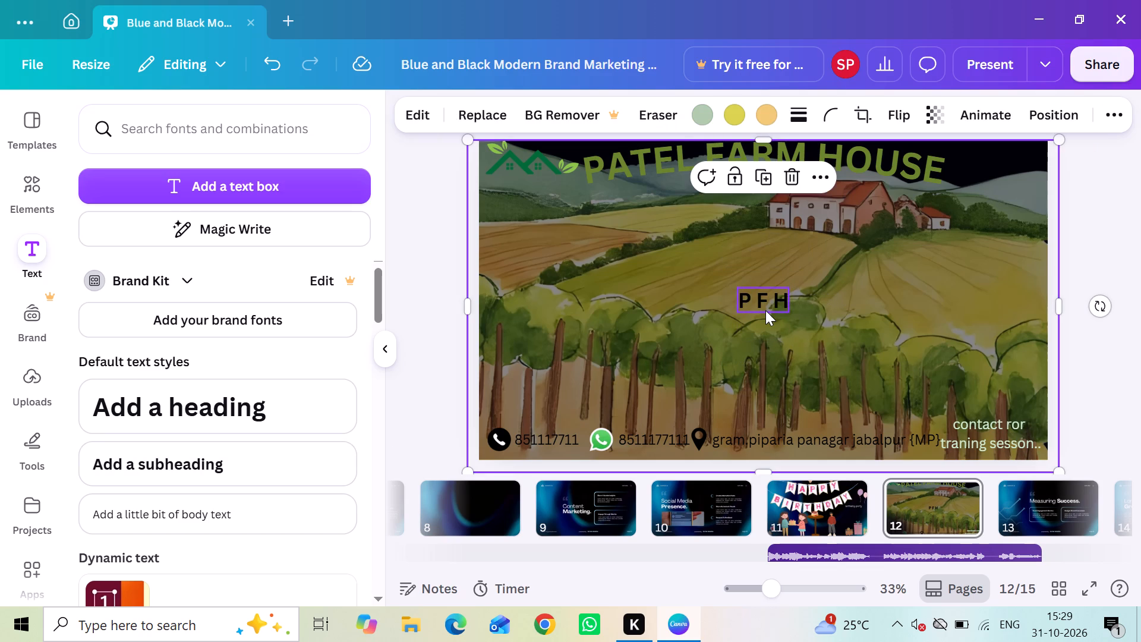
Place the "P F H" caption directly beneath the green house logo and shrink it to fit the logo's width.
drag(765, 310, 531, 204)
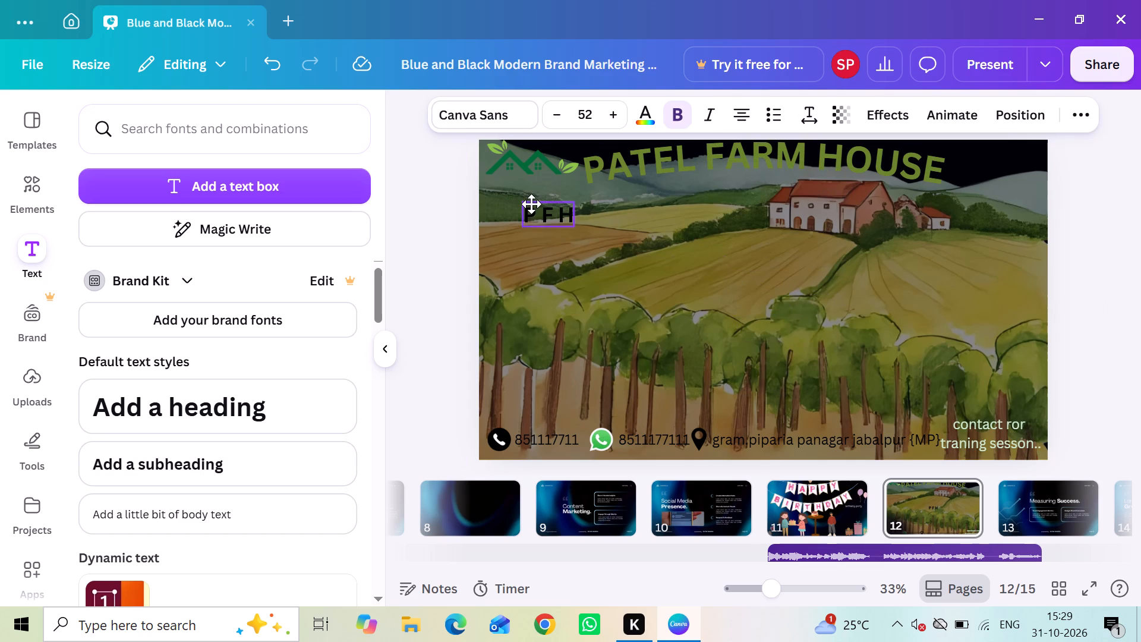
drag(531, 204, 526, 197)
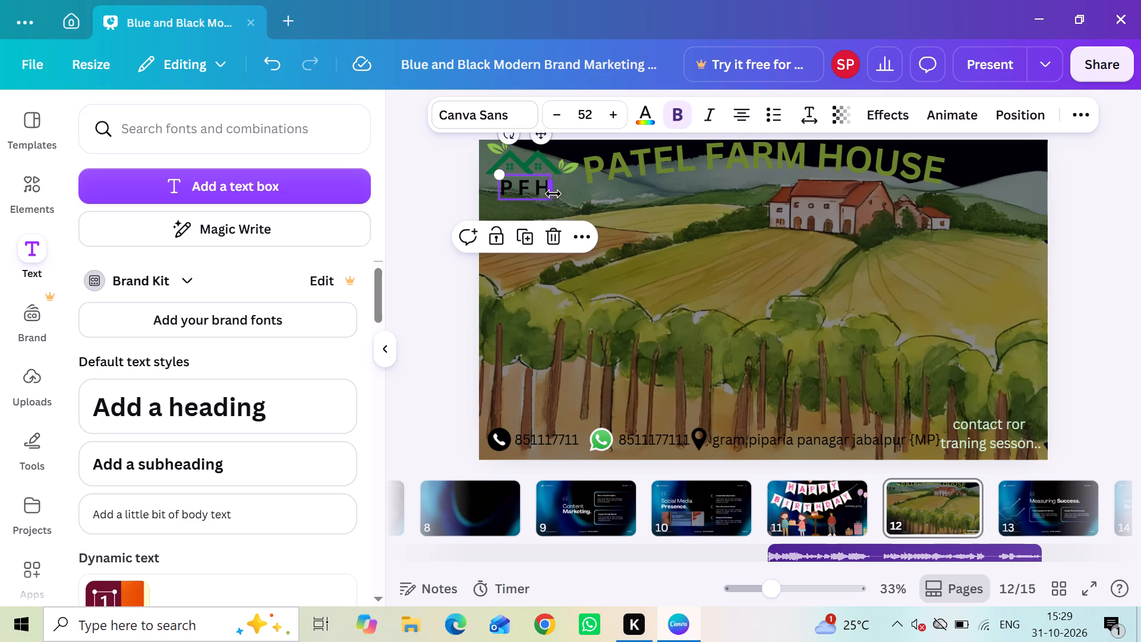
drag(502, 172, 502, 173)
drag(502, 173, 514, 180)
drag(526, 189, 526, 185)
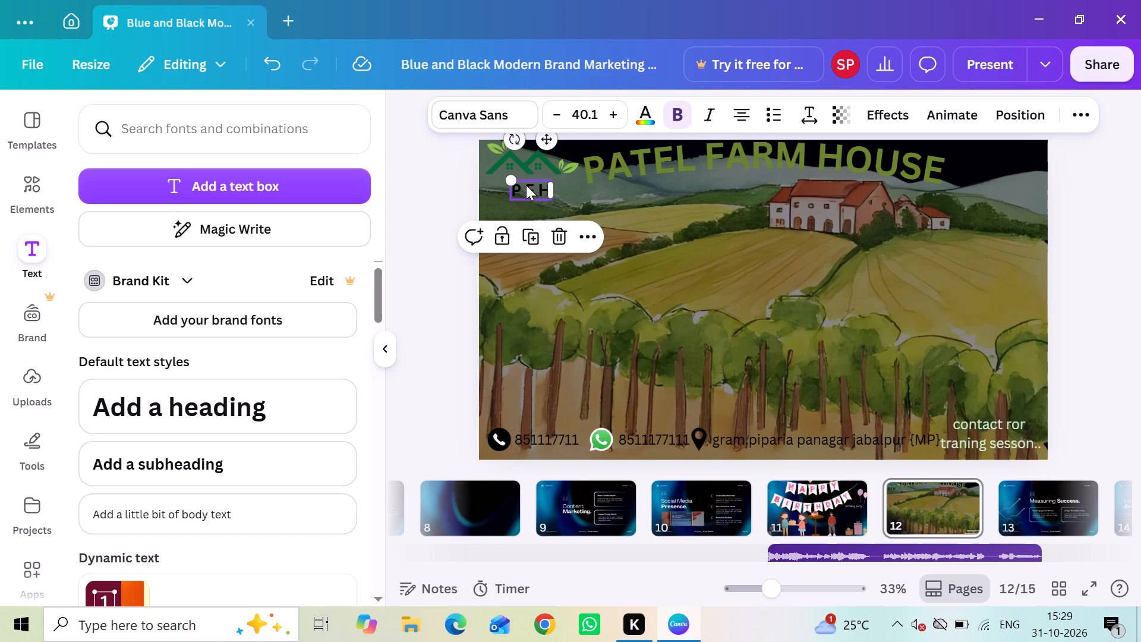
Nudge the "P F H" caption slightly upward beneath the green house logo.
drag(526, 185, 526, 184)
Move the farm landscape background illustration off the slide.
click(754, 194)
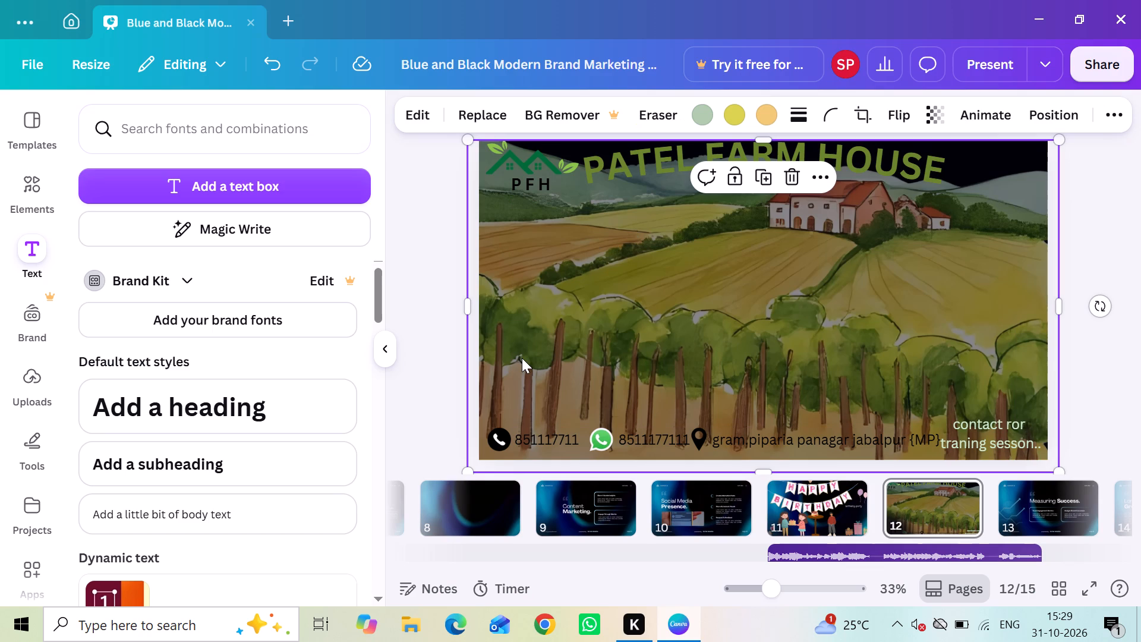
drag(557, 215, 531, 338)
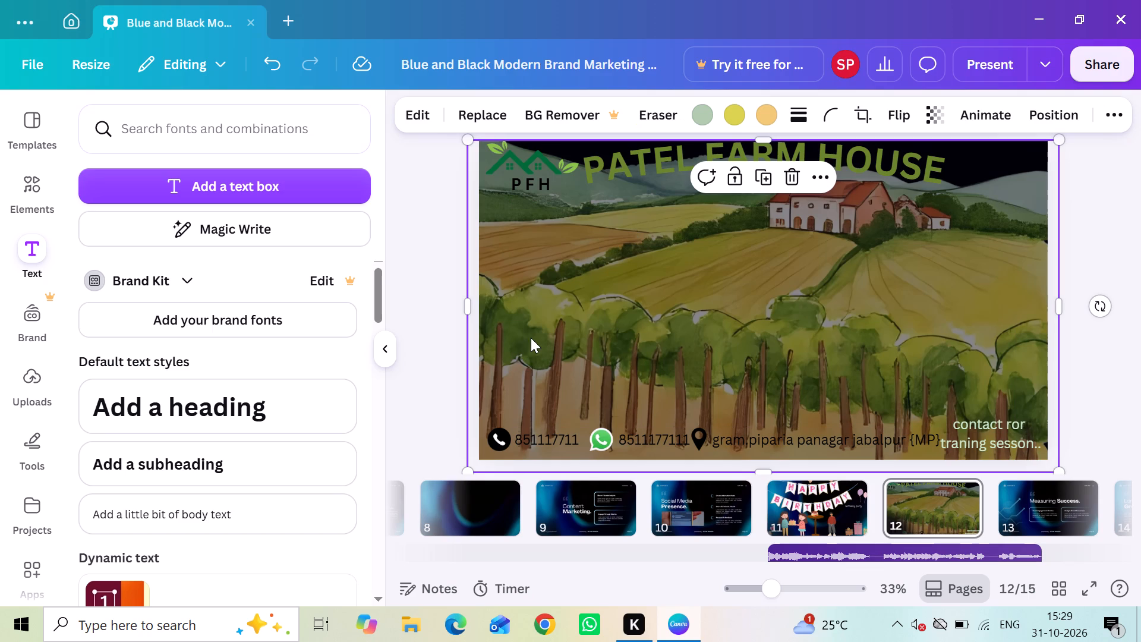
drag(531, 338, 207, 511)
Add a default body text box to the middle of the farm slide.
click(207, 511)
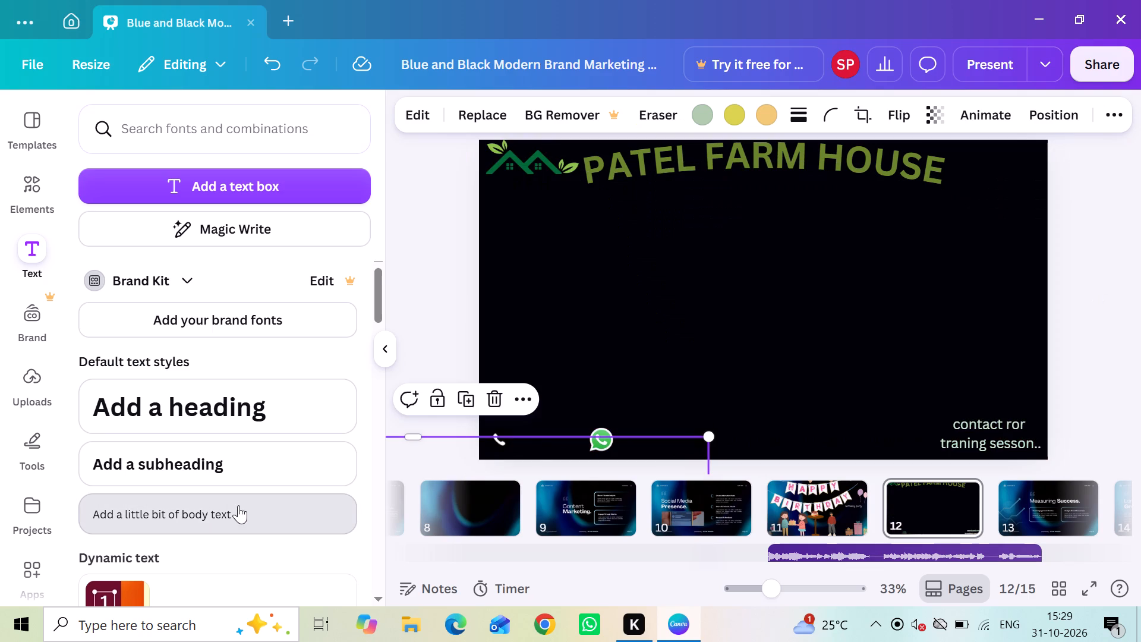
double_click(533, 386)
click(567, 224)
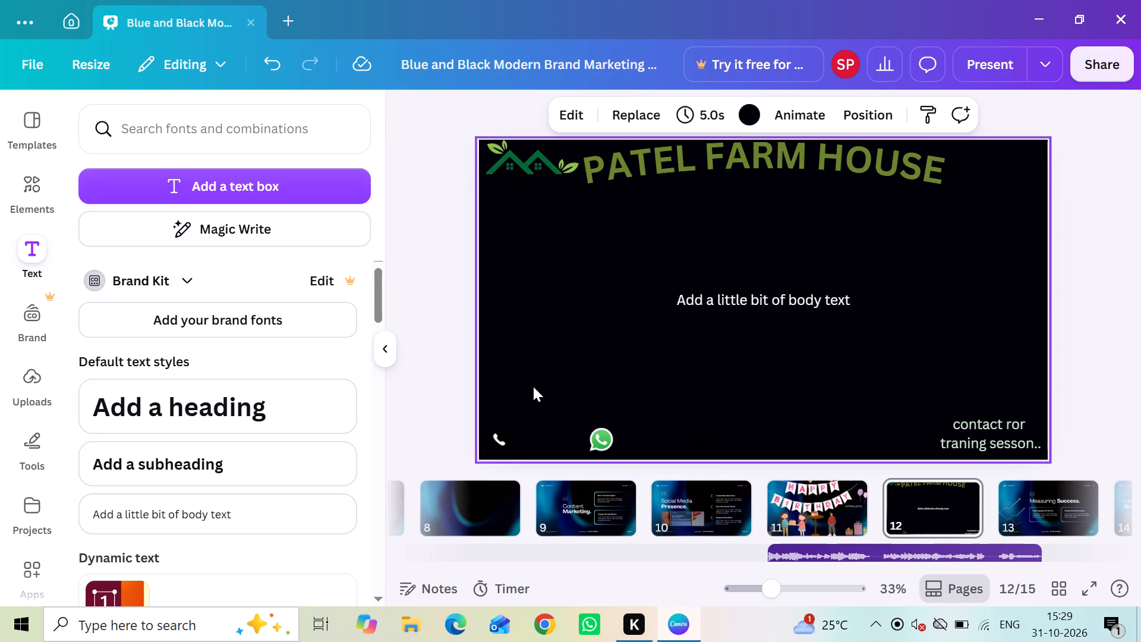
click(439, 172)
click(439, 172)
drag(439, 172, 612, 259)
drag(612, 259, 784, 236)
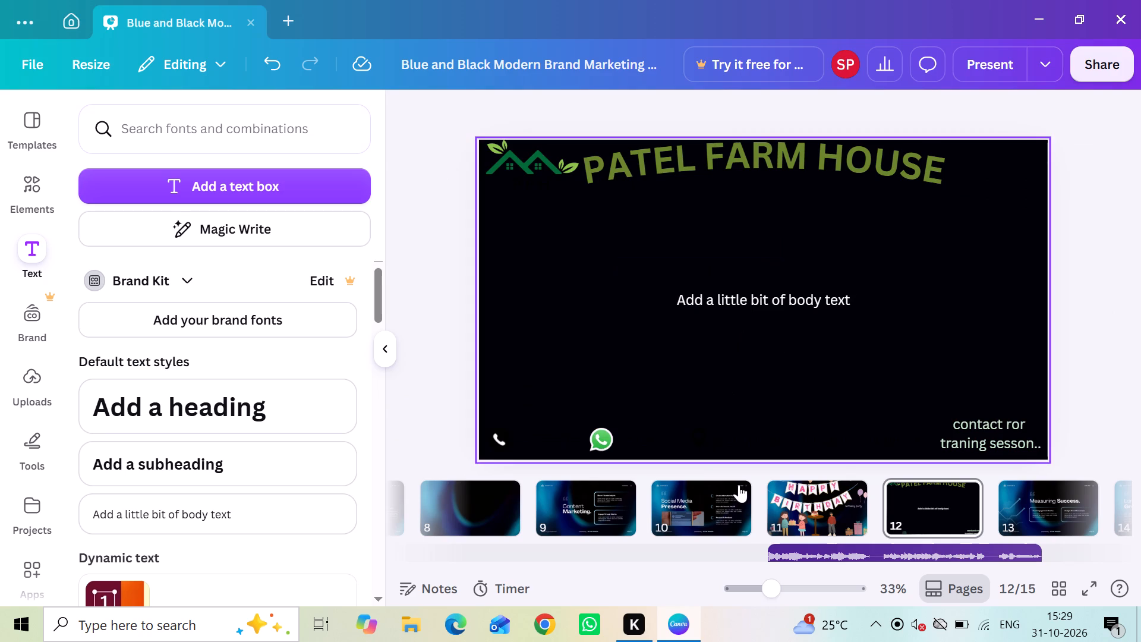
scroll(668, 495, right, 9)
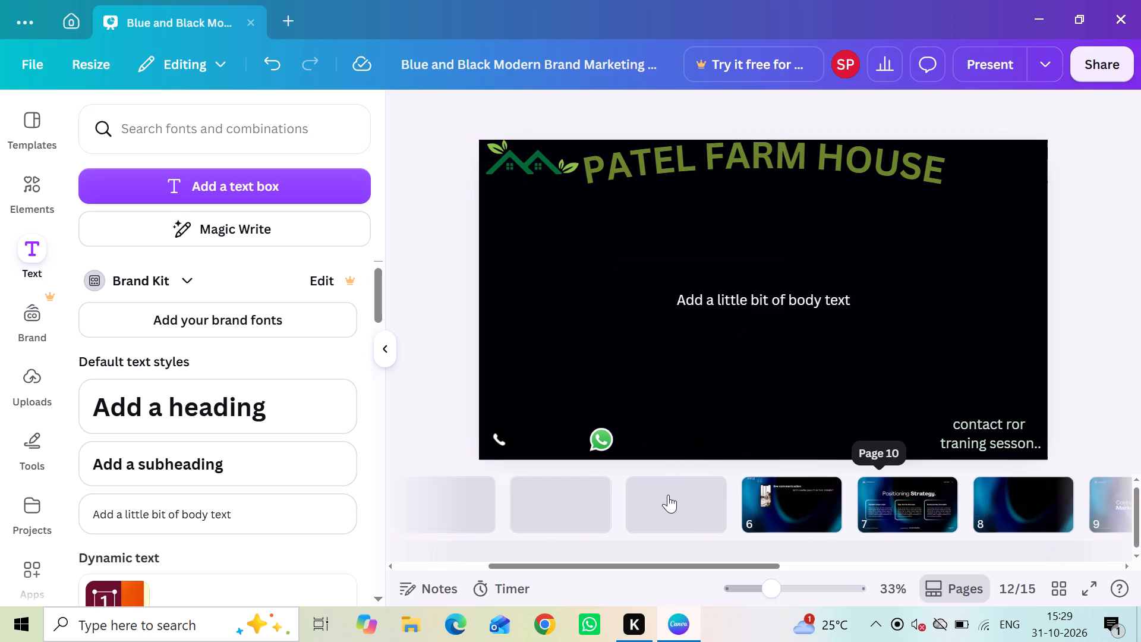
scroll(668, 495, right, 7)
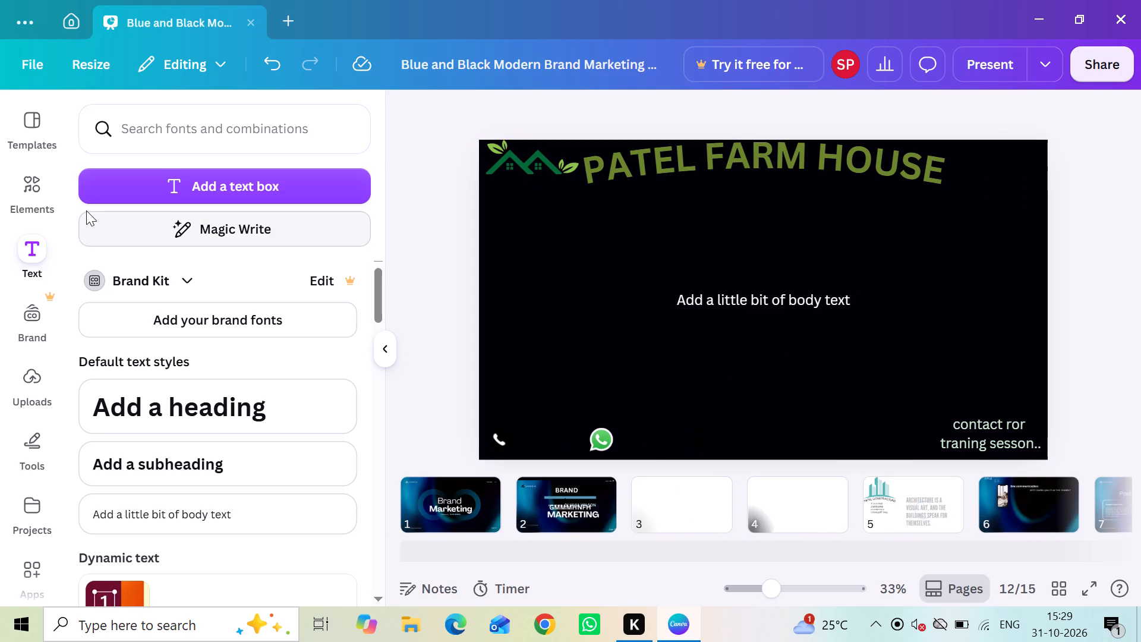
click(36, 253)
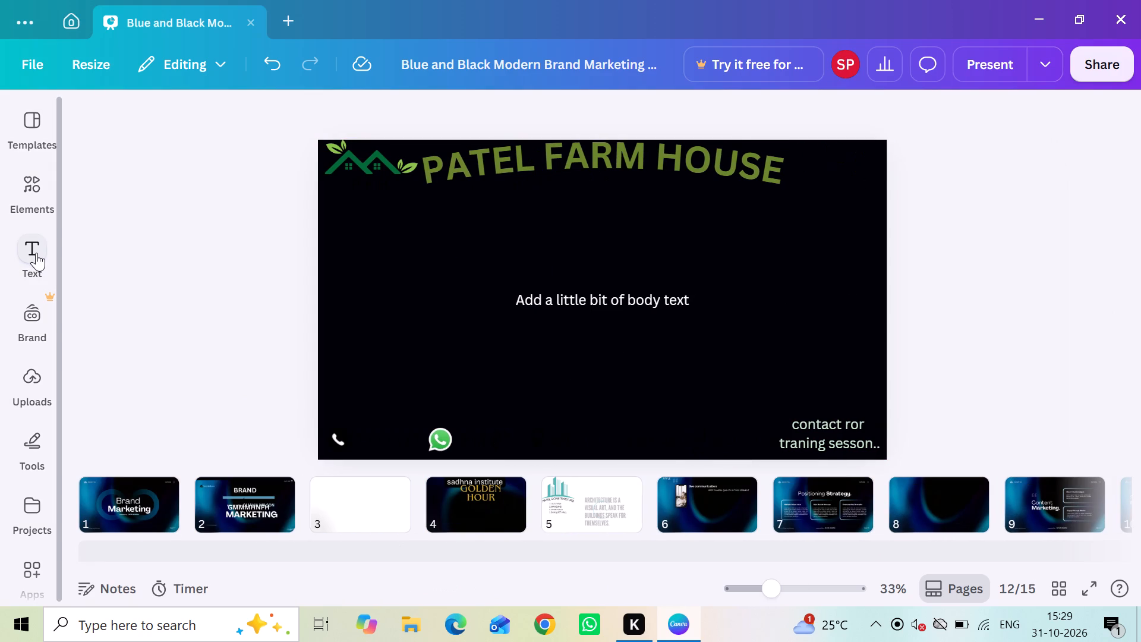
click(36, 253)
Find graphics for "farm background" among the elements and insert the watercolour farmland scene with the vineyard and red-roofed houses.
click(33, 209)
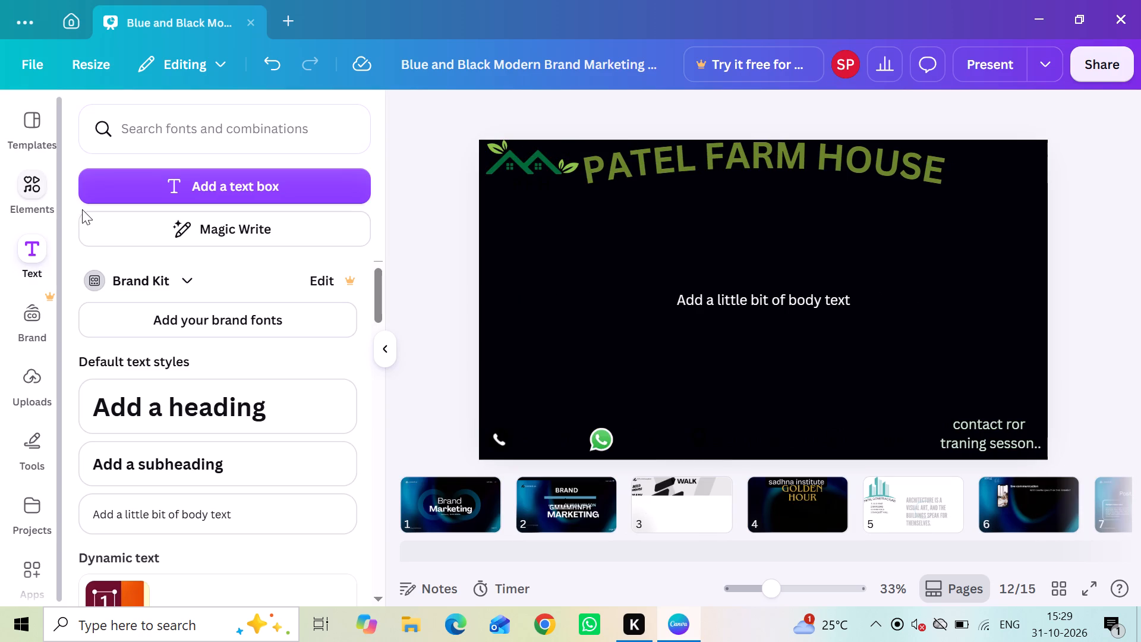
scroll(248, 380, down, 2)
click(314, 130)
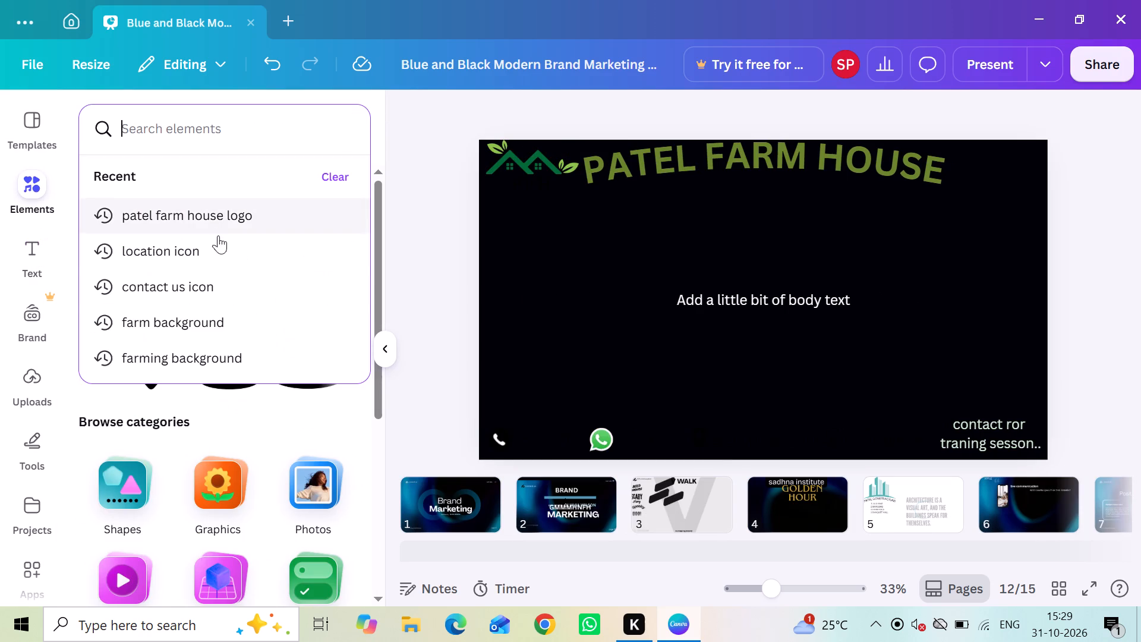
click(215, 333)
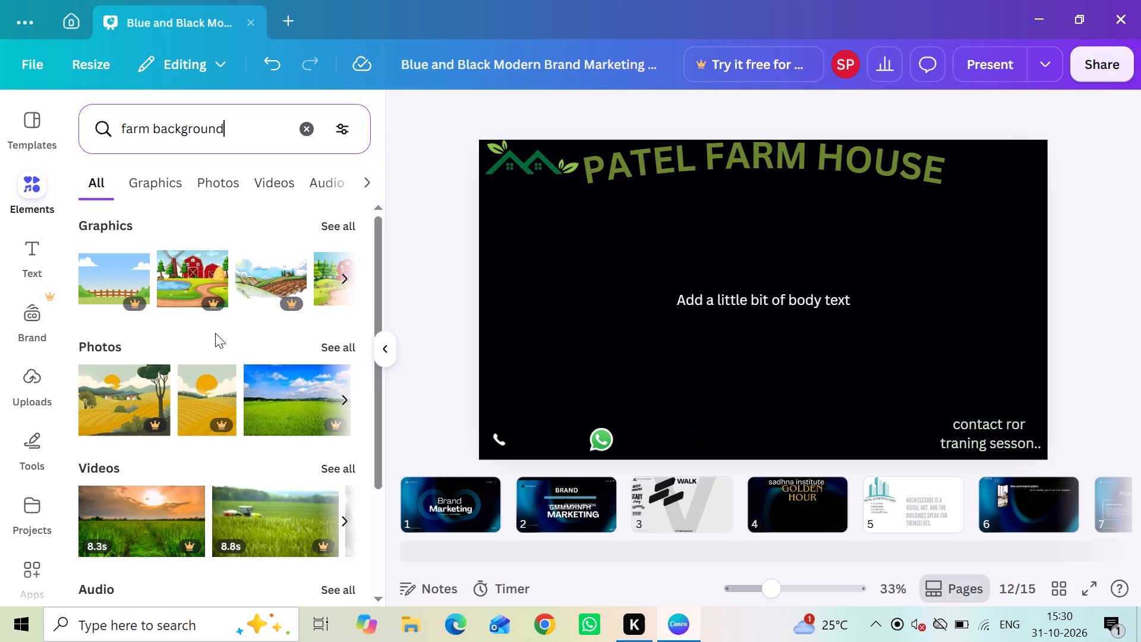
click(345, 216)
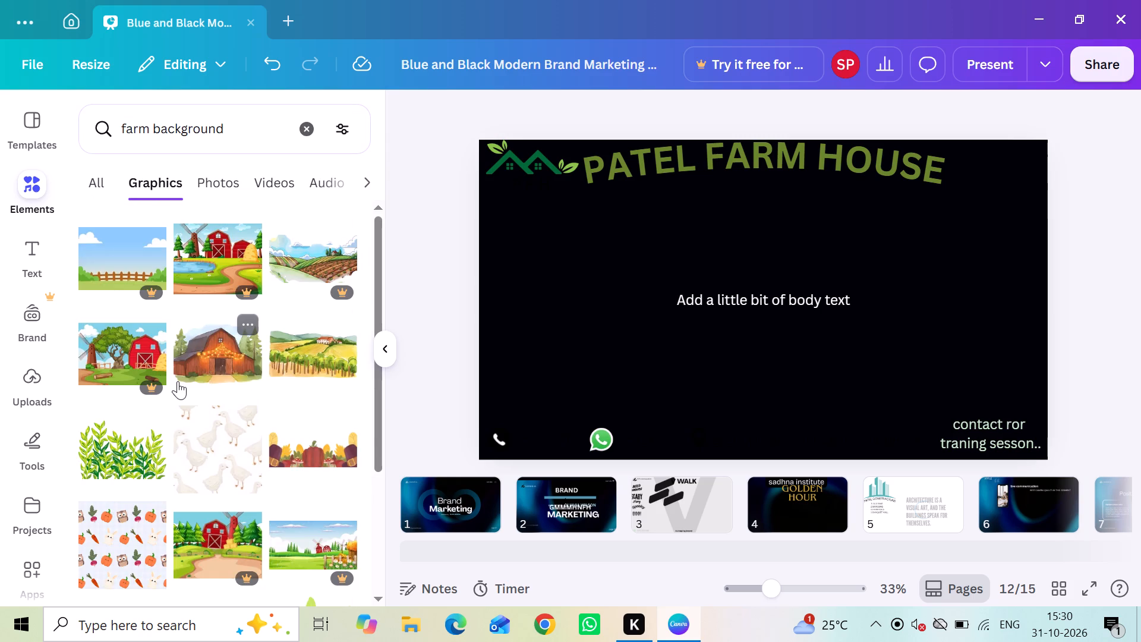
click(294, 330)
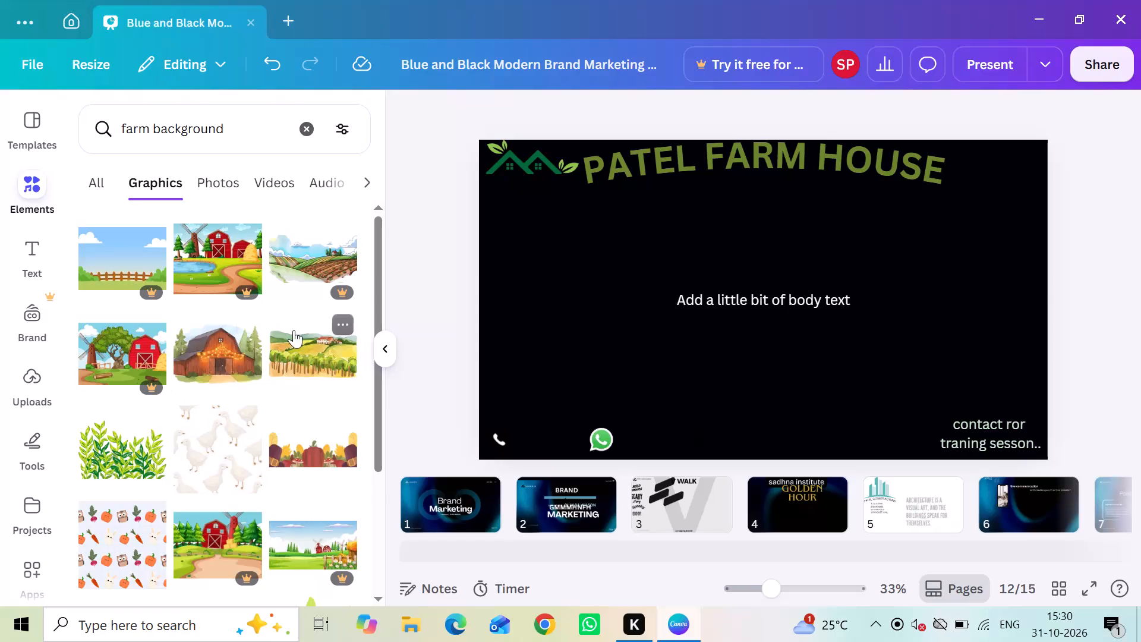
Add the watercolour landscape graphic with the red-roofed farmhouse and tree rows from the farm background results to the slide.
click(682, 229)
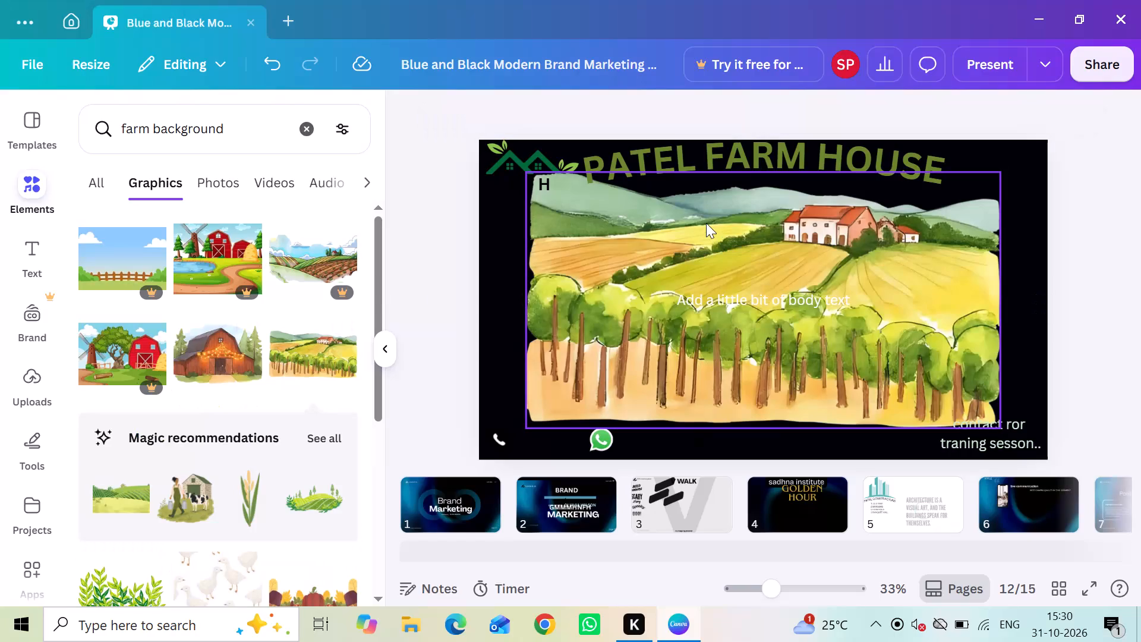
click(764, 216)
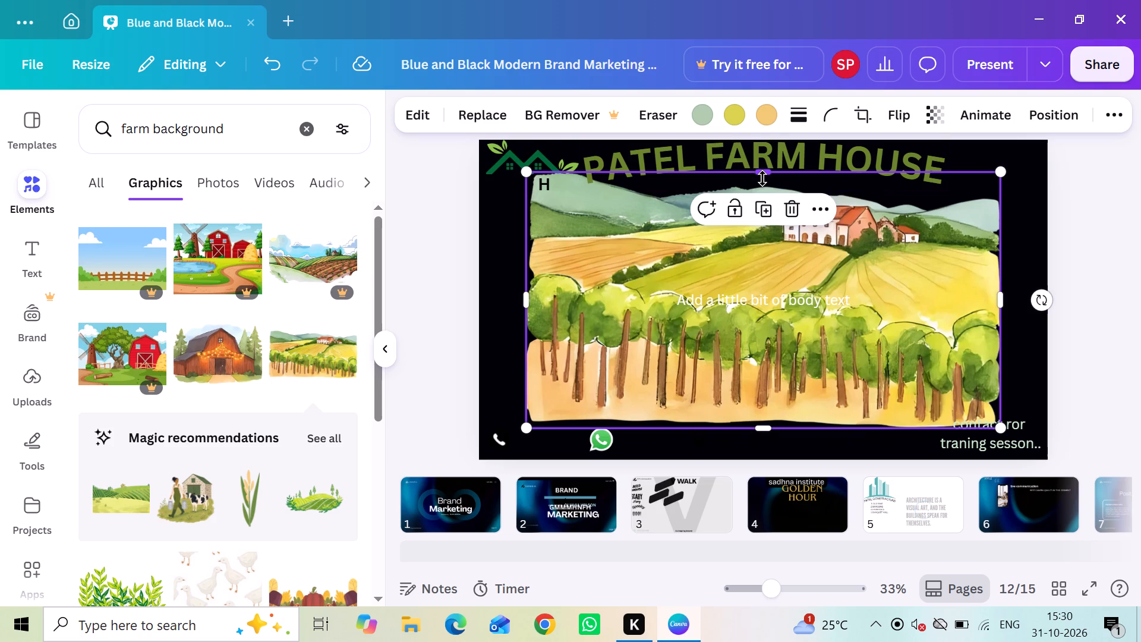
Stretch the landscape's upper edge to a height of 897 and nudge the graphic upward behind the PATEL FARM HOUSE heading.
drag(762, 178, 762, 169)
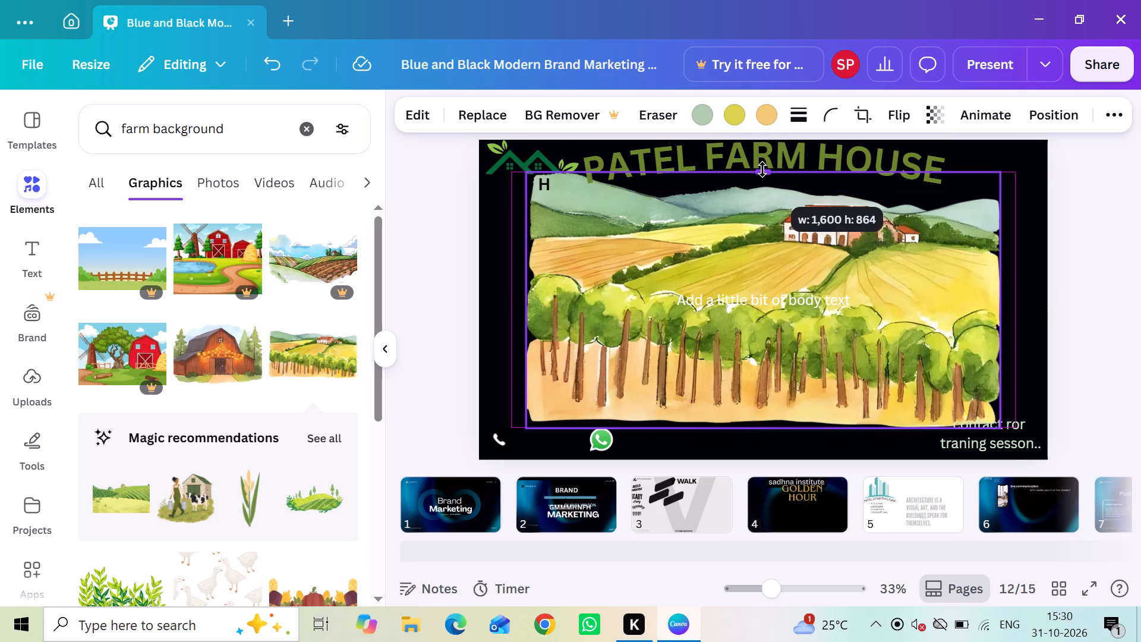
drag(762, 169, 762, 167)
key(Up)
key(Up)
key(Up)
key(Up)
key(Up)
key(Up)
key(Up)
key(Up)
key(Up)
key(Up)
key(Up)
key(Up)
key(Up)
key(Up)
key(Up)
key(Up)
key(Up)
key(Up)
key(Up)
key(Up)
key(Up)
key(Up)
key(Up)
key(Up)
key(Up)
key(Up)
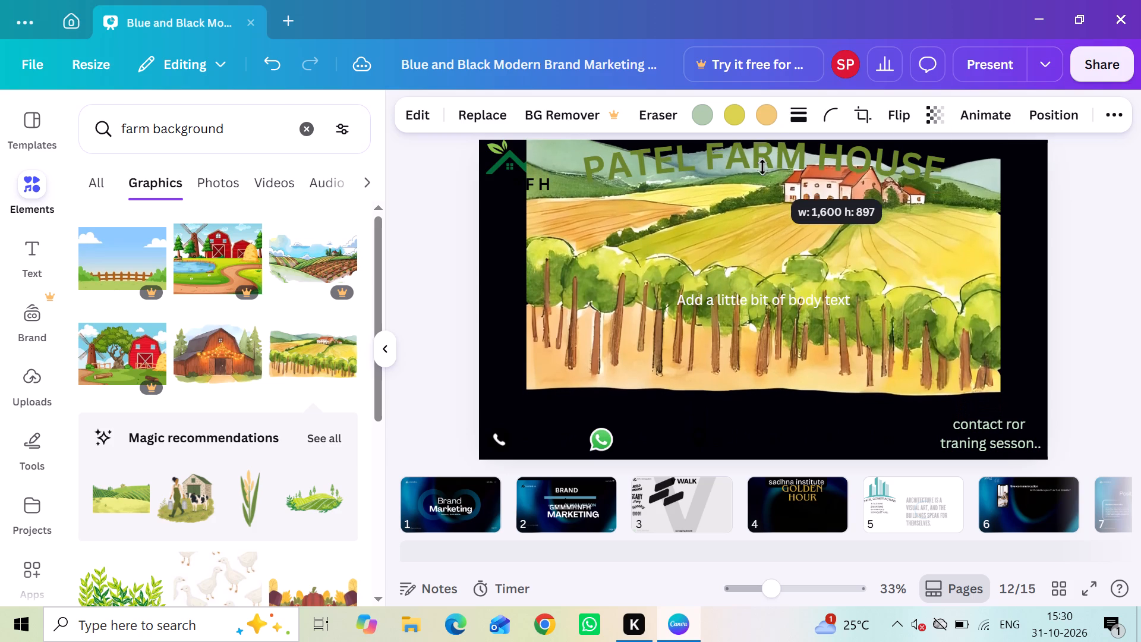
Reposition the landscape slightly lower behind the heading, keeping it horizontally centred on the slide.
drag(772, 355, 767, 367)
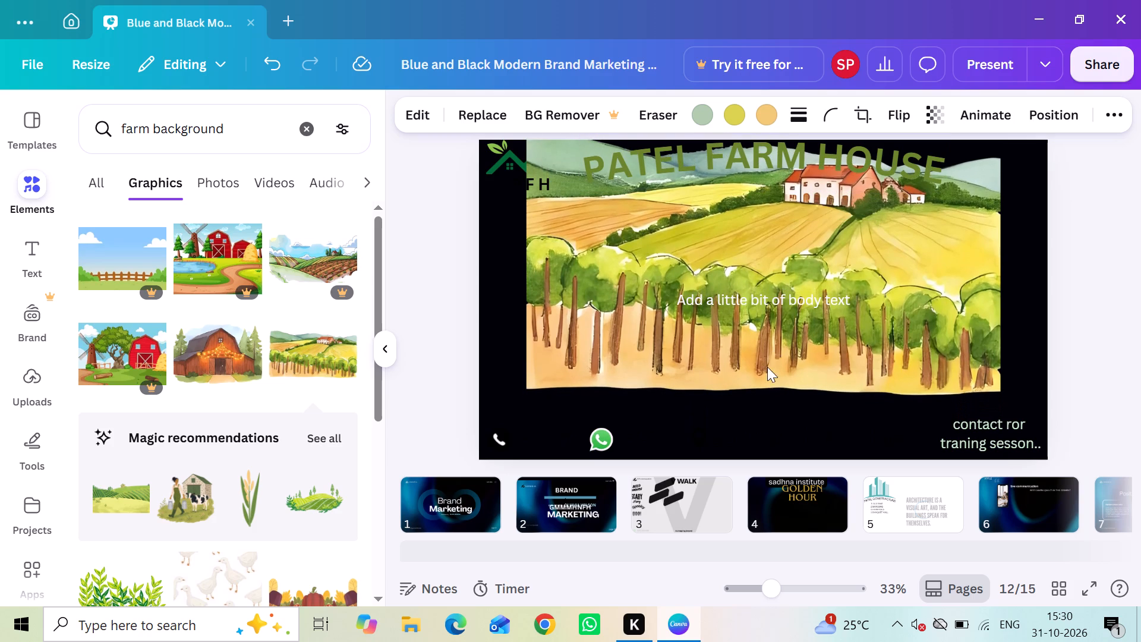
drag(767, 367, 759, 394)
click(759, 394)
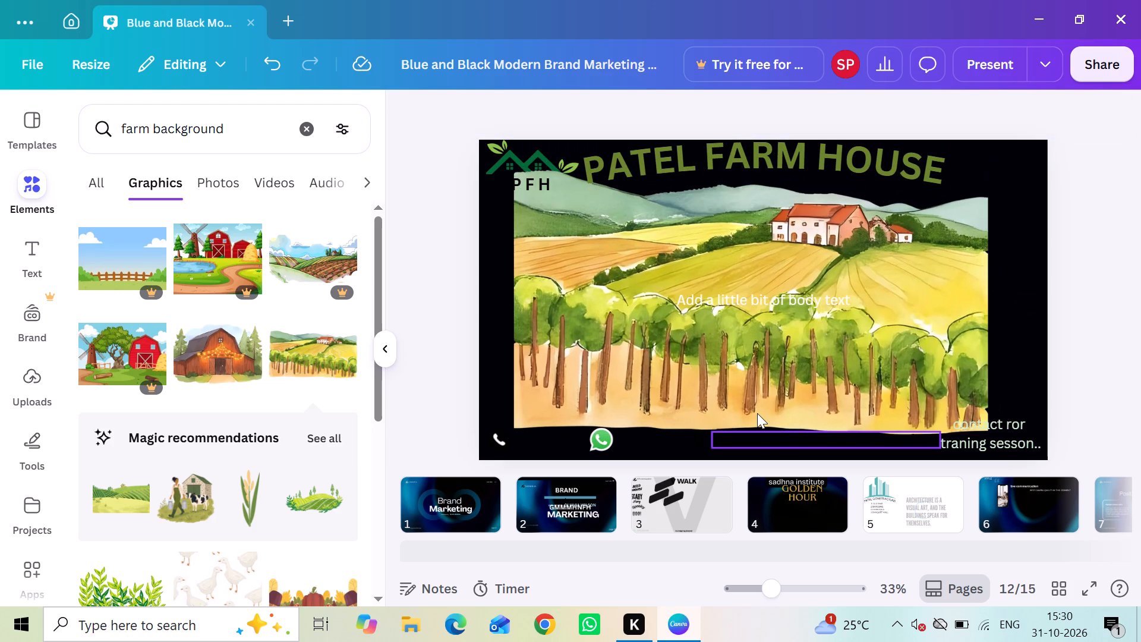
click(757, 413)
drag(754, 398, 763, 380)
click(763, 380)
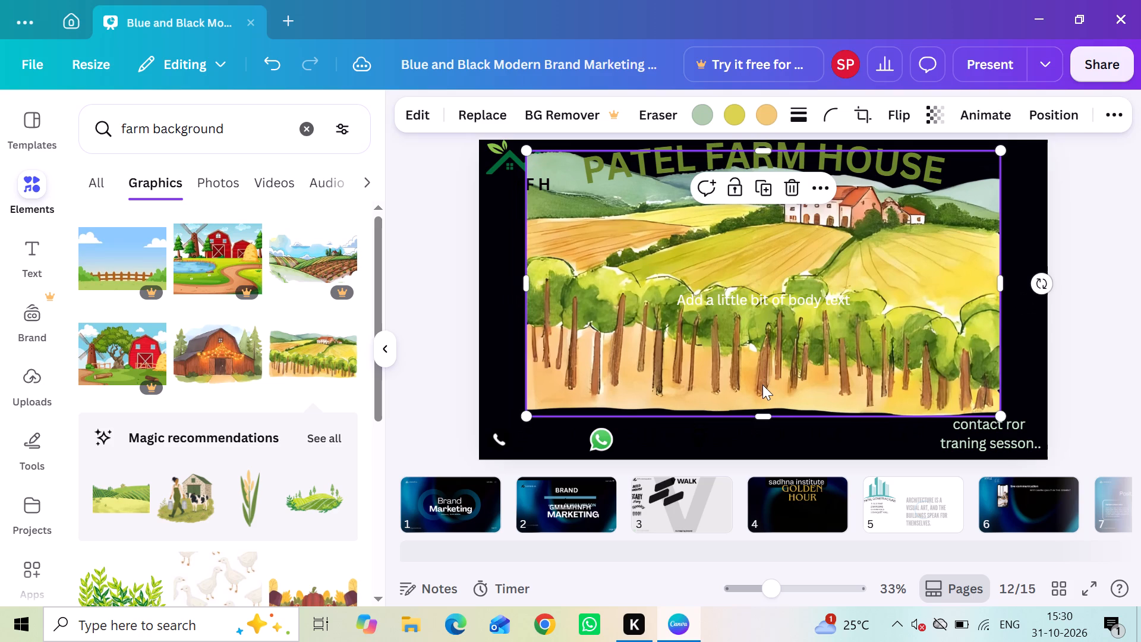
Stretch the landscape downward, to both sides and upward until it covers the slide, at a width of 1,947.
click(760, 417)
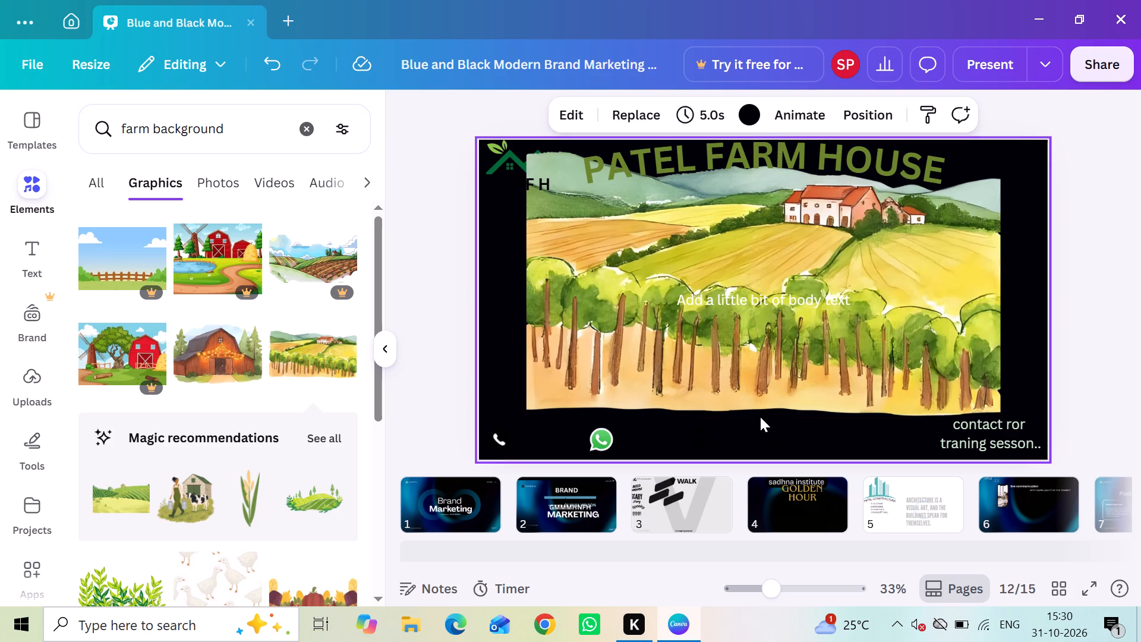
click(761, 414)
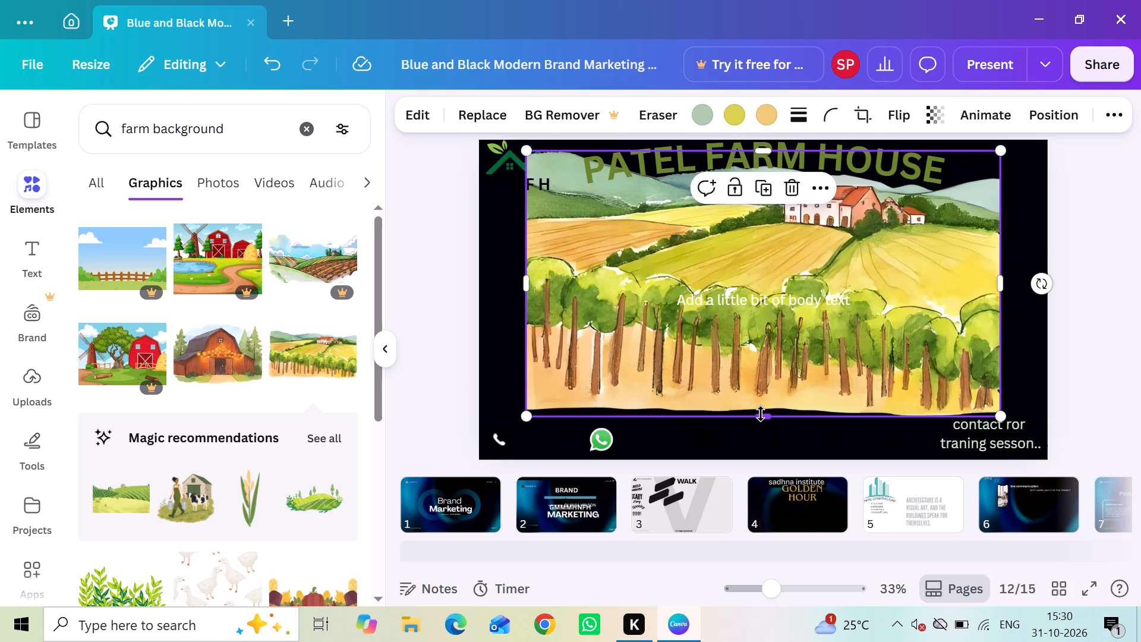
drag(761, 414, 765, 434)
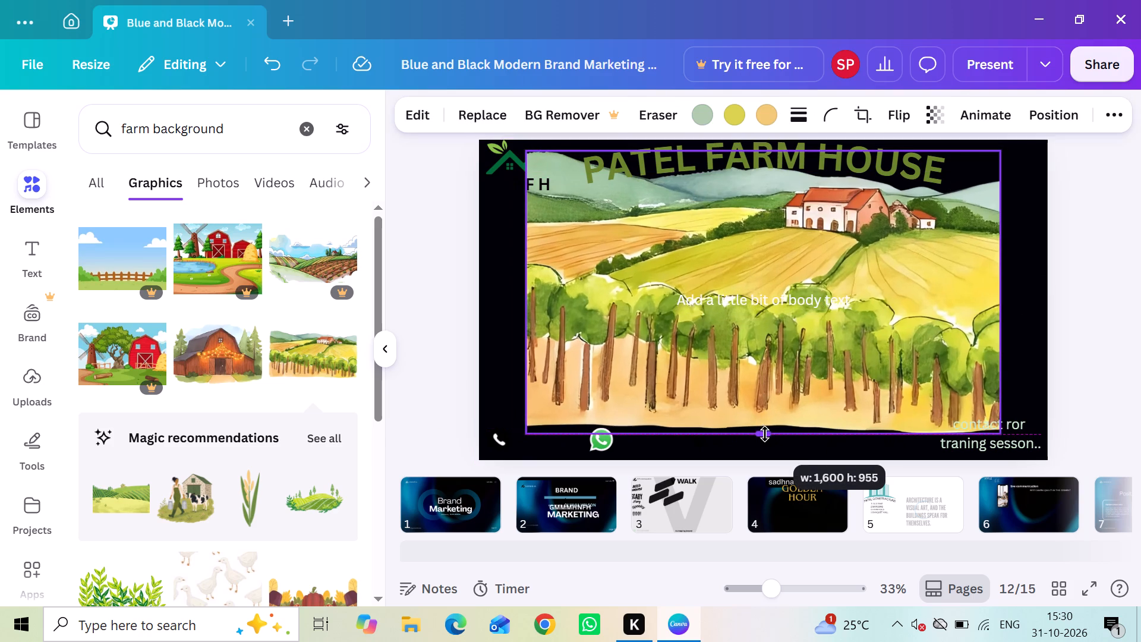
drag(765, 434, 767, 451)
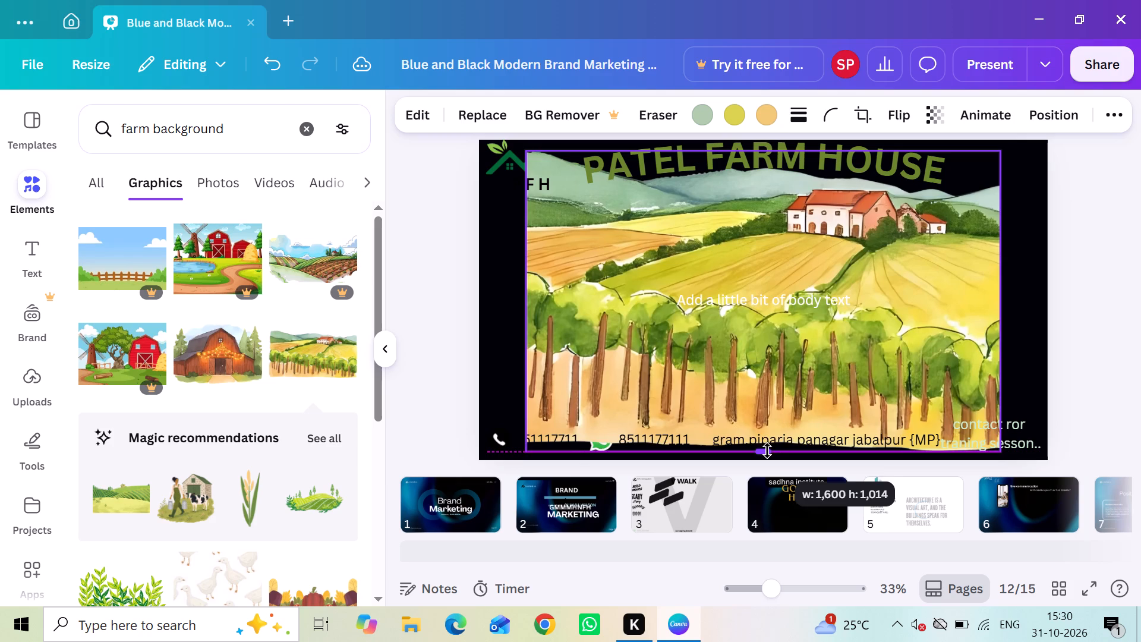
drag(767, 451, 774, 465)
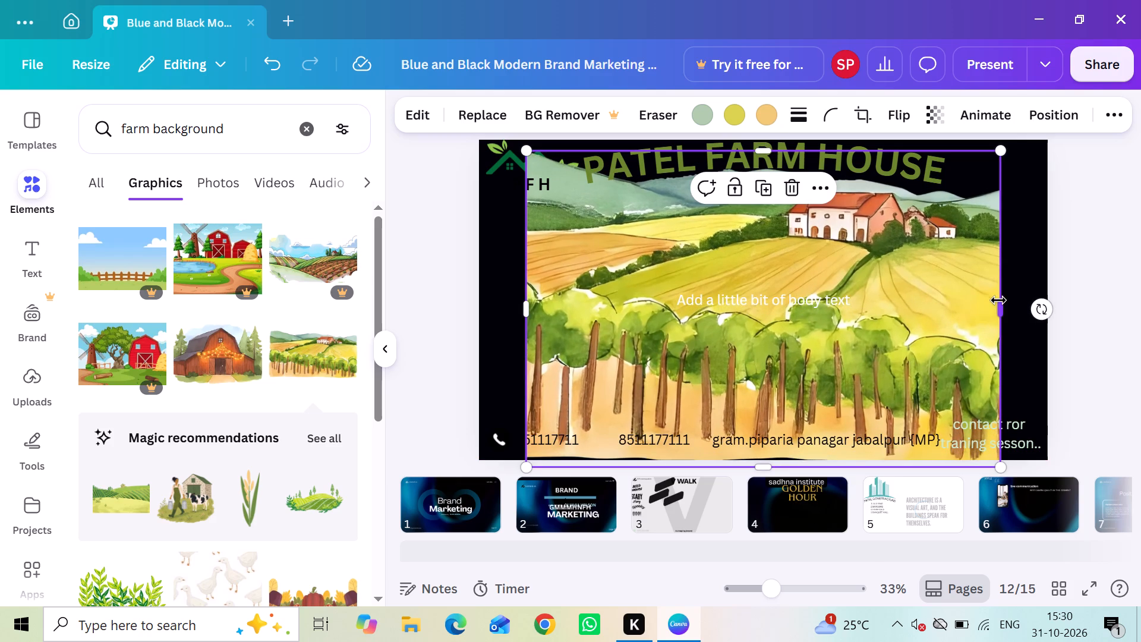
drag(998, 300, 1054, 290)
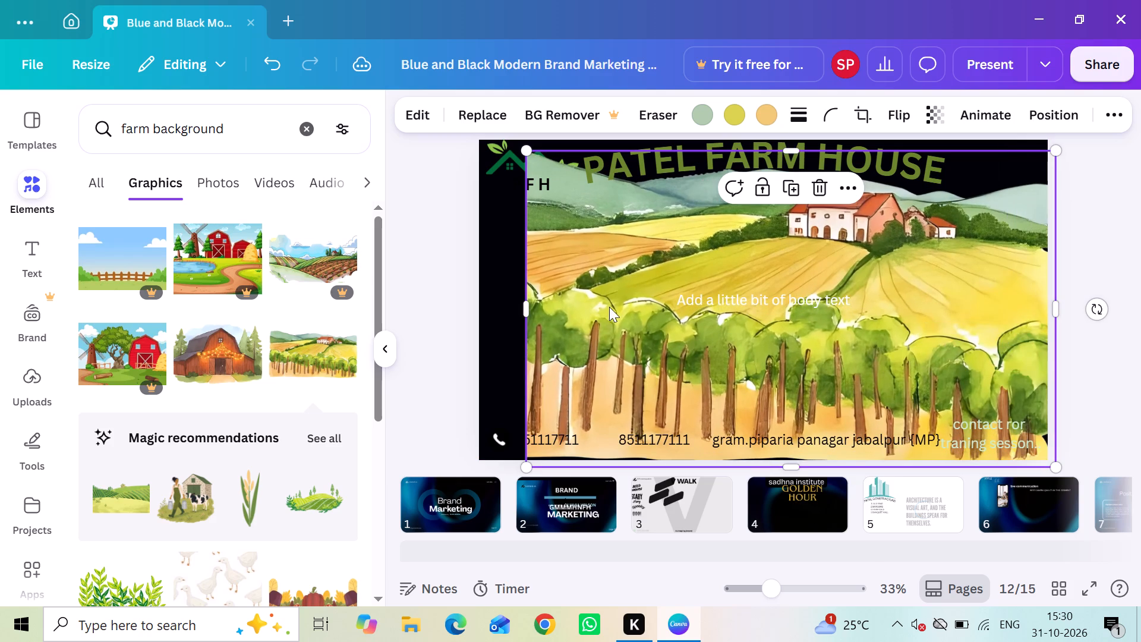
drag(526, 304, 475, 304)
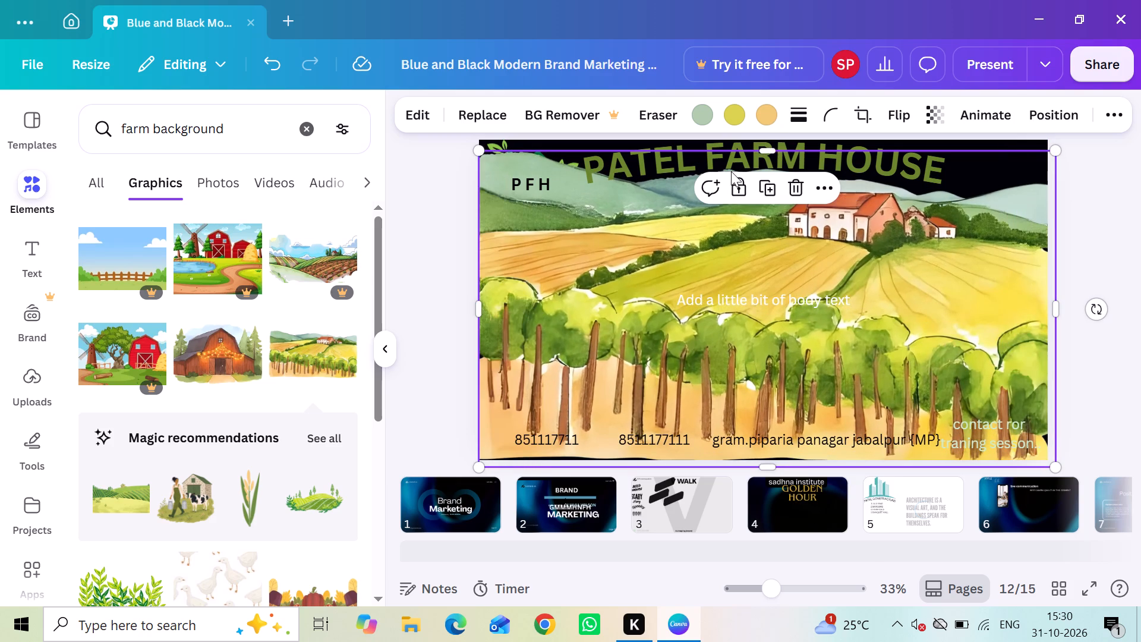
drag(768, 156, 768, 140)
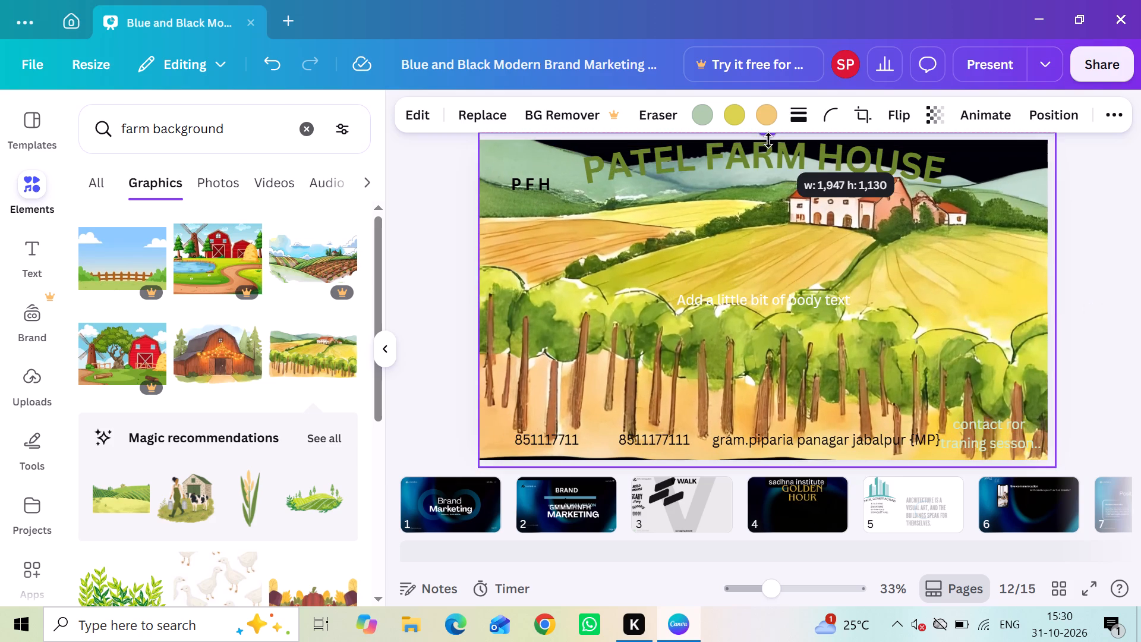
drag(768, 140, 779, 102)
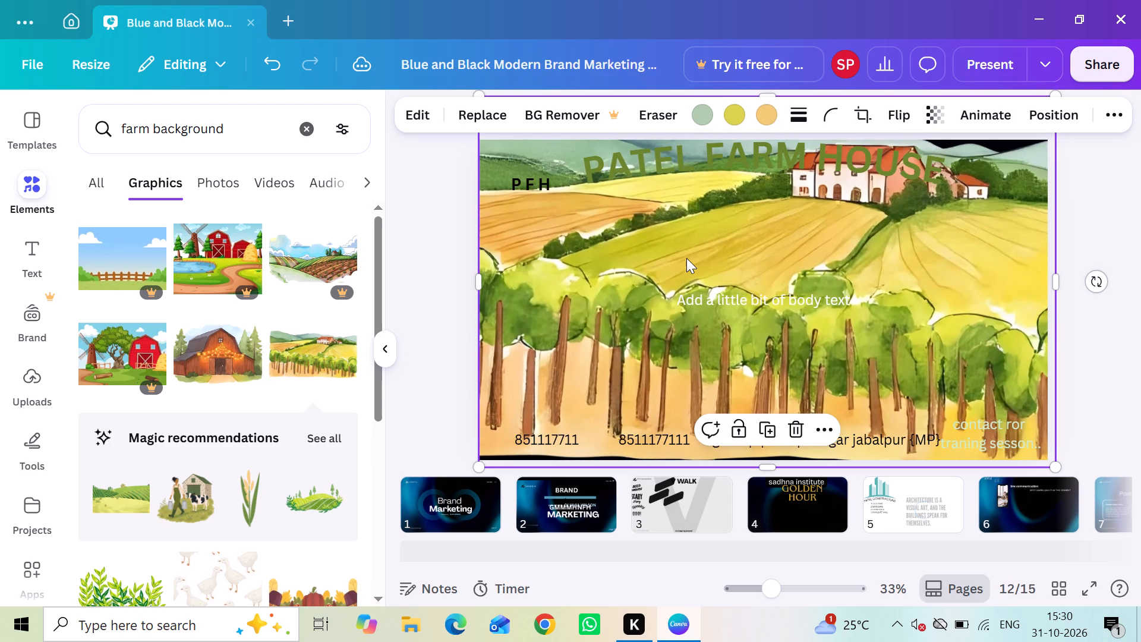
click(686, 258)
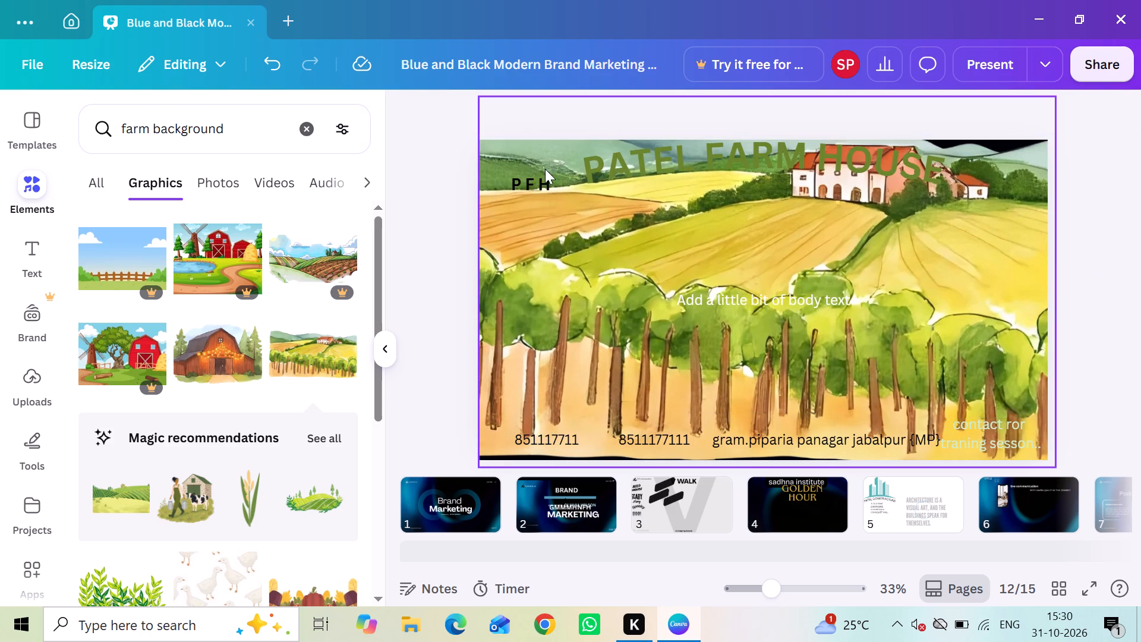
click(590, 202)
double_click(651, 224)
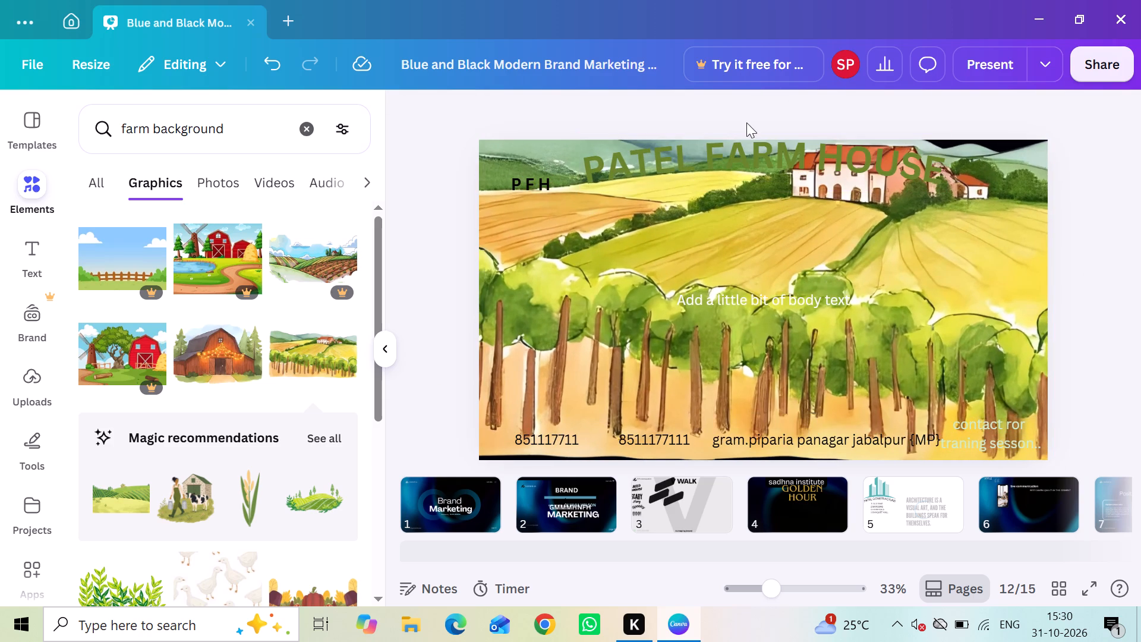
Move the curved PATEL FARM HOUSE heading slightly lower on the slide.
click(642, 178)
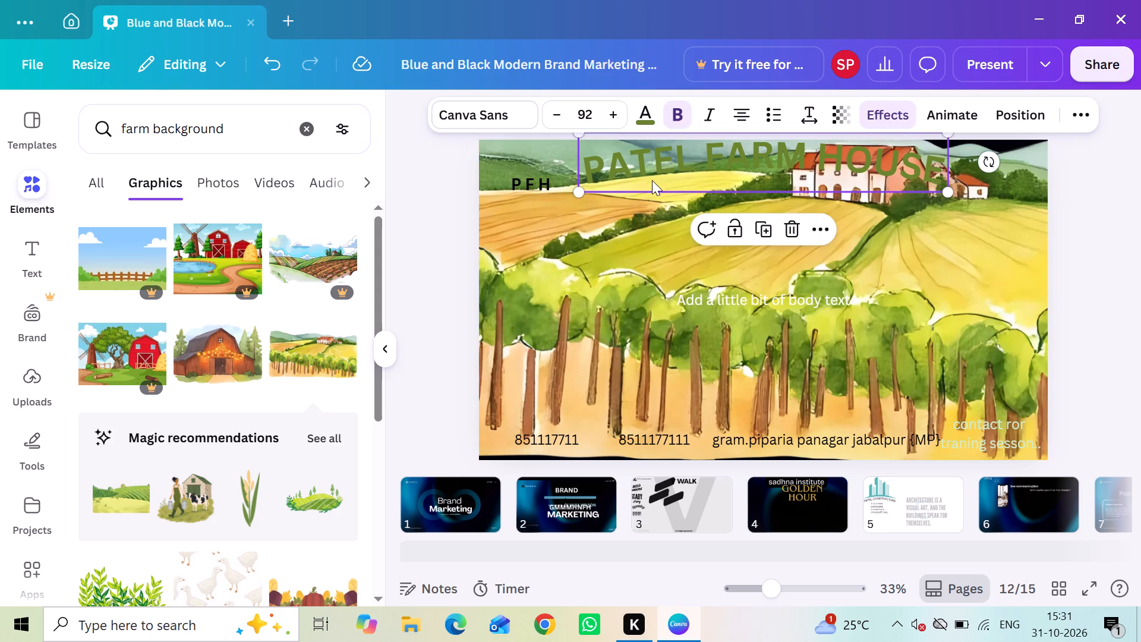
drag(657, 185, 653, 198)
triple_click(653, 198)
drag(653, 198, 689, 206)
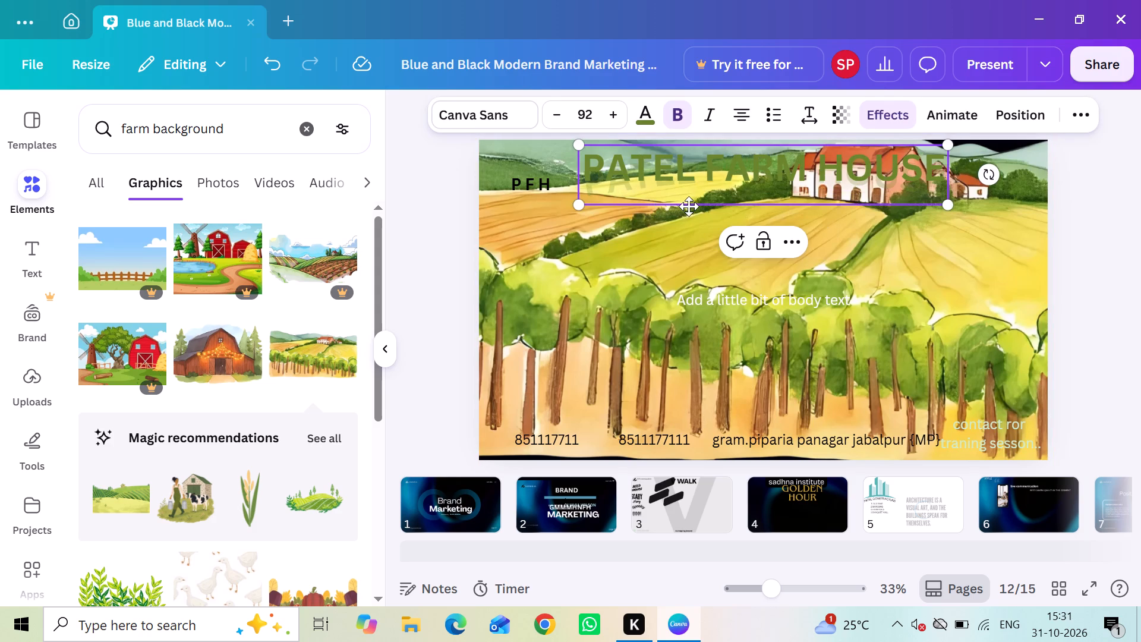
drag(689, 206, 888, 268)
Lower the landscape's upper edge to line up with the top of the slide.
click(888, 268)
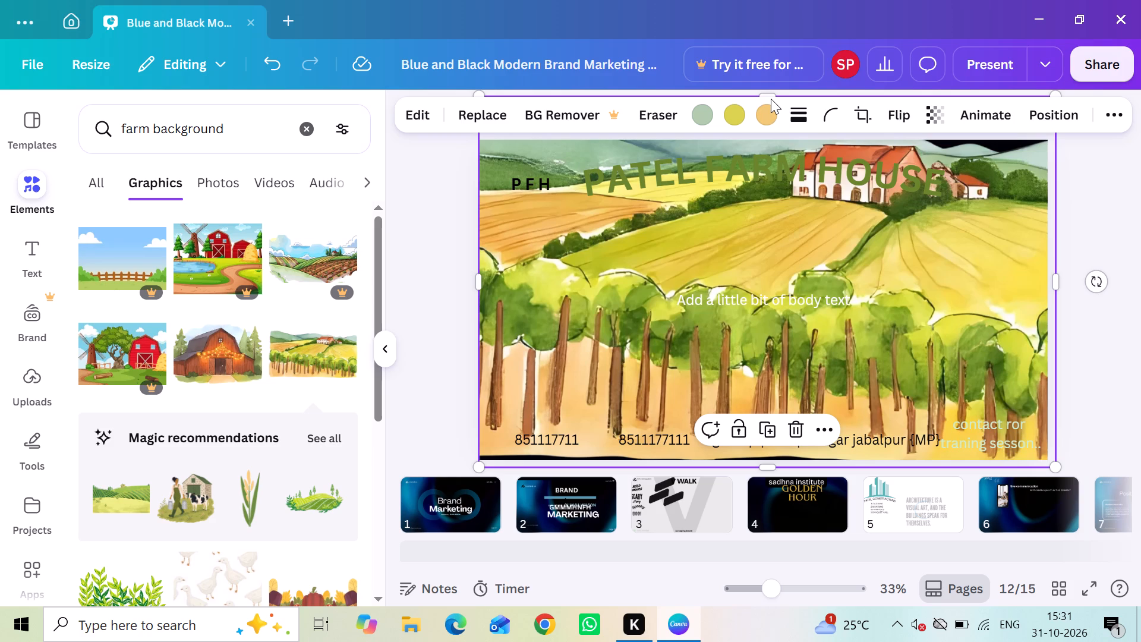
drag(771, 94, 776, 125)
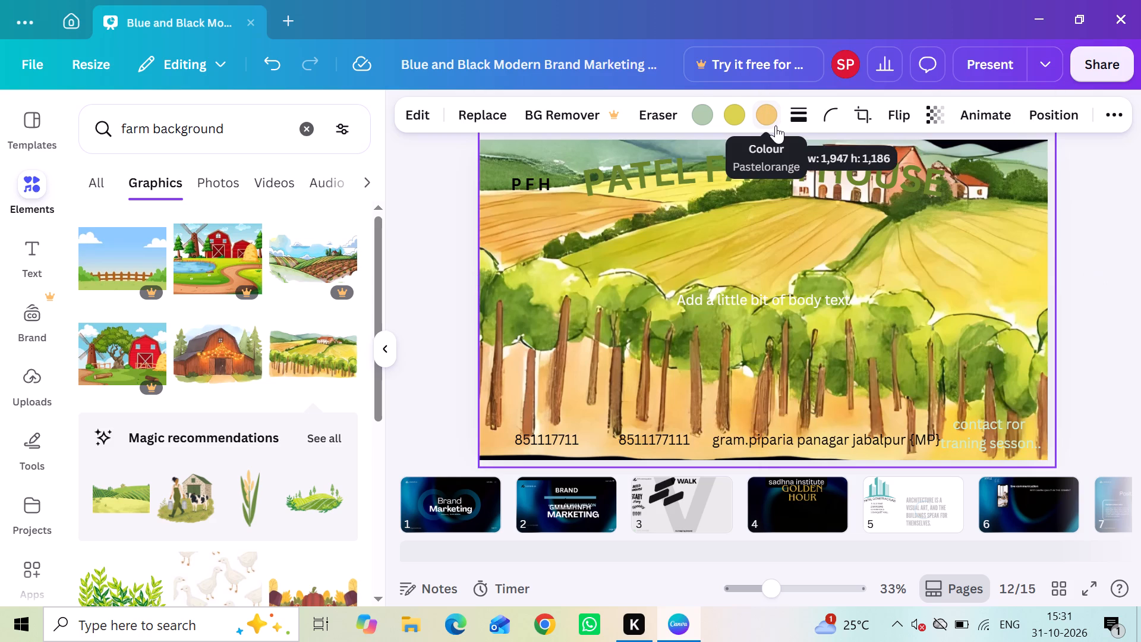
drag(776, 125, 780, 141)
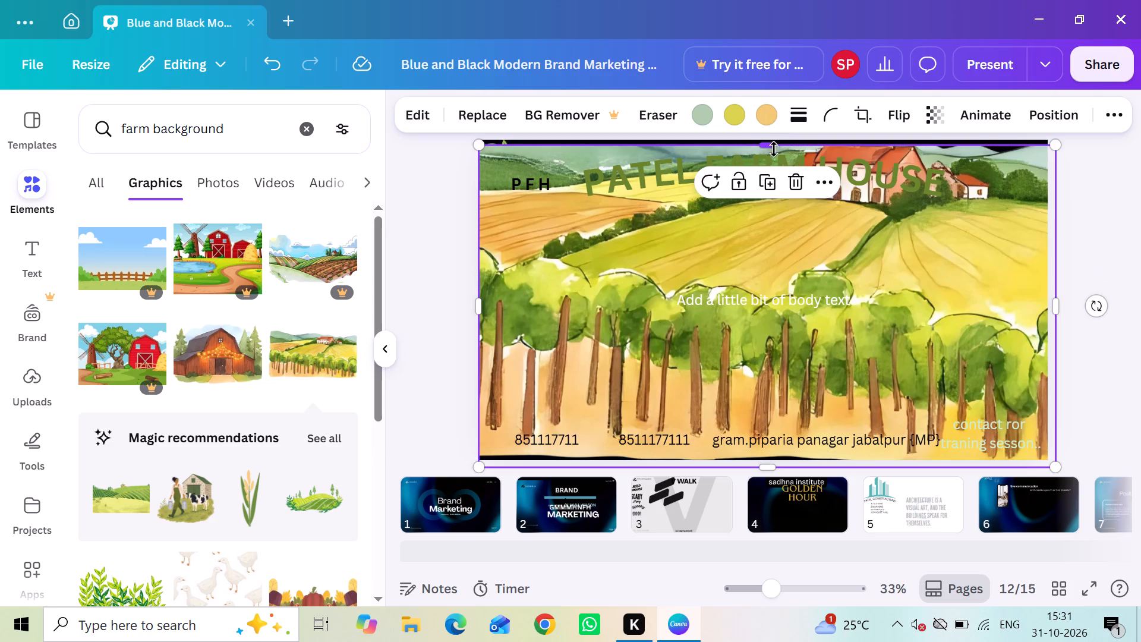
drag(774, 141, 774, 139)
drag(774, 139, 774, 133)
click(756, 258)
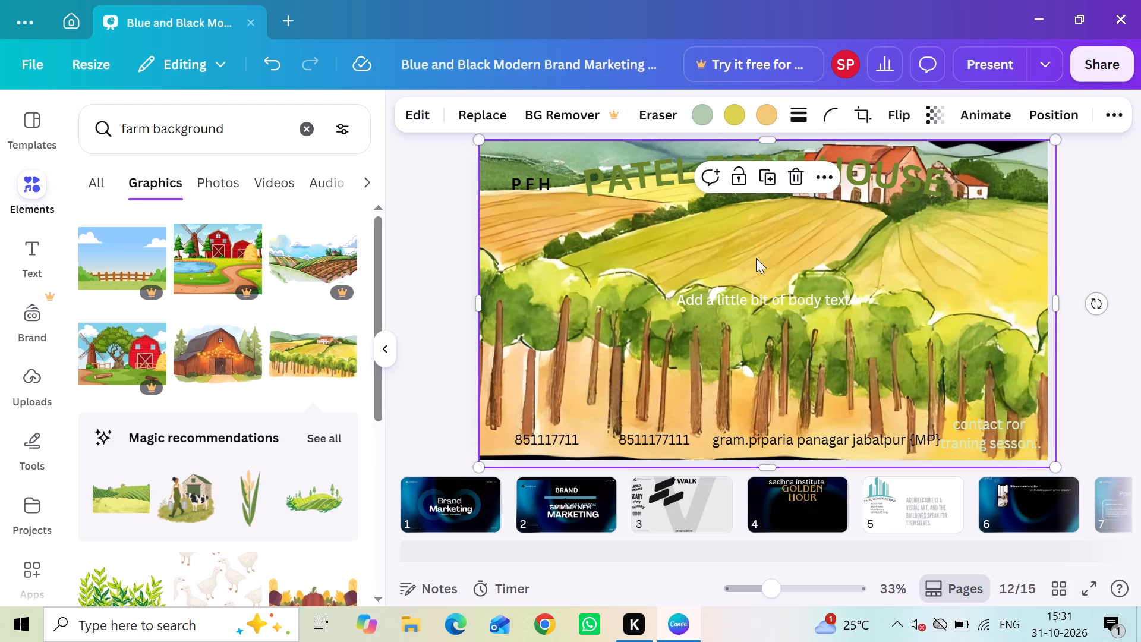
Extend the landscape's lower edge further past the bottom of the slide, to a height of 1,141.
click(610, 434)
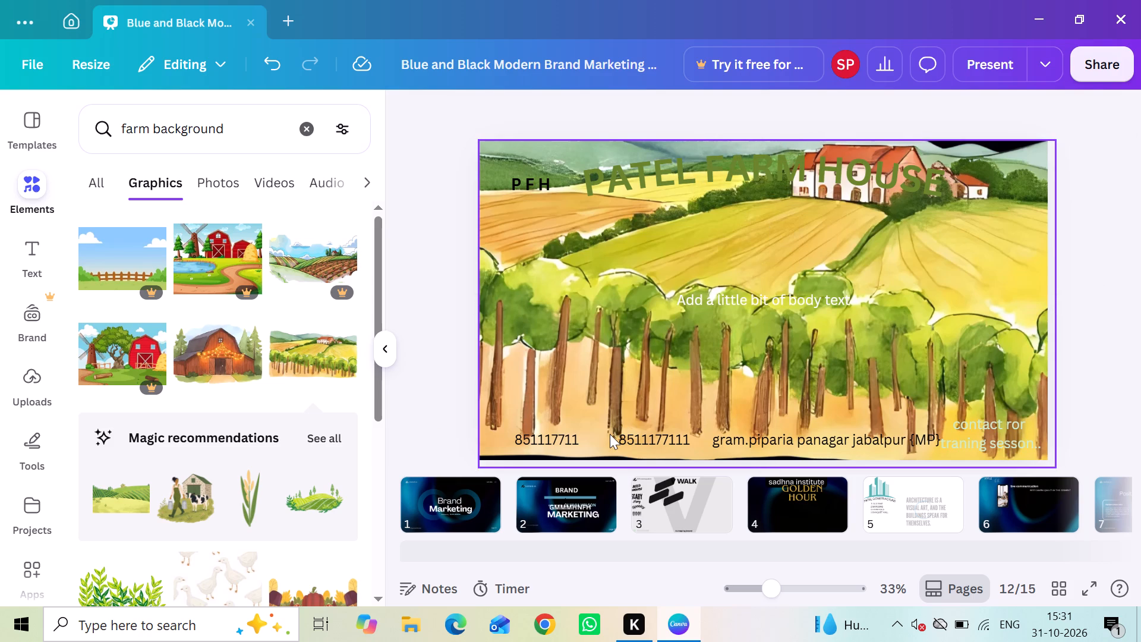
click(611, 420)
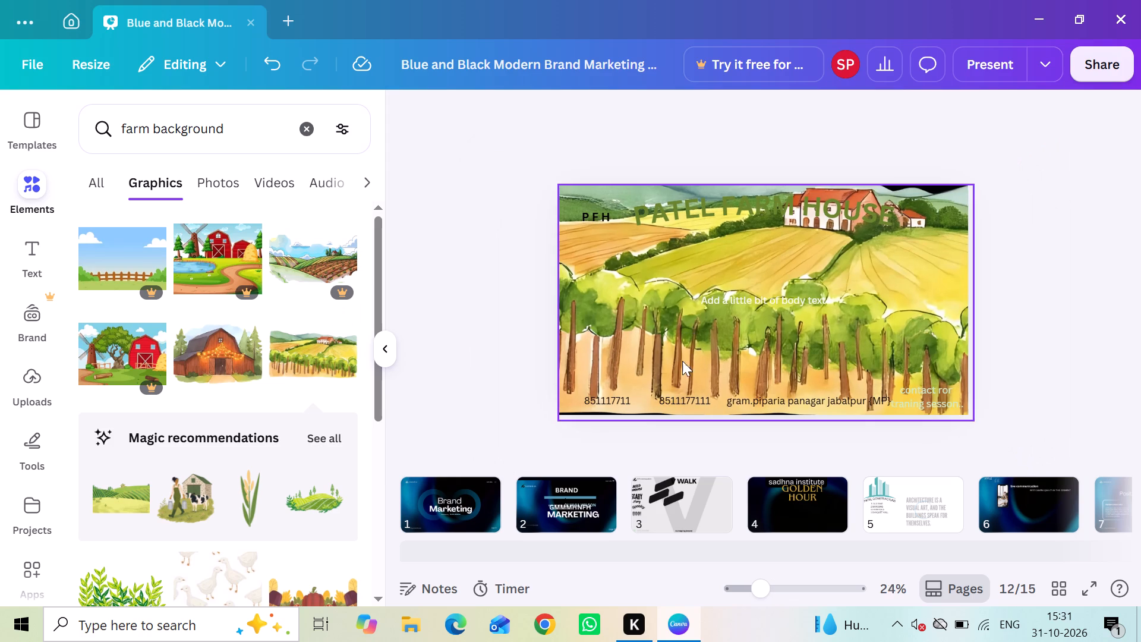
click(711, 386)
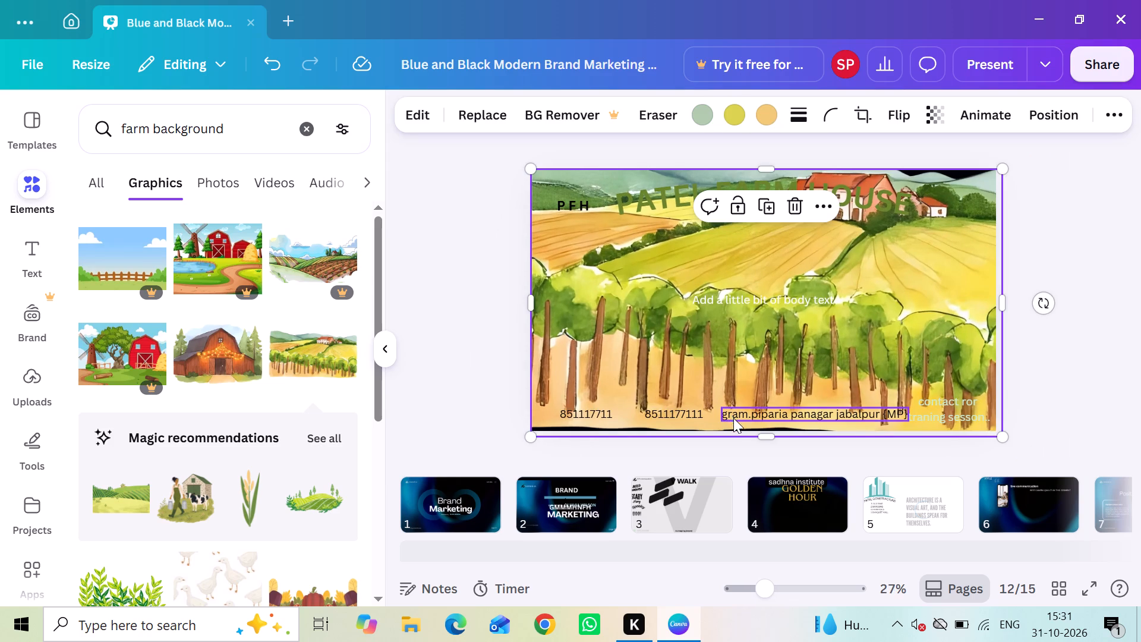
right_drag(765, 436, 765, 443)
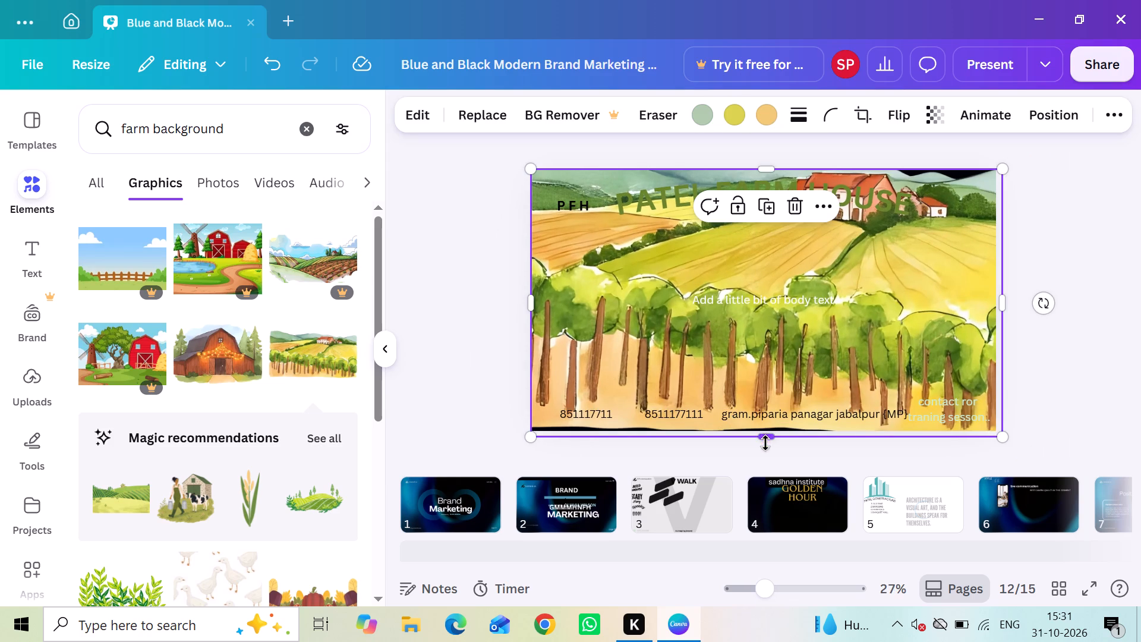
right_drag(765, 443, 765, 451)
right_drag(768, 437, 768, 449)
drag(774, 430, 774, 439)
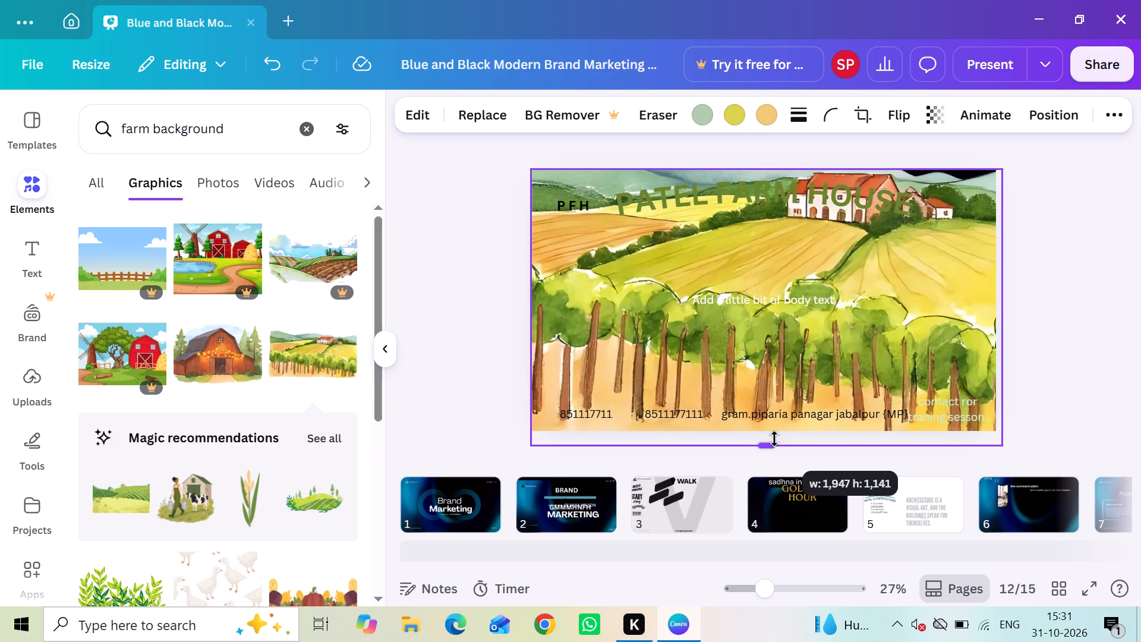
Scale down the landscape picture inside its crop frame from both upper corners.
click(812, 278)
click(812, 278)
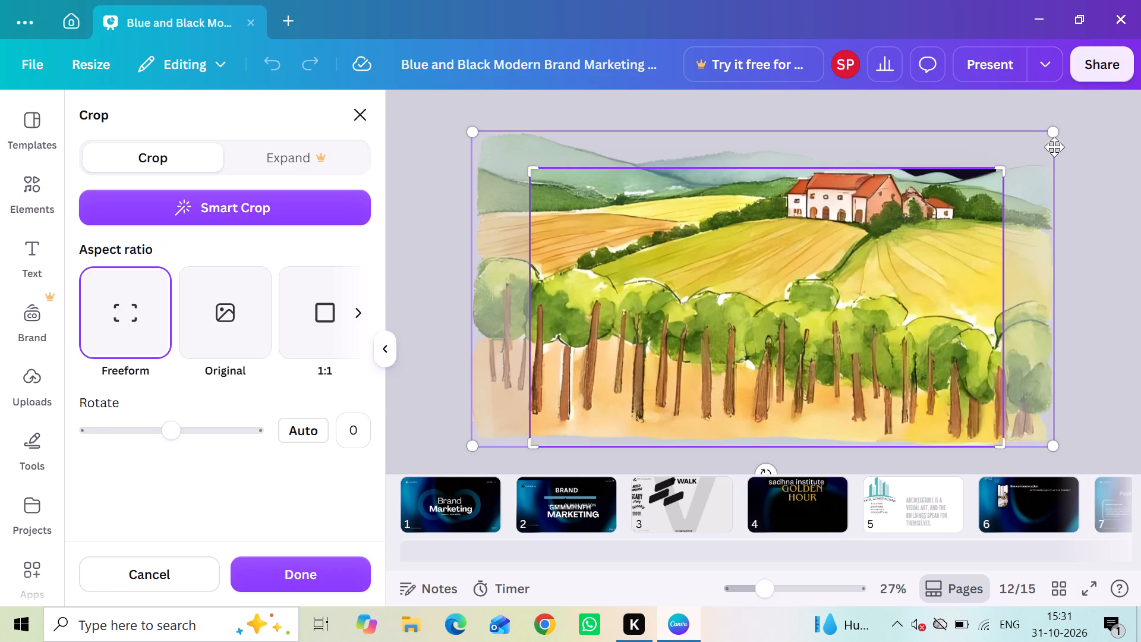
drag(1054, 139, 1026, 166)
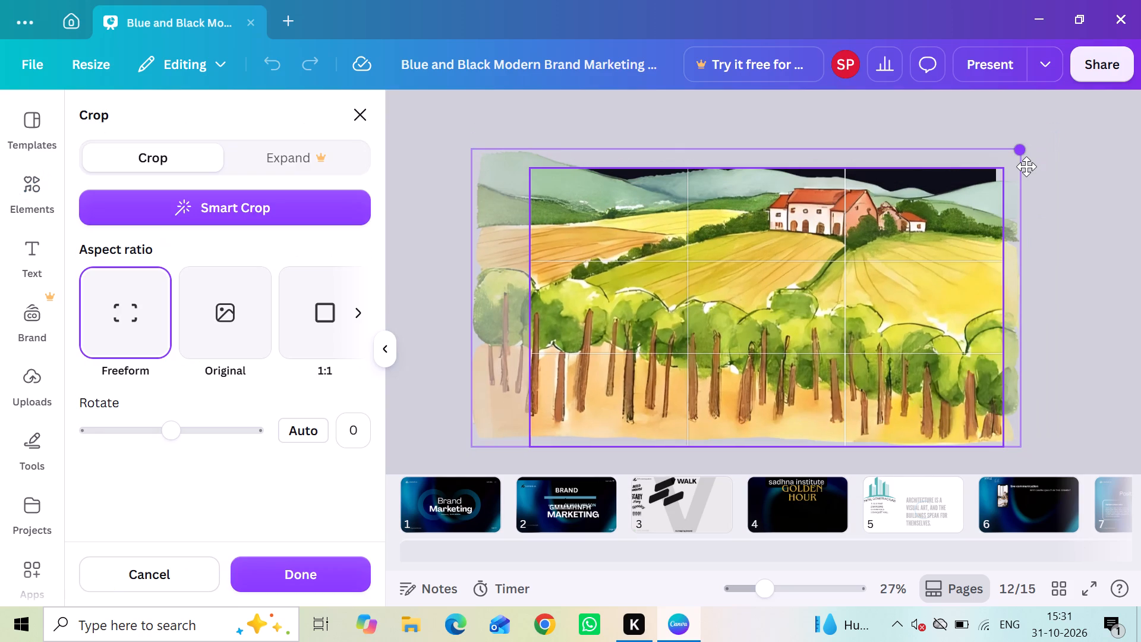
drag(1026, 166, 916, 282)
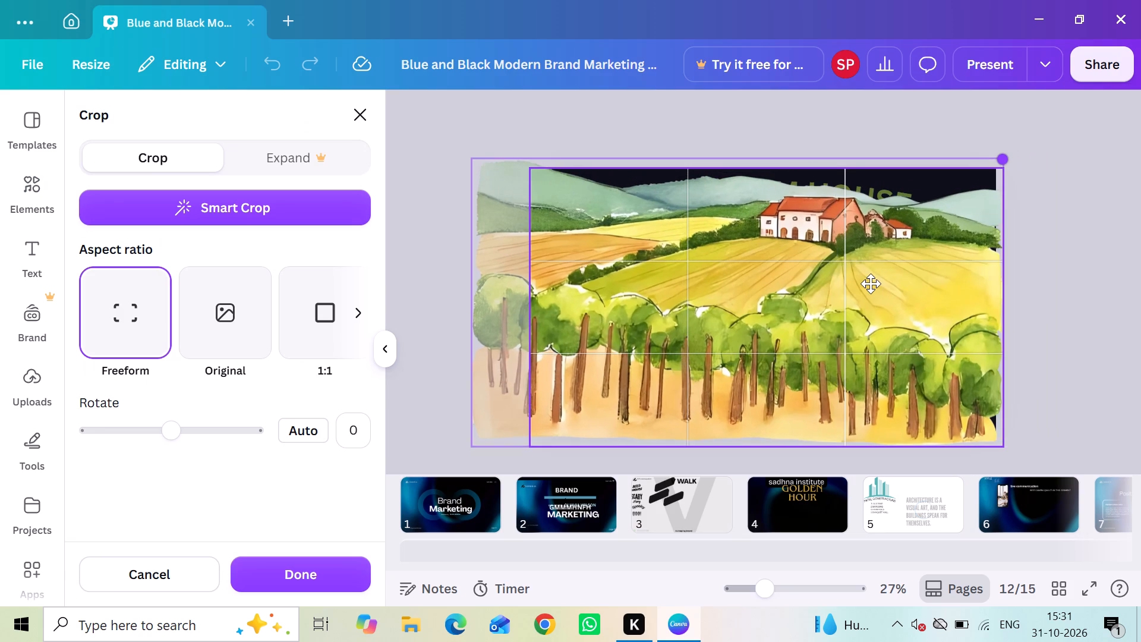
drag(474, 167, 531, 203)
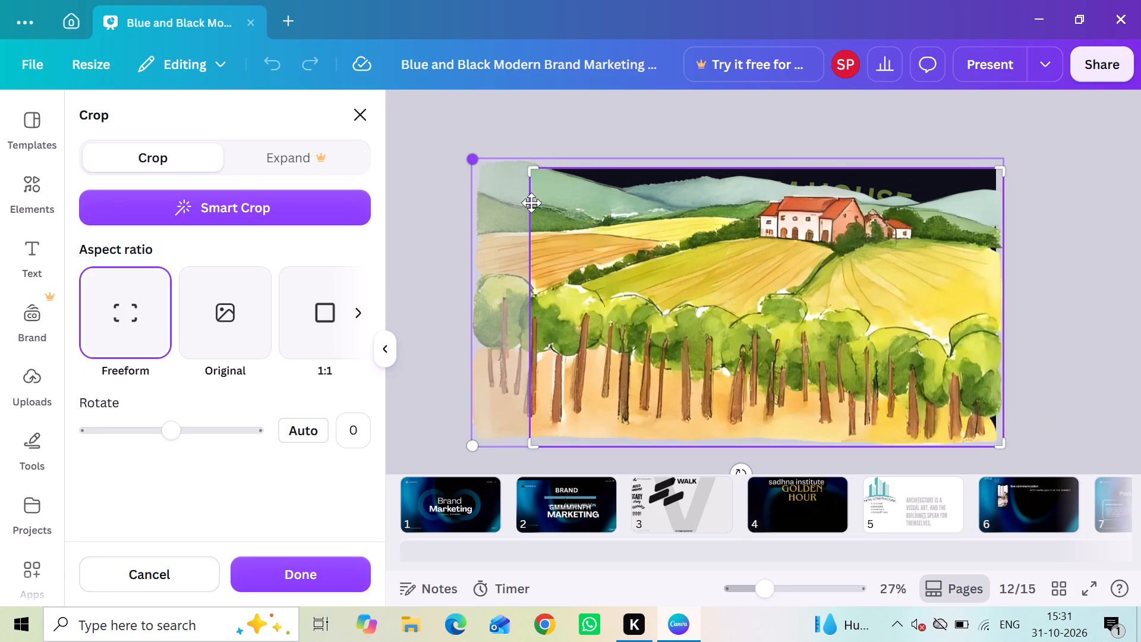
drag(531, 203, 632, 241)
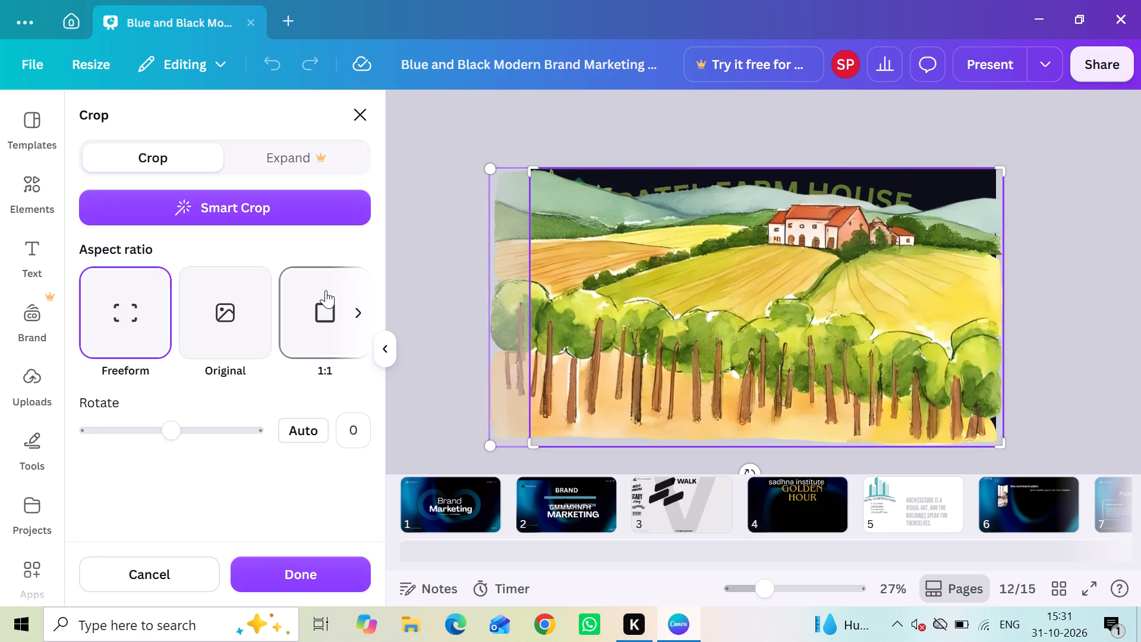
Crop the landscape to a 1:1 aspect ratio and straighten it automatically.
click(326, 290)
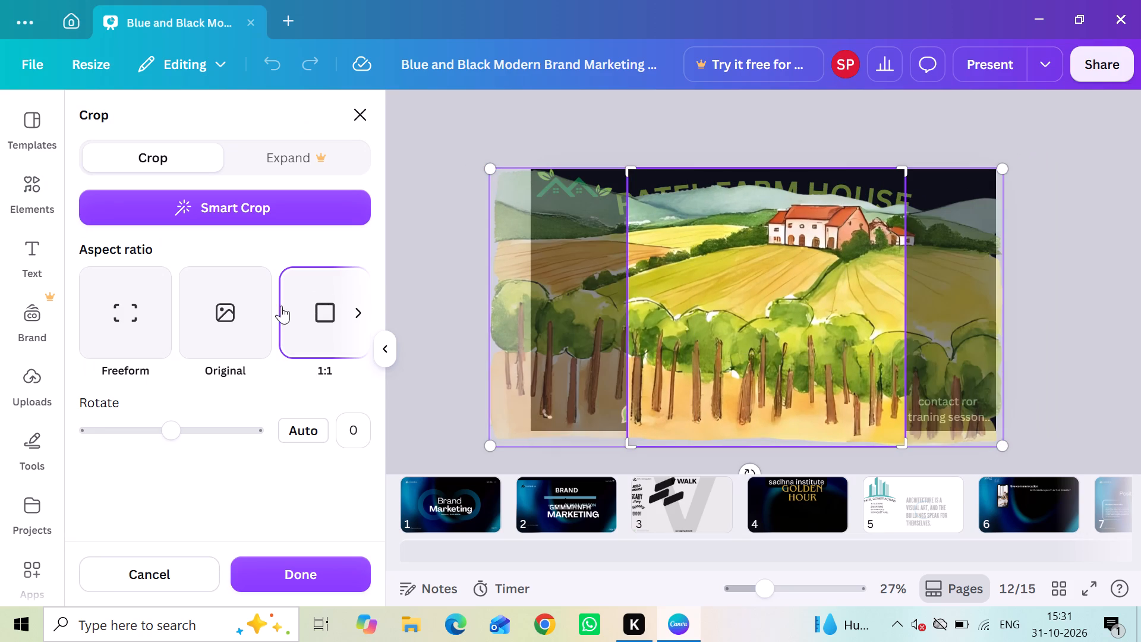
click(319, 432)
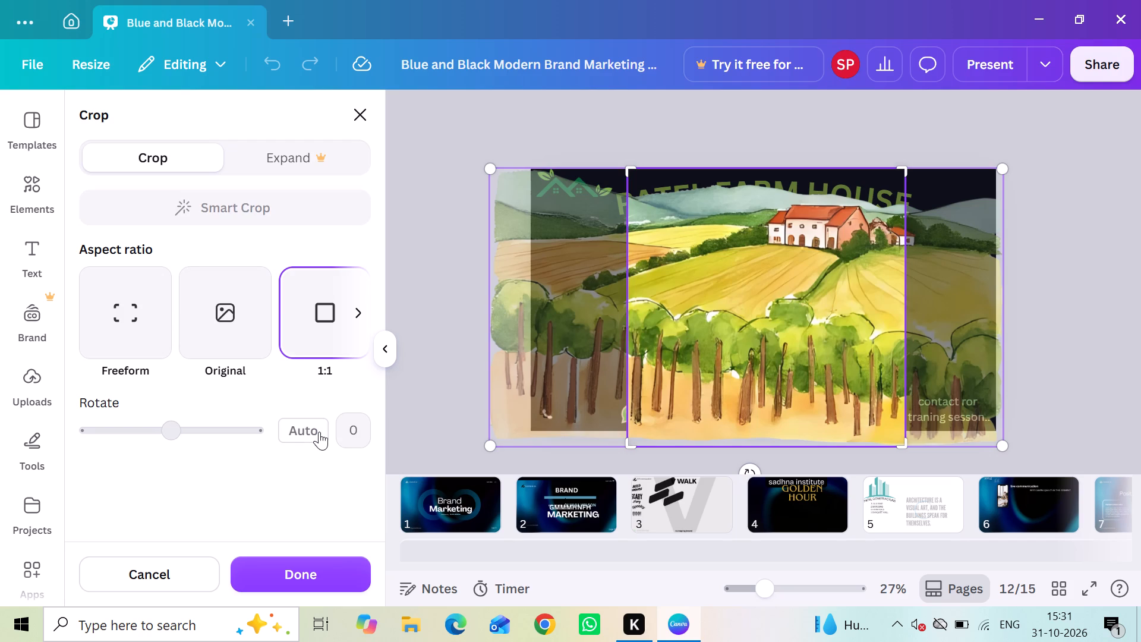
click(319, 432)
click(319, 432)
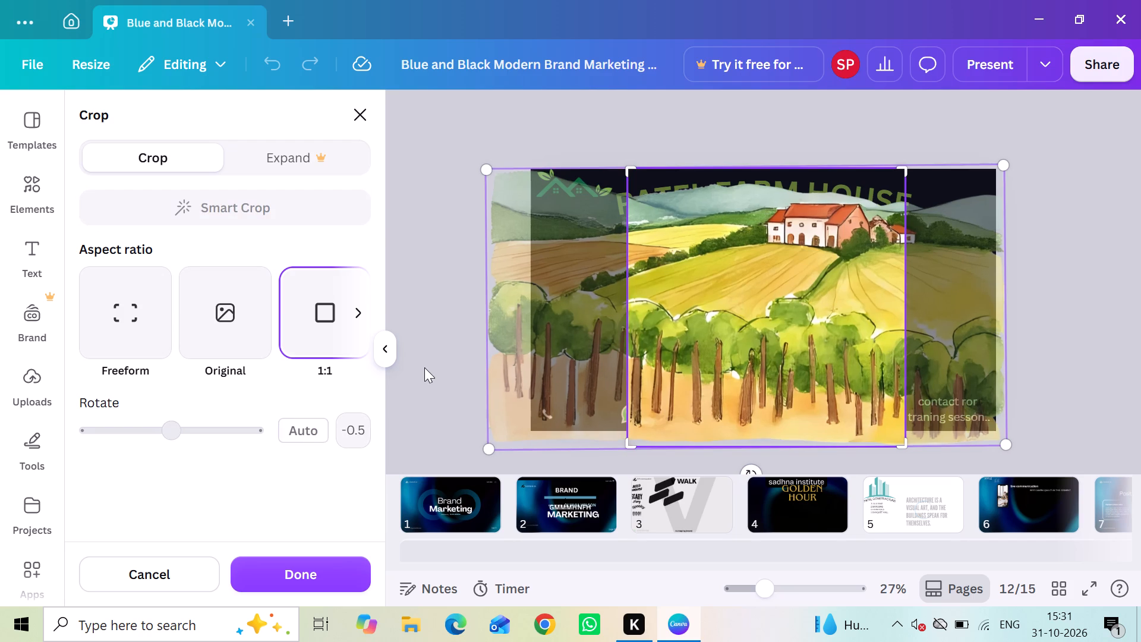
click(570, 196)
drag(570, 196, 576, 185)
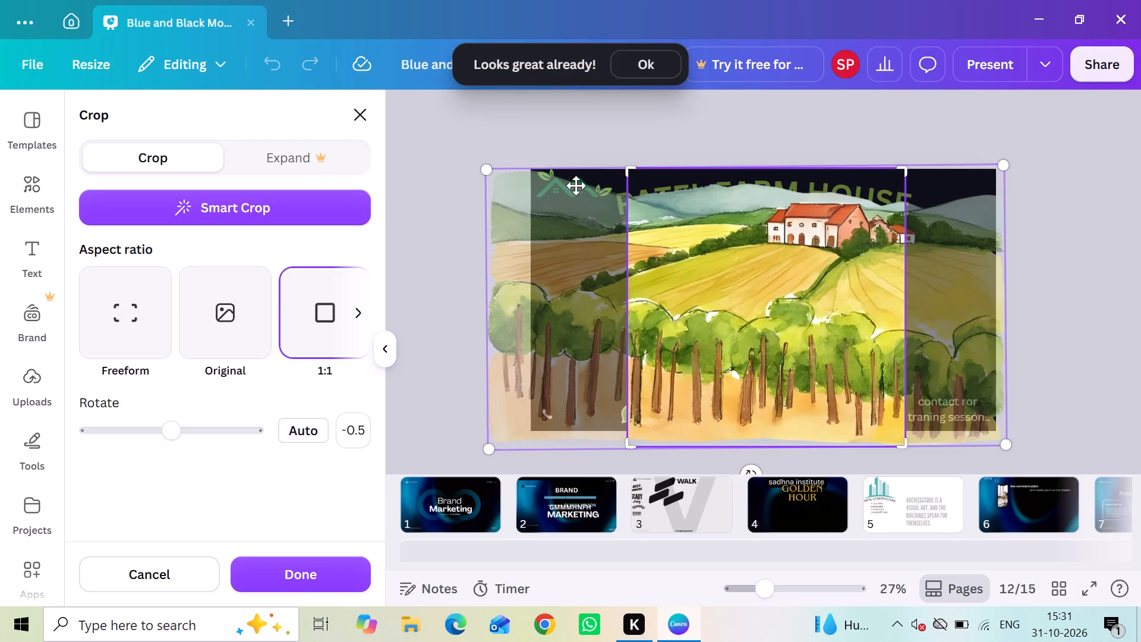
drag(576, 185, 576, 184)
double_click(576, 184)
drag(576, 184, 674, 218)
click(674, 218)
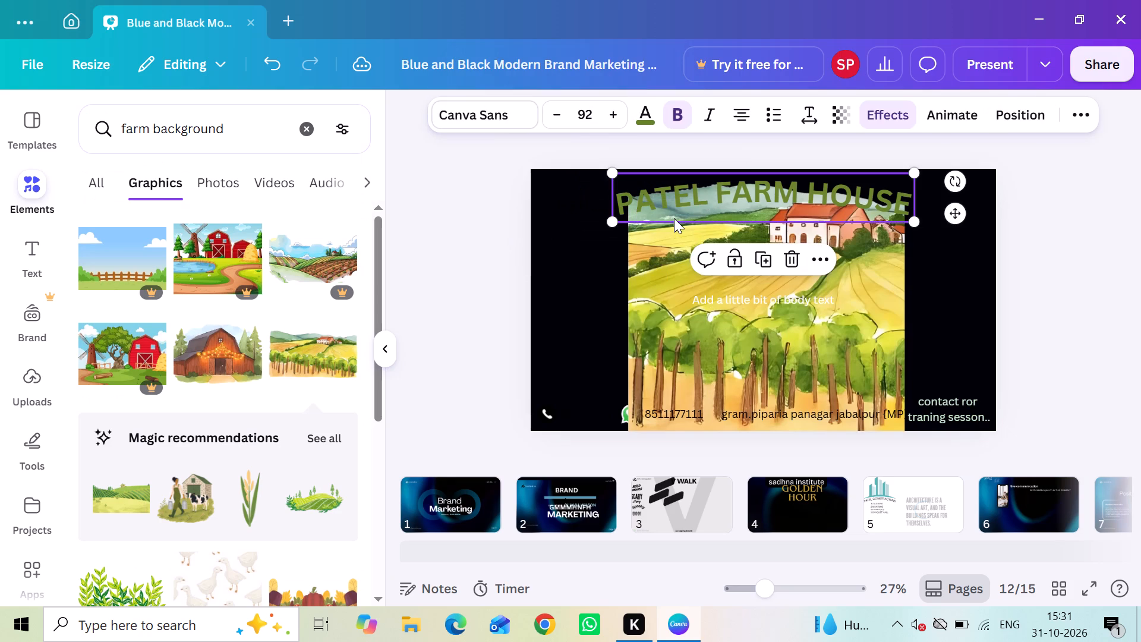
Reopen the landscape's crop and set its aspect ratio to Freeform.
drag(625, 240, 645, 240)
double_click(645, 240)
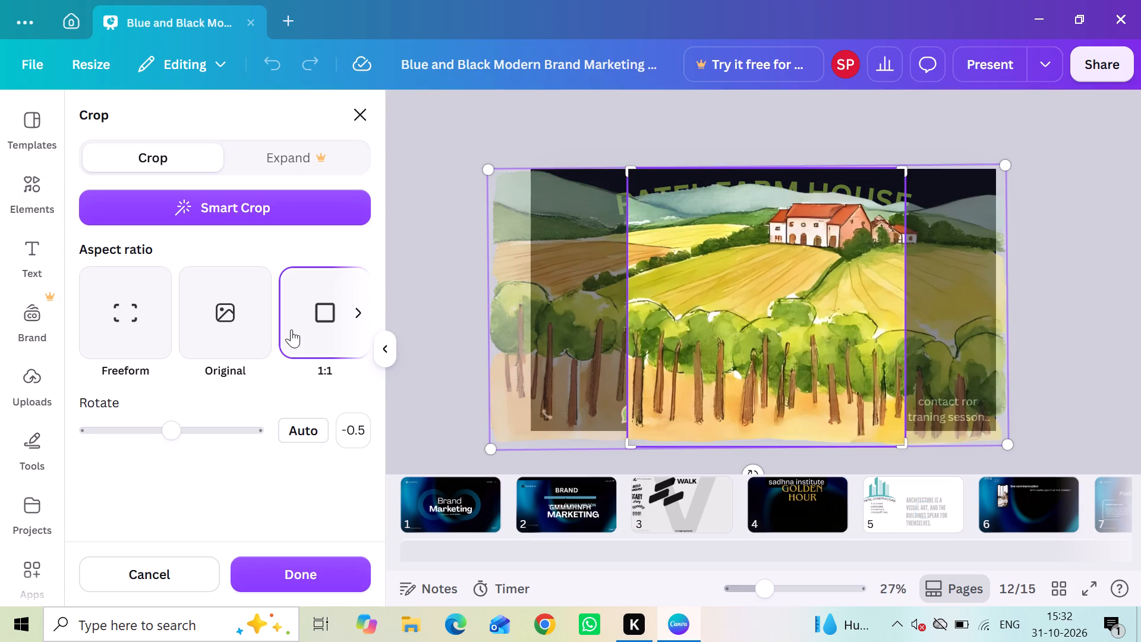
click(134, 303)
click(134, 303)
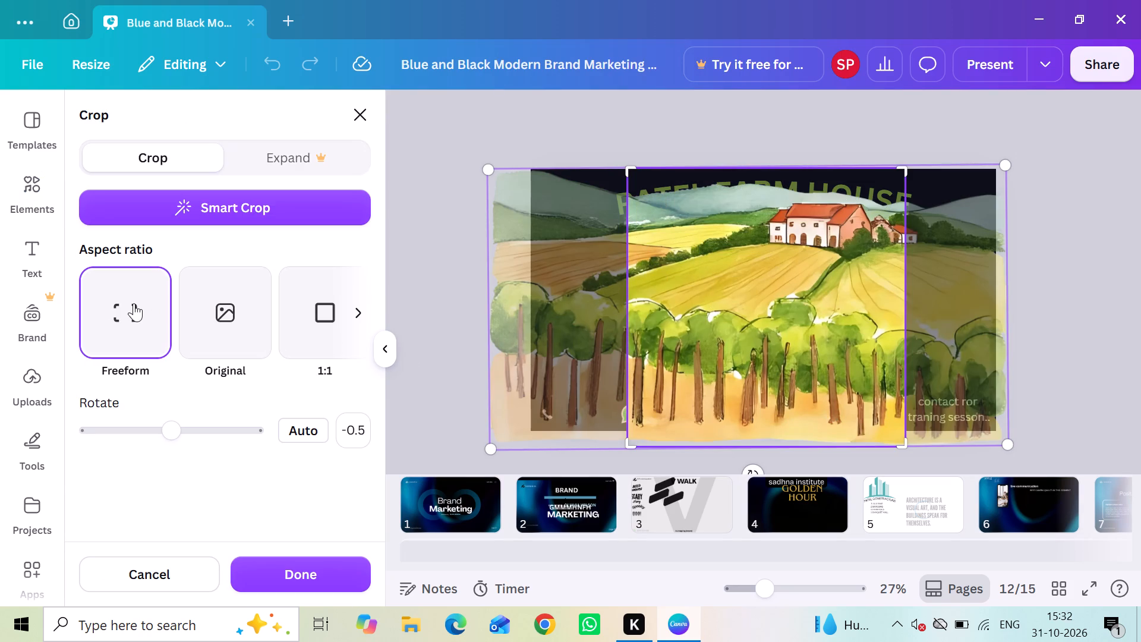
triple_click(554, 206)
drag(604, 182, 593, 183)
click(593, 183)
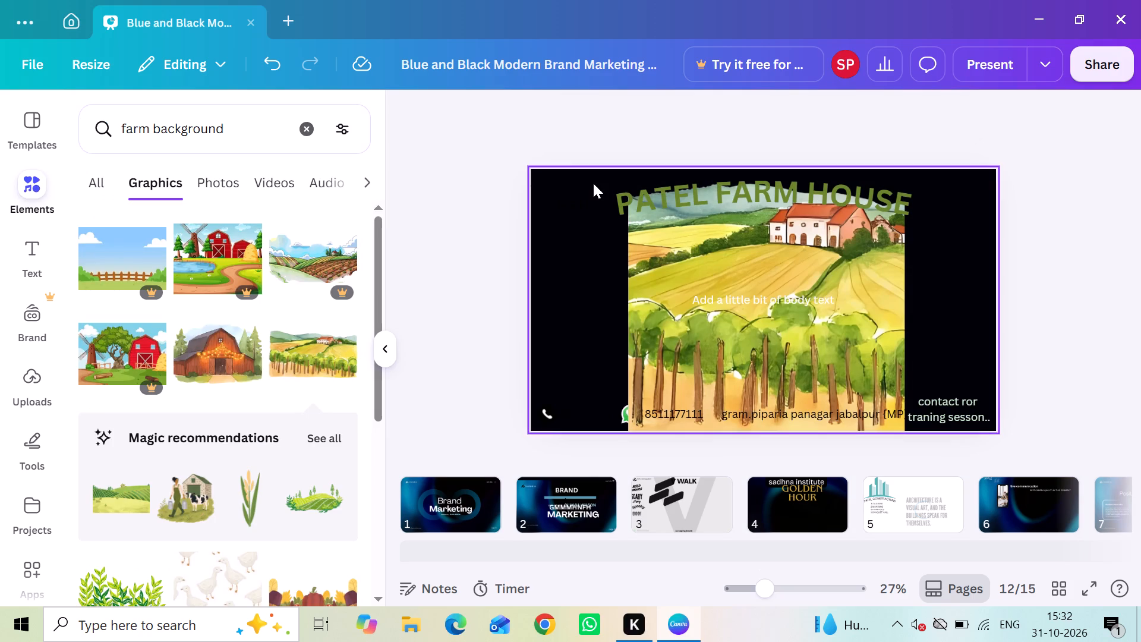
Remove the cropped landscape from the slide.
drag(593, 183, 529, 210)
drag(554, 182, 774, 365)
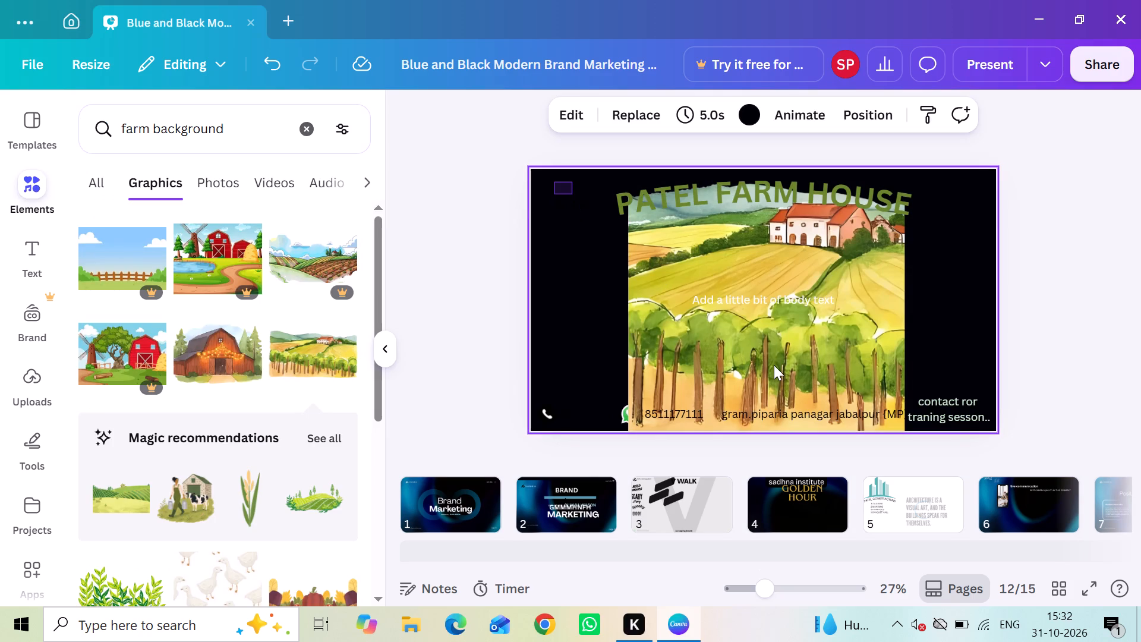
drag(774, 365, 547, 170)
drag(745, 262, 506, 325)
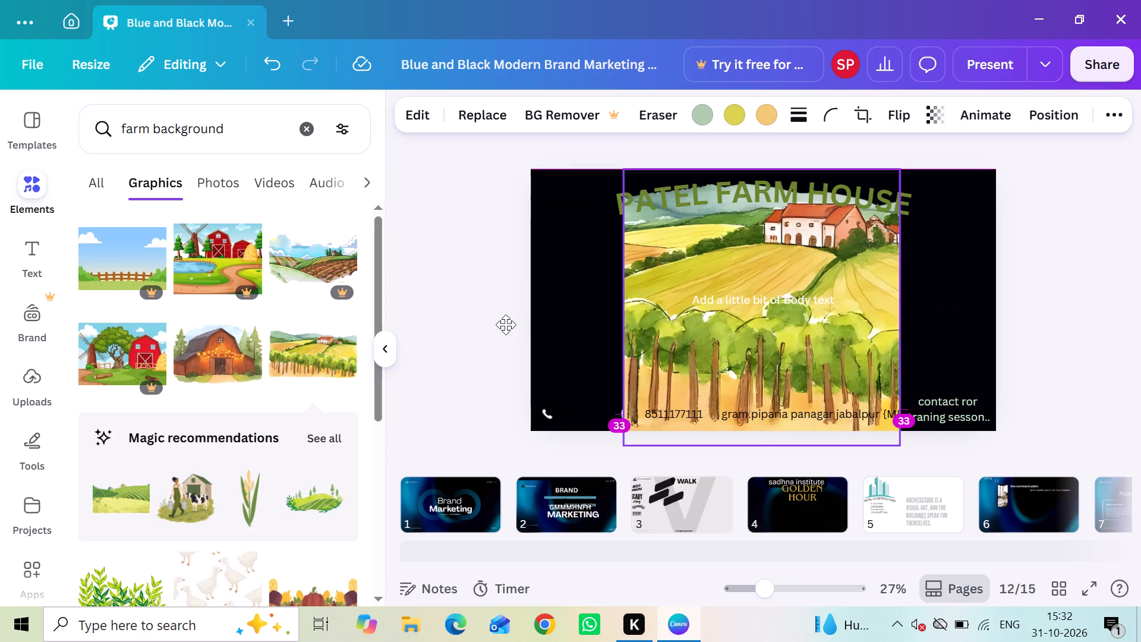
drag(506, 325, 207, 369)
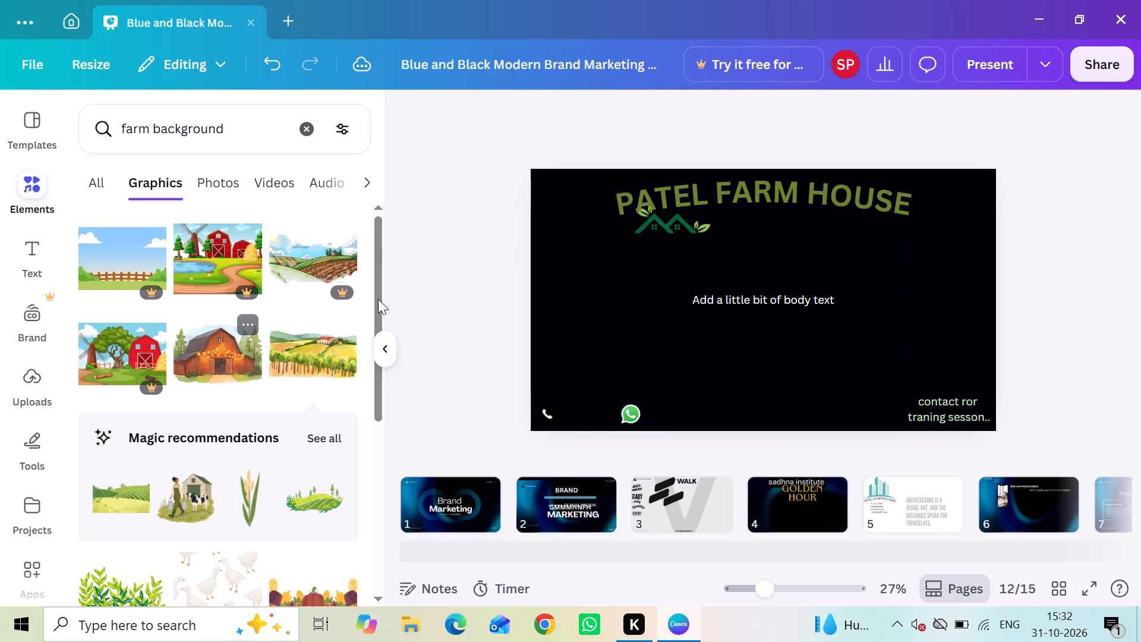
Move the green house logo into the slide's upper-left corner, beside the PATEL FARM HOUSE heading.
click(658, 238)
click(658, 235)
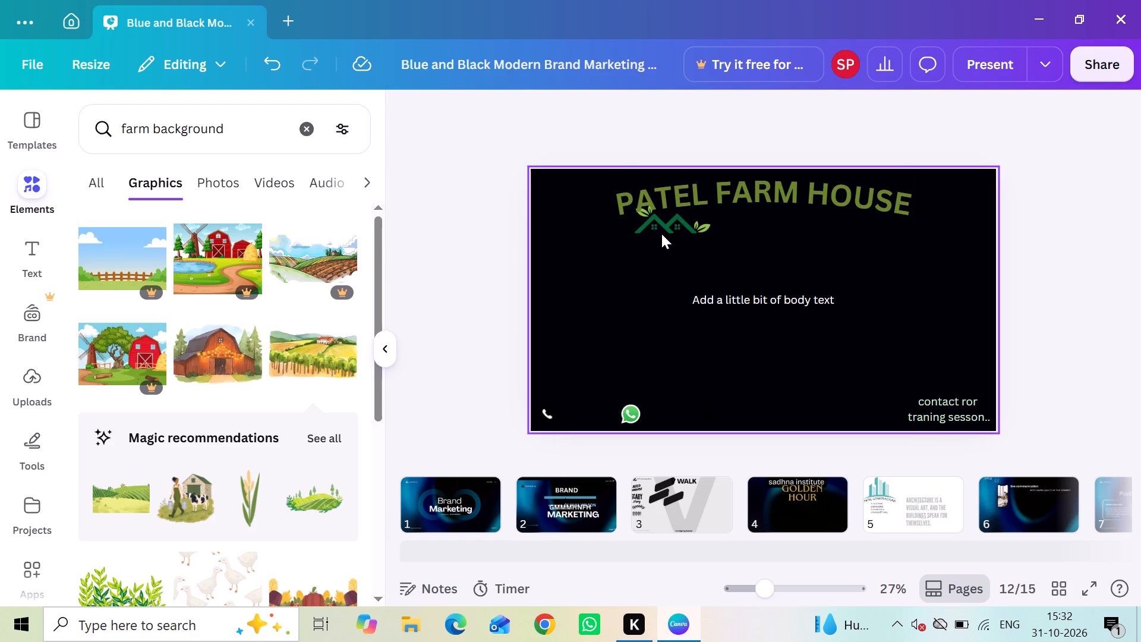
drag(664, 226, 573, 218)
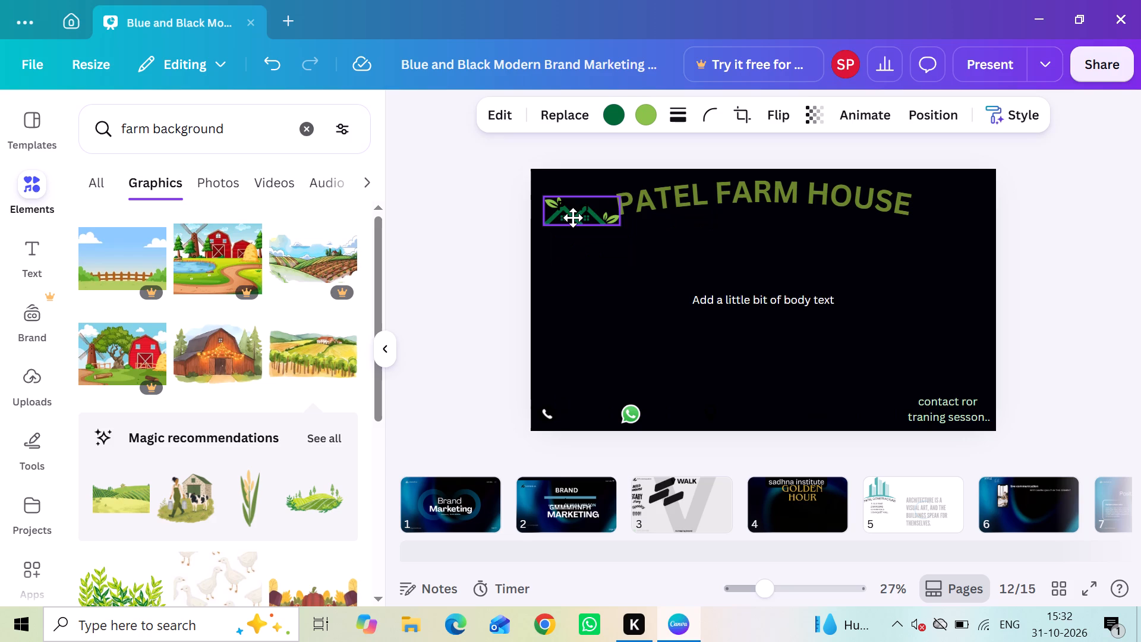
drag(573, 218, 569, 195)
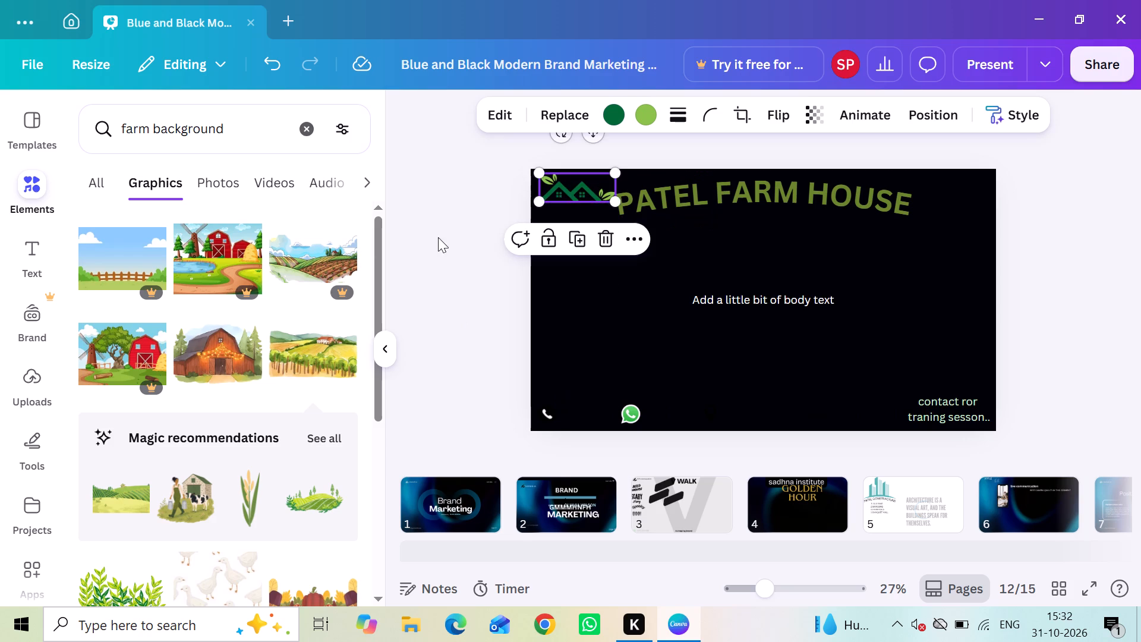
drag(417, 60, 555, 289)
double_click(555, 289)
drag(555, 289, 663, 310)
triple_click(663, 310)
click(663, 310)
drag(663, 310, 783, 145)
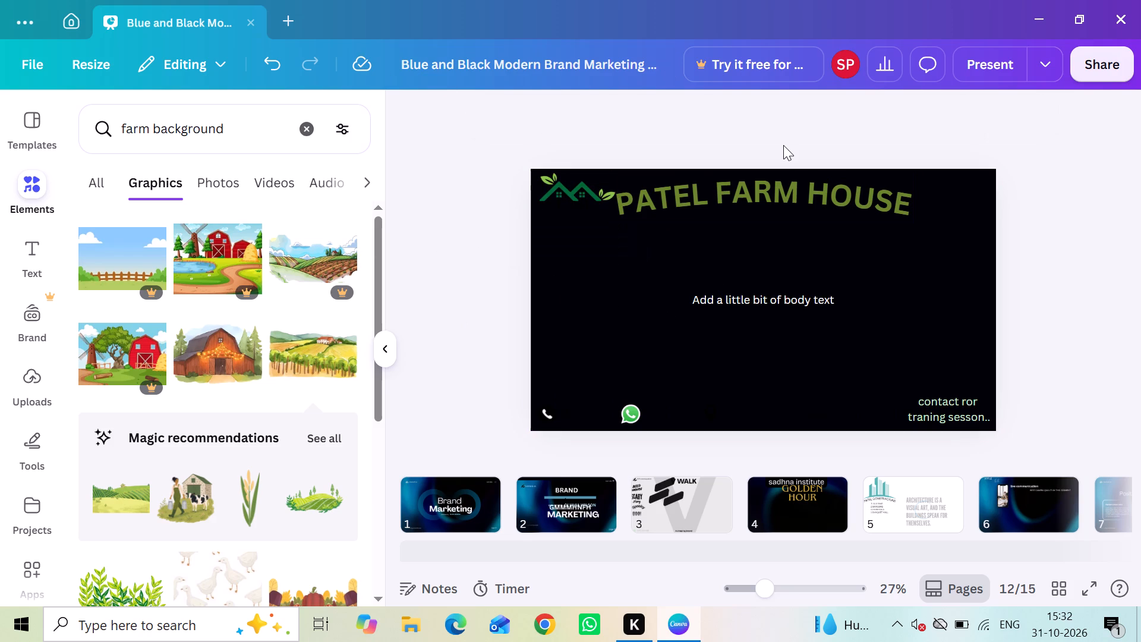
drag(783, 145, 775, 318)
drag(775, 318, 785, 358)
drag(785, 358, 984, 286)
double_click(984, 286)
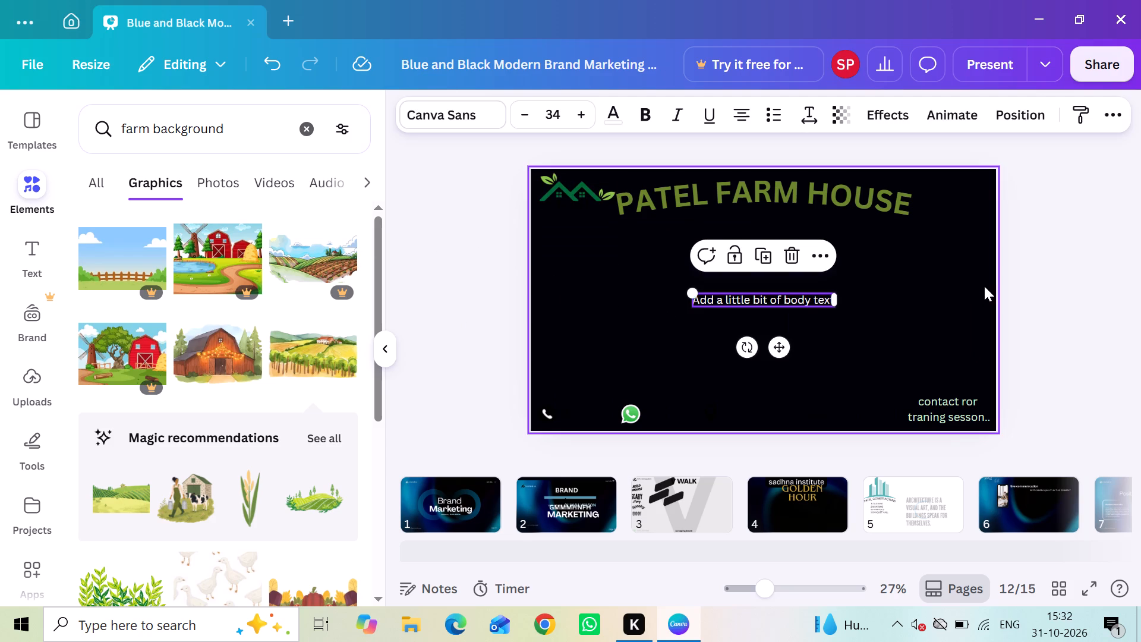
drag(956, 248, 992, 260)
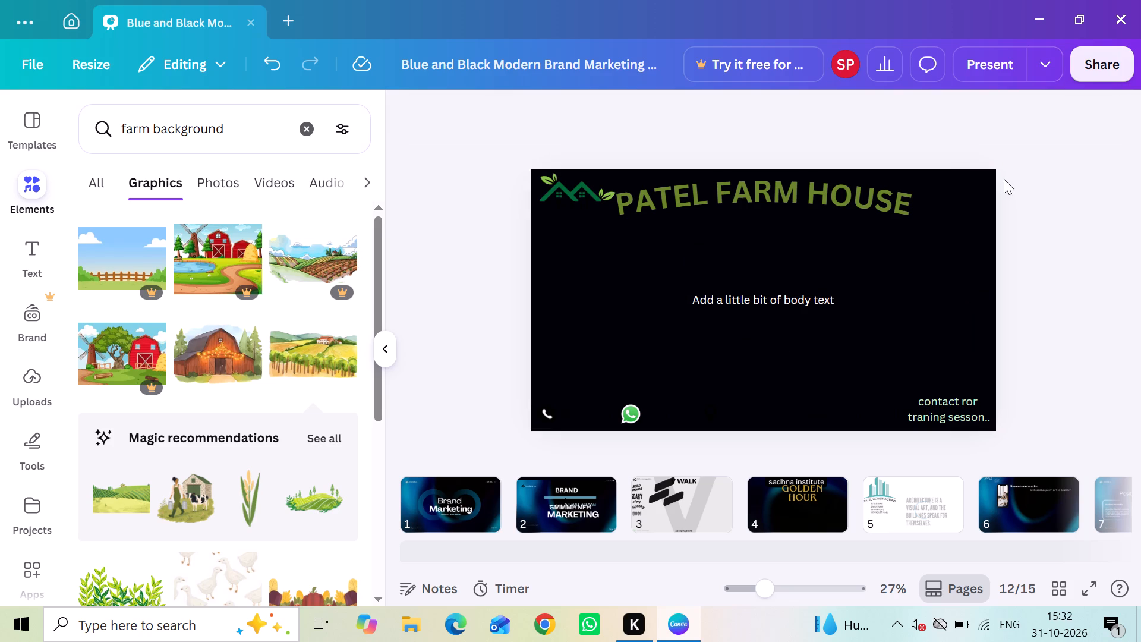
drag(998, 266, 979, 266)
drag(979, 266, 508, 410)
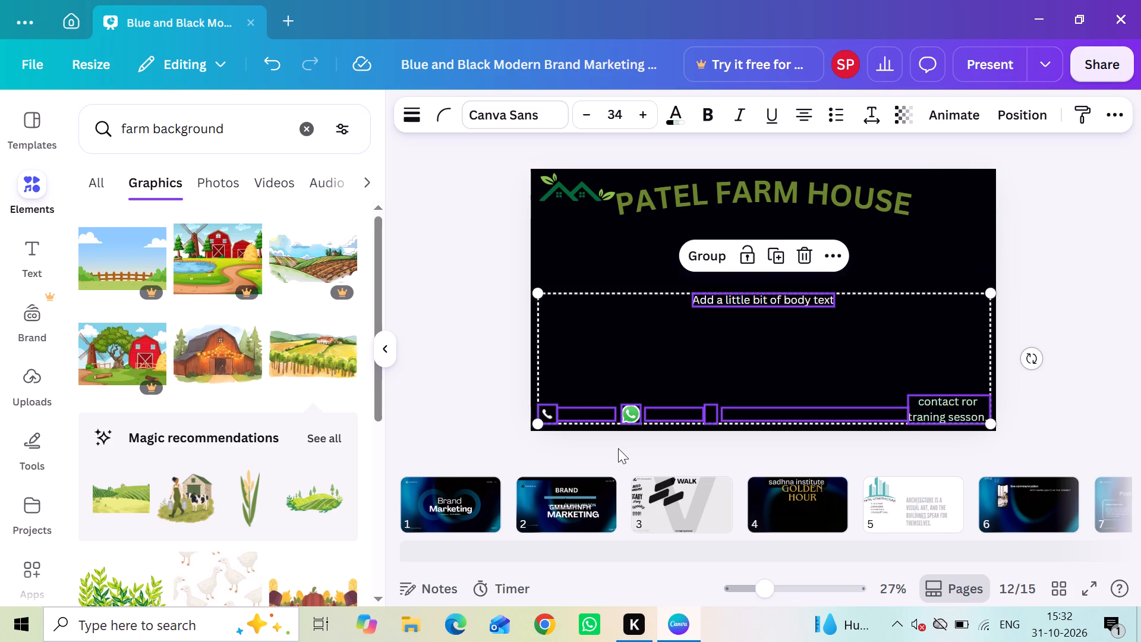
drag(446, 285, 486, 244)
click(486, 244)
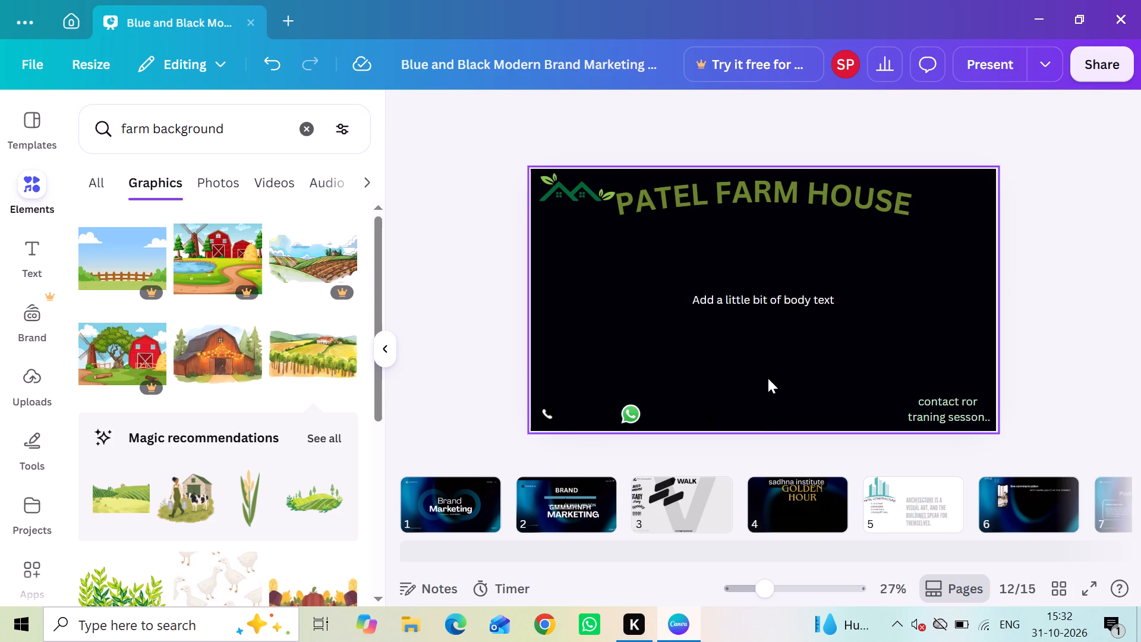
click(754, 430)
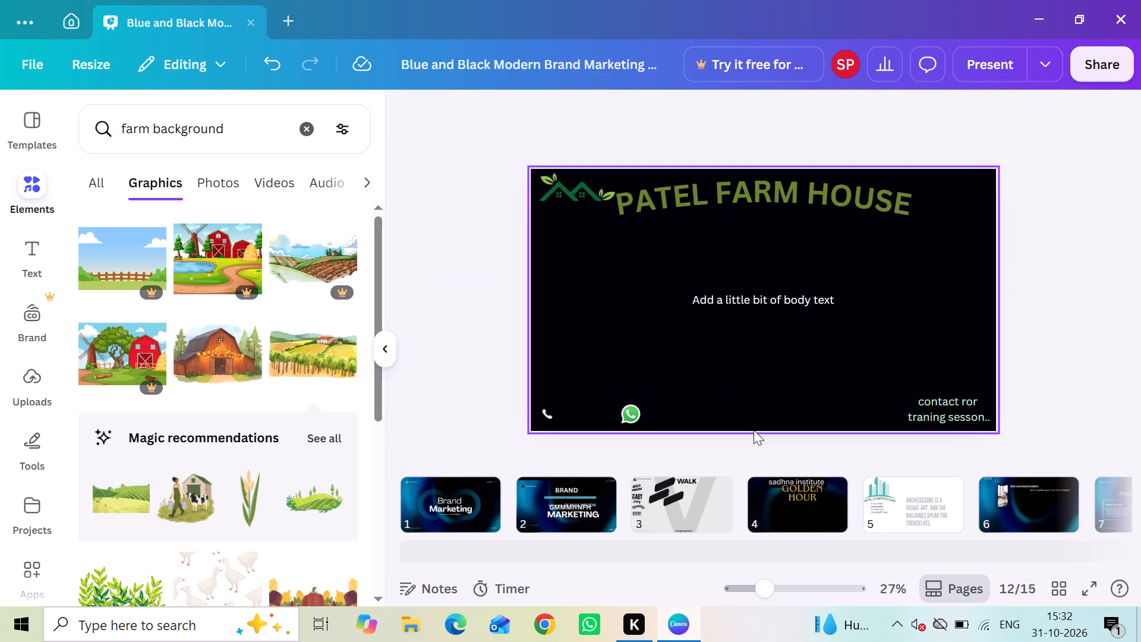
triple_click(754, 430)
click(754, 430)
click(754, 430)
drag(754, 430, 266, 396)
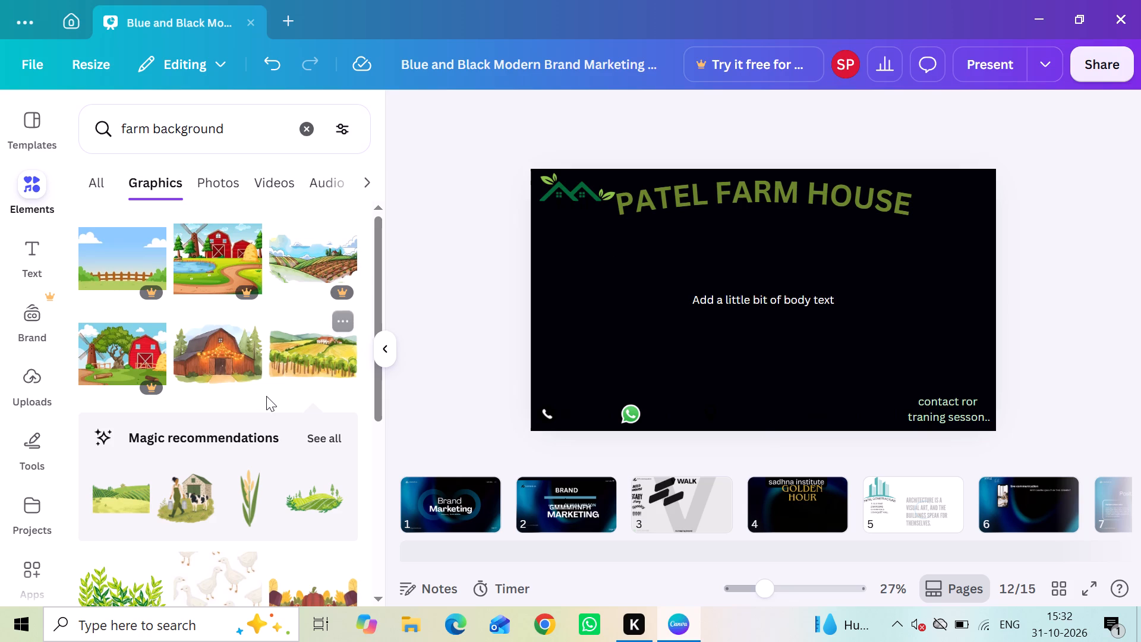
Add the watercolour landscape with the red-roofed farmhouse and row of trees from the farm background graphics to page 12.
click(324, 345)
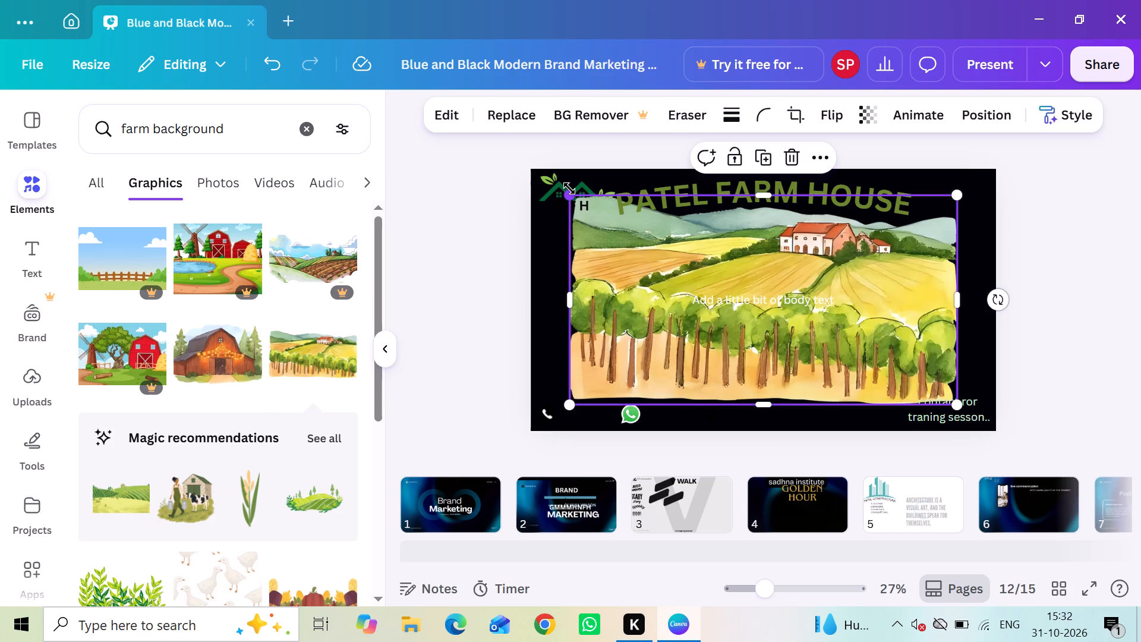
Move the green house logo from page 12 onto page 3.
click(569, 188)
drag(551, 190, 579, 235)
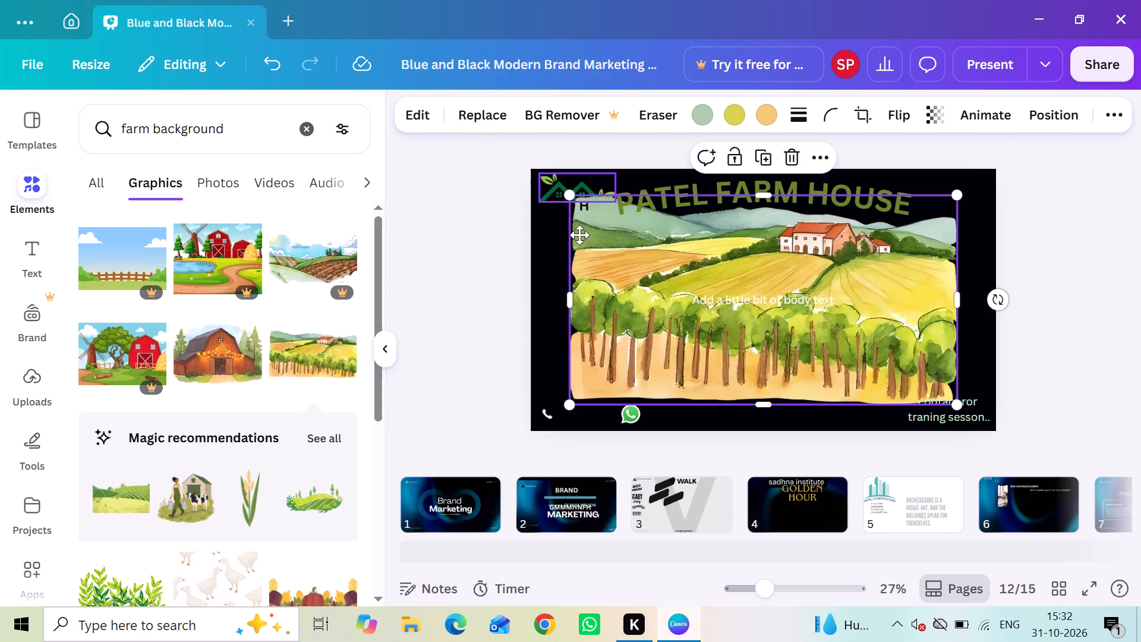
drag(579, 235, 664, 493)
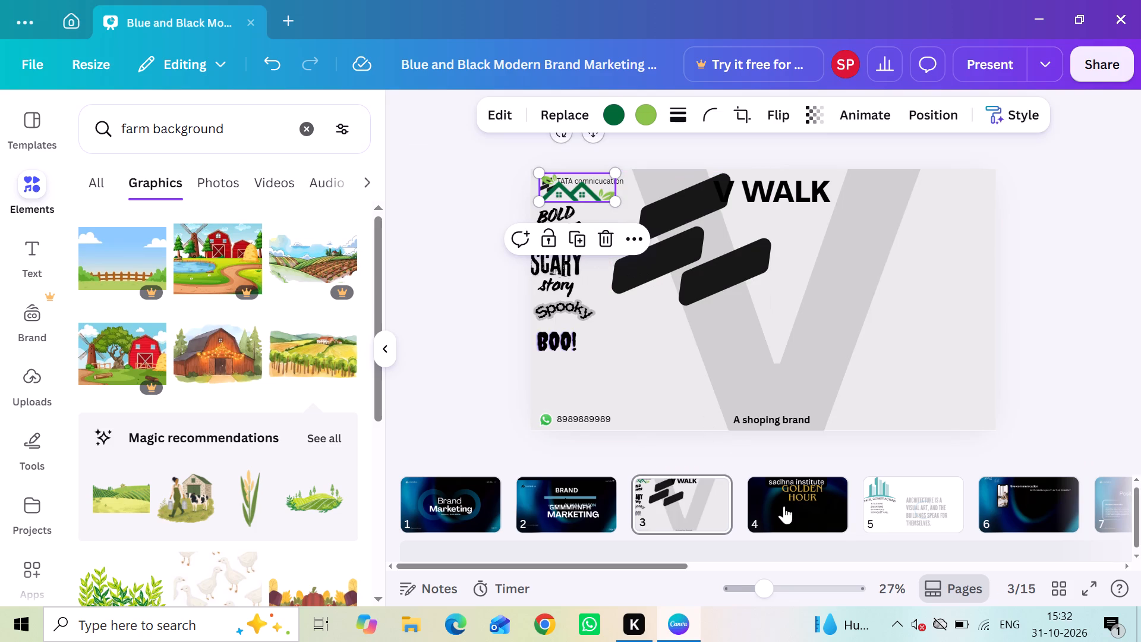
On page 12, move and stretch the watercolour farm landscape so it covers the full width and height of the slide.
click(786, 506)
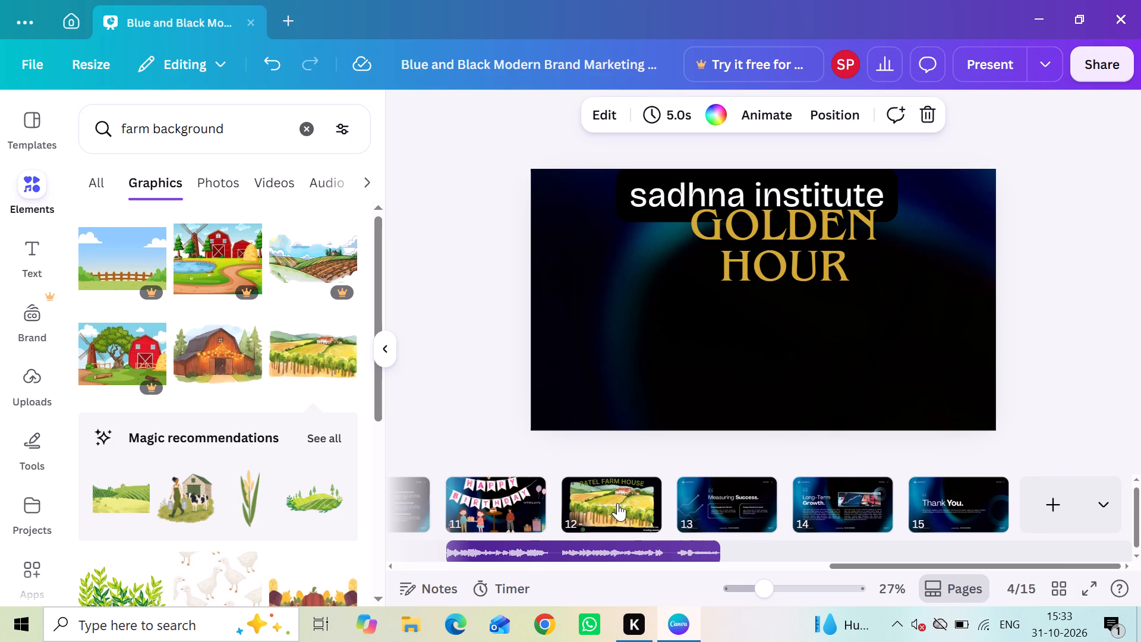
click(617, 503)
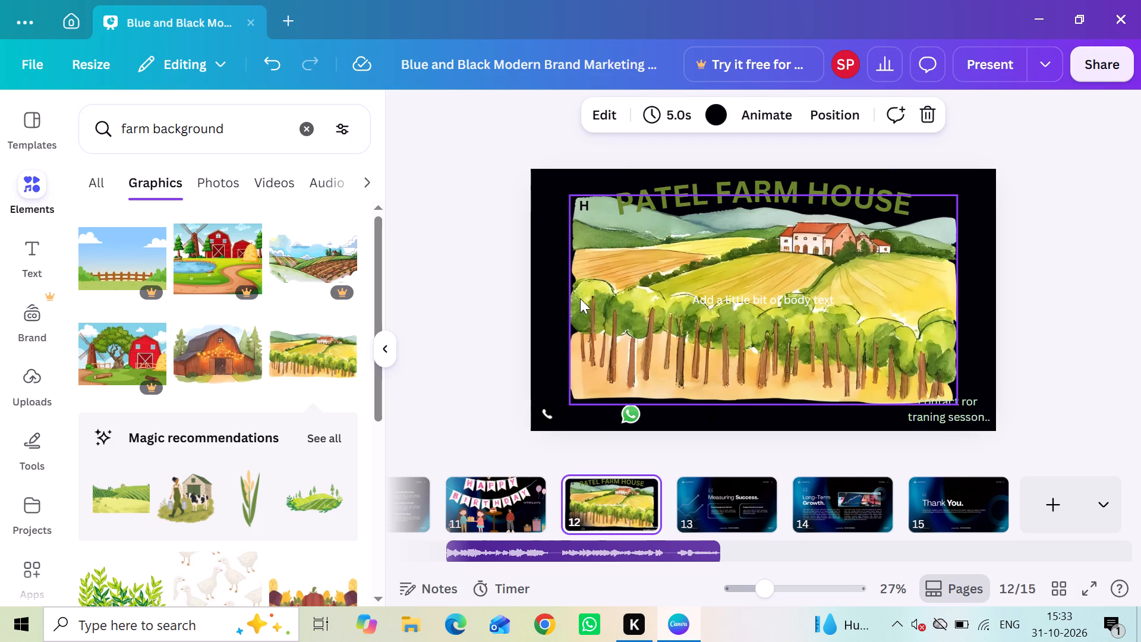
drag(588, 294, 570, 298)
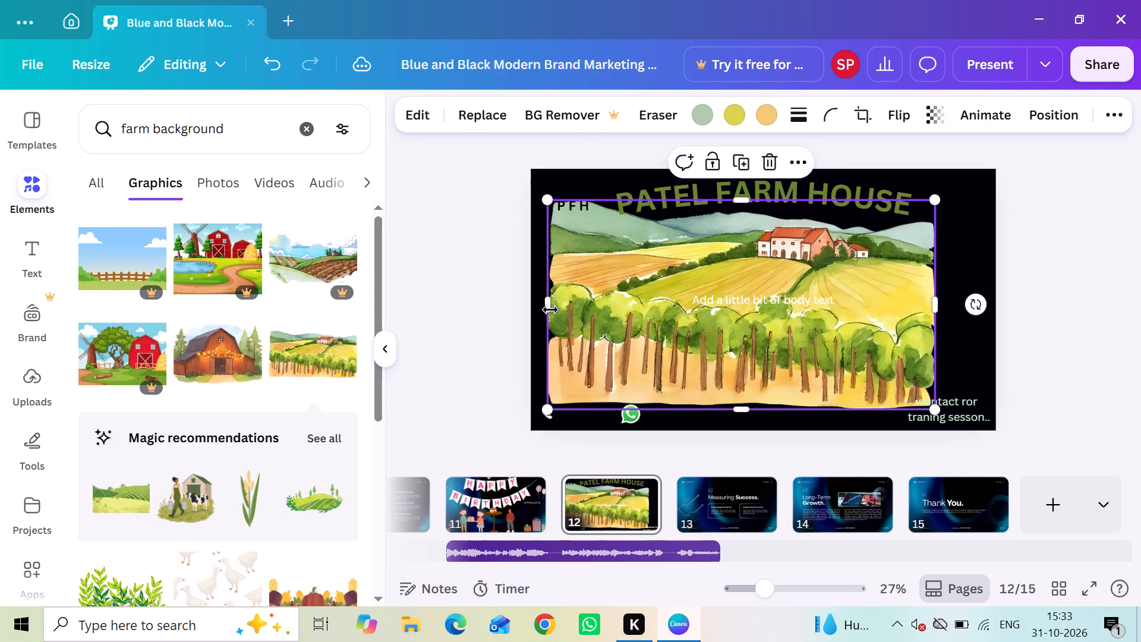
drag(549, 307, 537, 303)
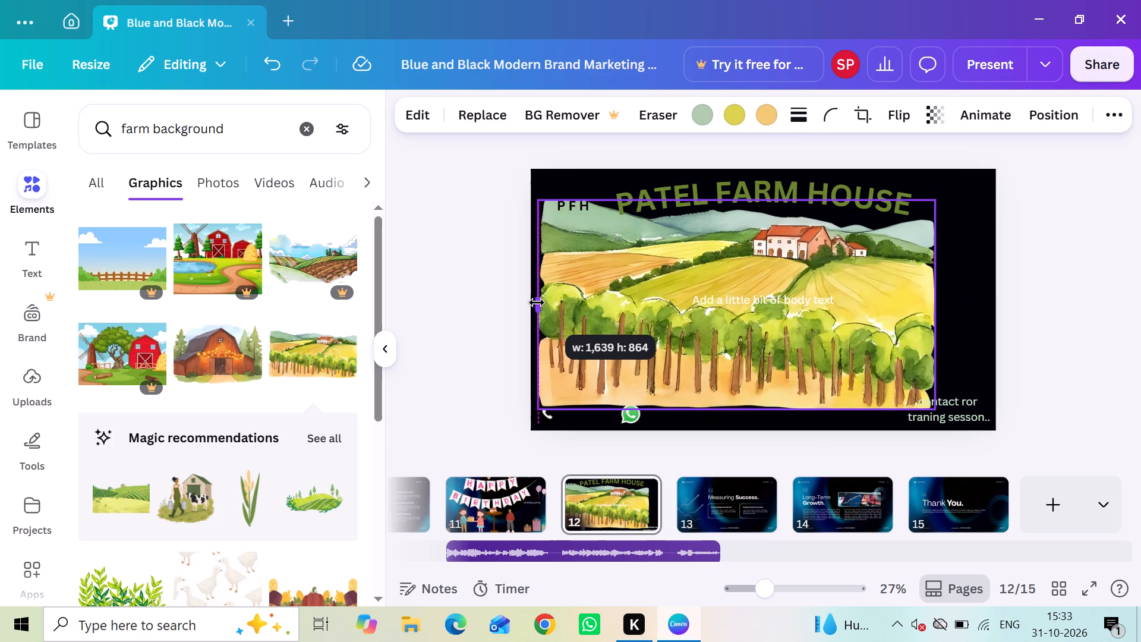
drag(537, 303, 523, 303)
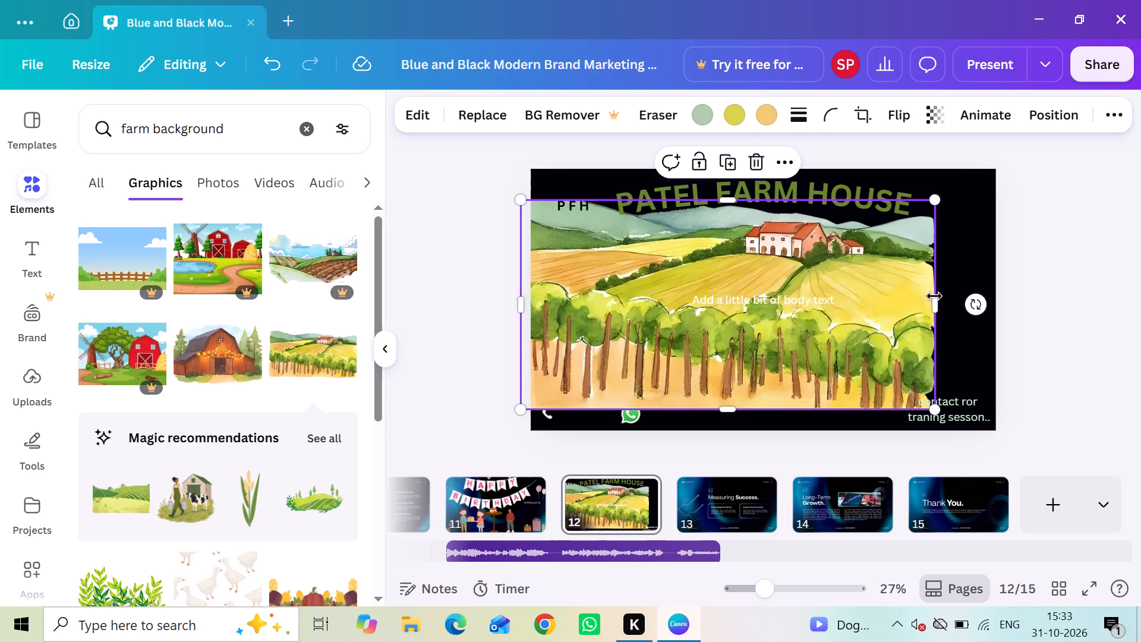
drag(938, 296, 1002, 288)
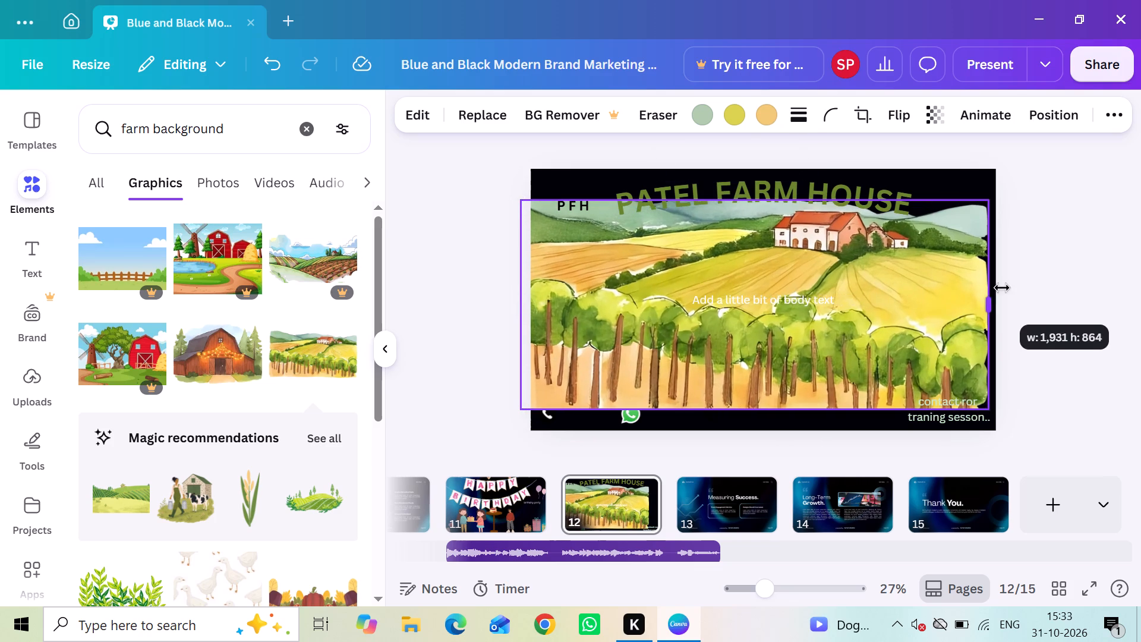
drag(755, 407, 755, 419)
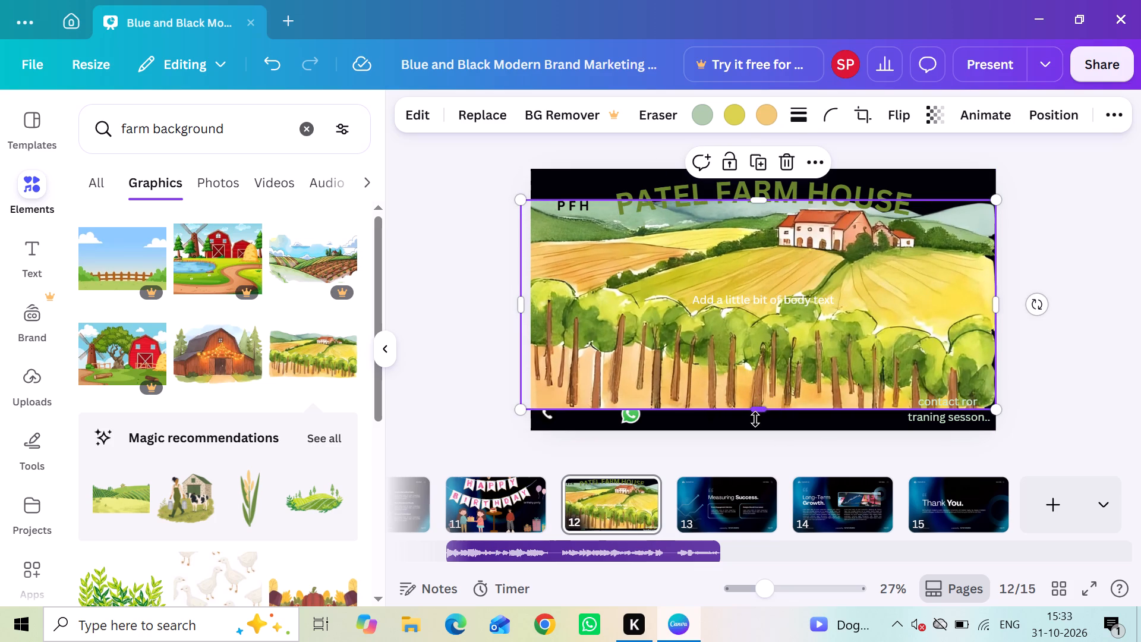
drag(755, 419, 755, 427)
drag(755, 429, 755, 432)
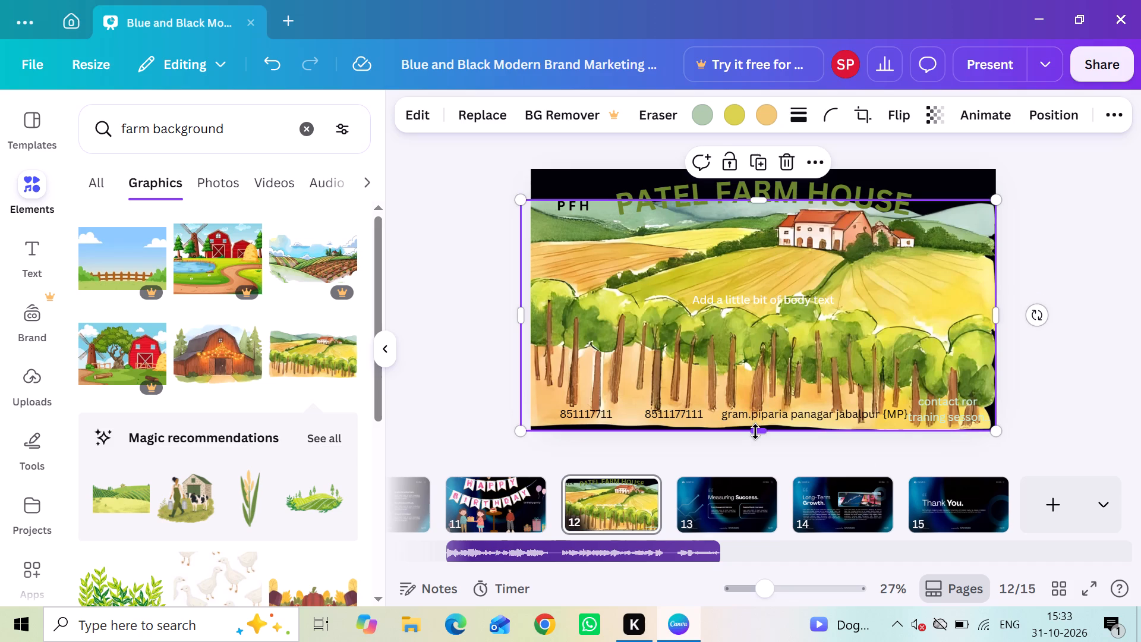
drag(755, 432, 757, 436)
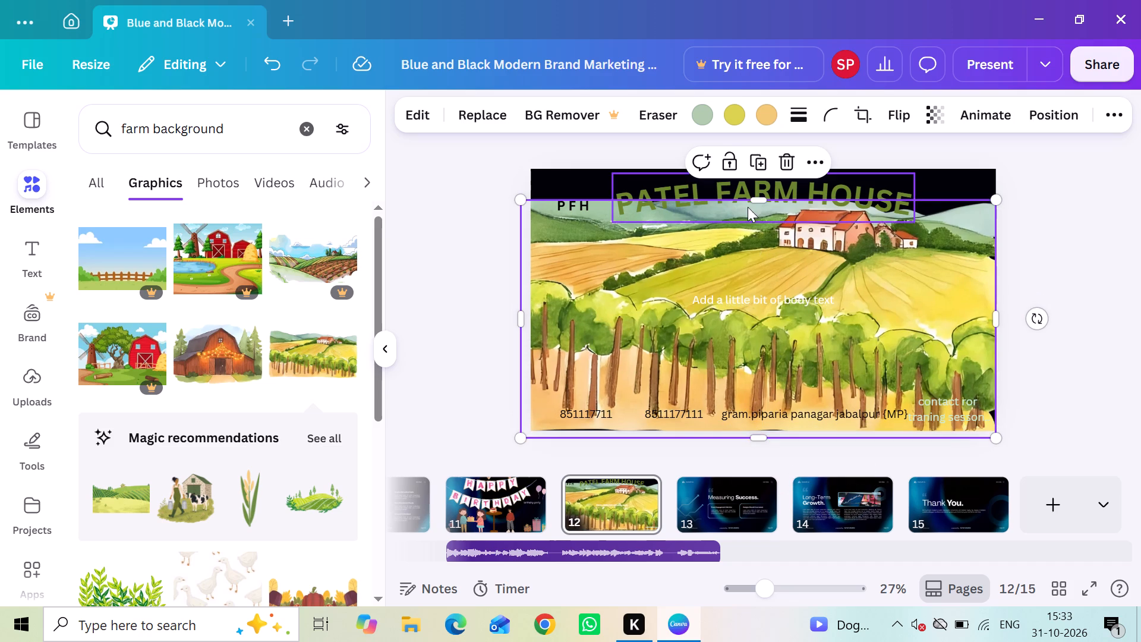
drag(755, 203, 755, 179)
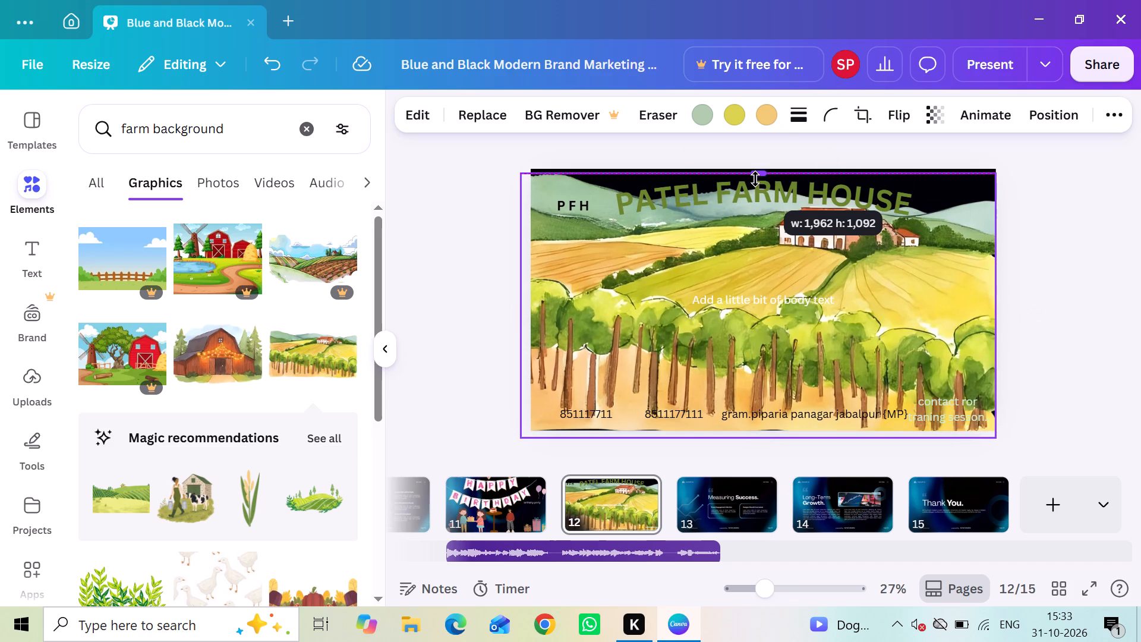
drag(755, 179, 757, 171)
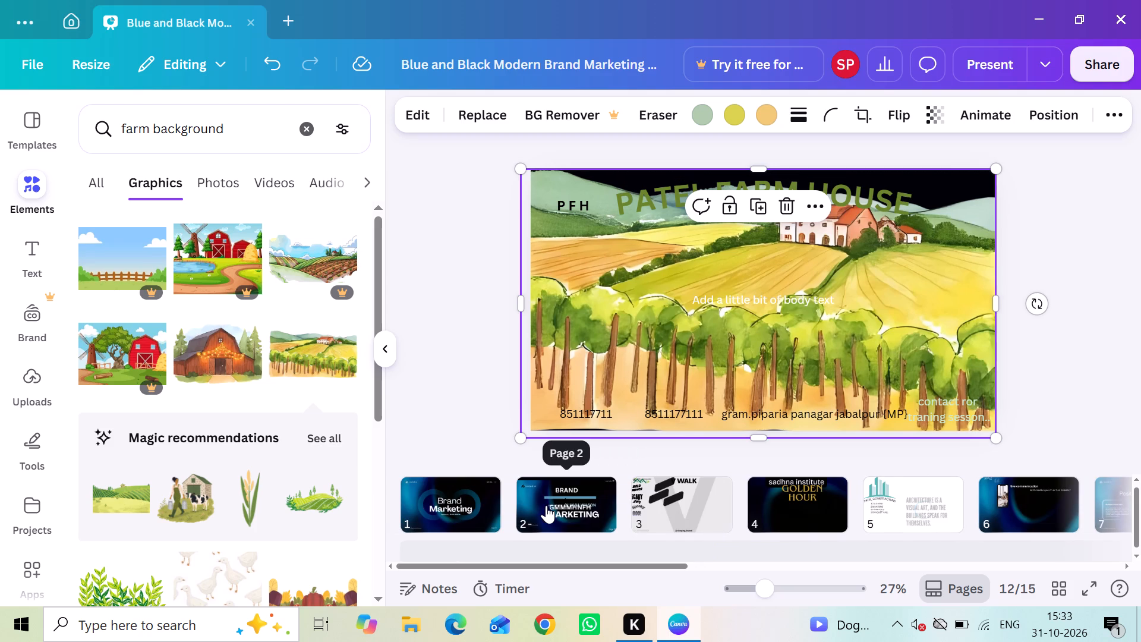
Take the green house logo off page 3.
click(647, 508)
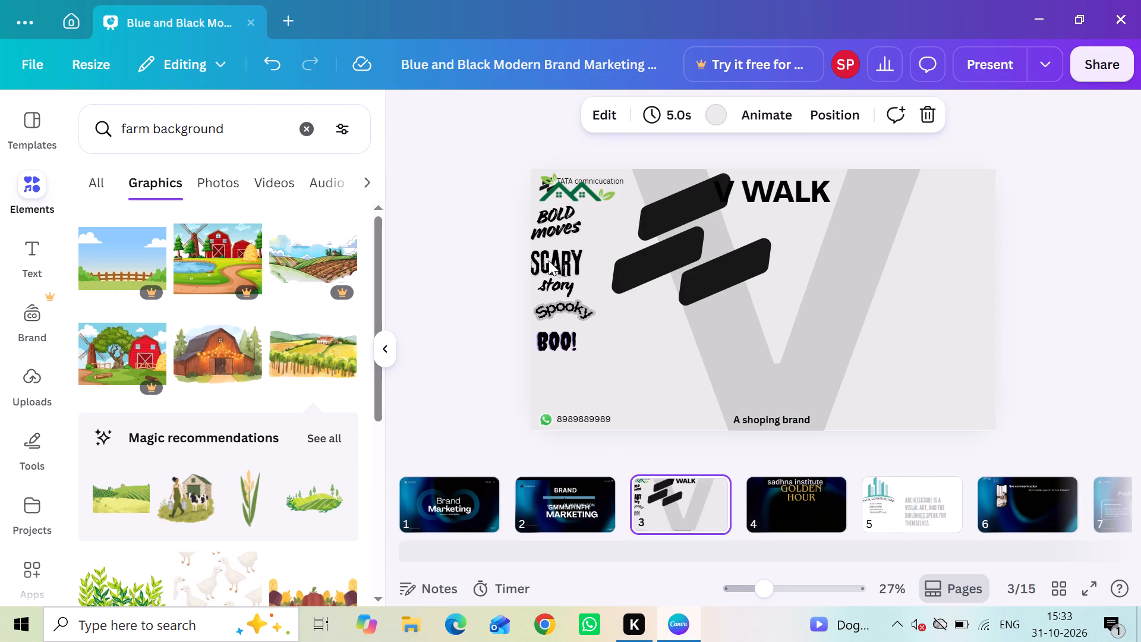
drag(572, 177, 763, 354)
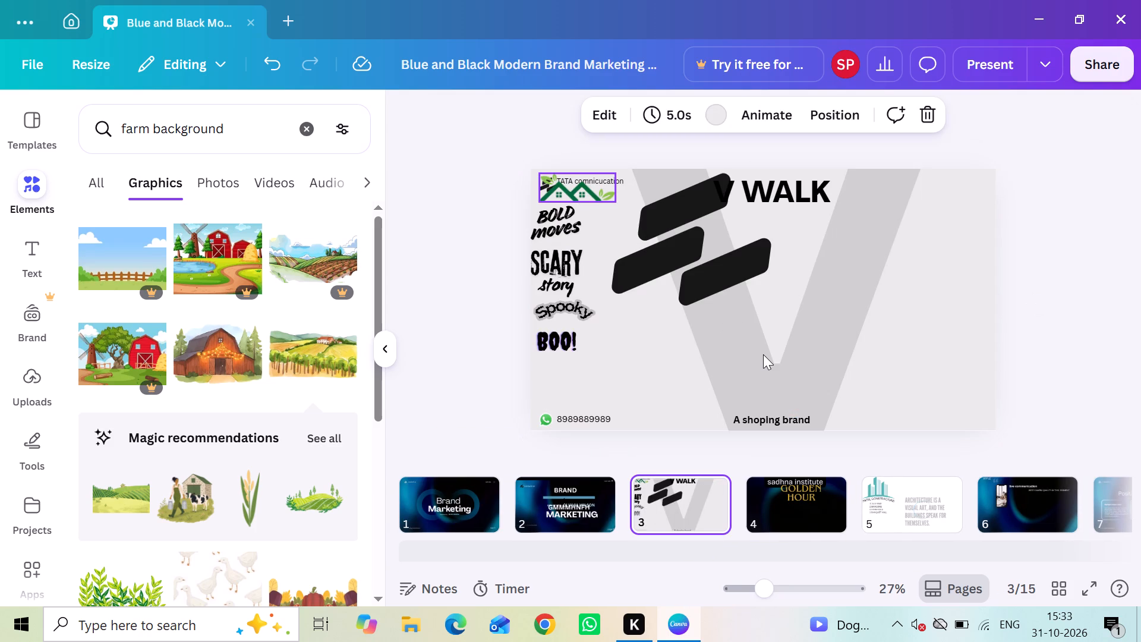
drag(763, 354, 1093, 540)
click(1093, 540)
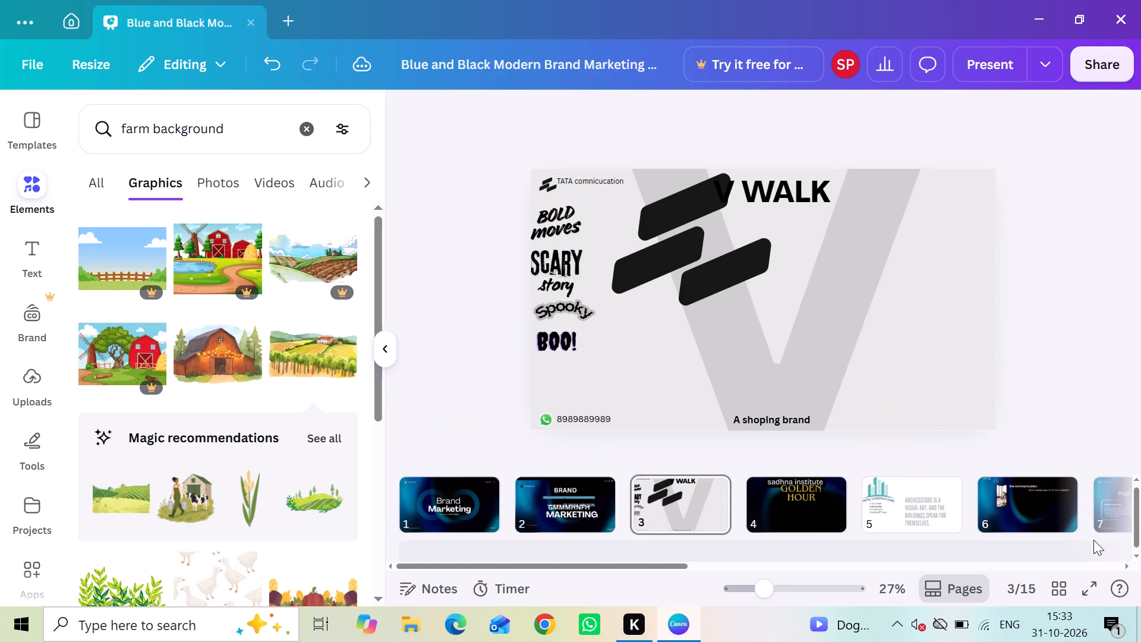
Add the green twin-roof house logo with leaves from the "patel farm house logo" graphics to page 12.
scroll(981, 463, left, 2)
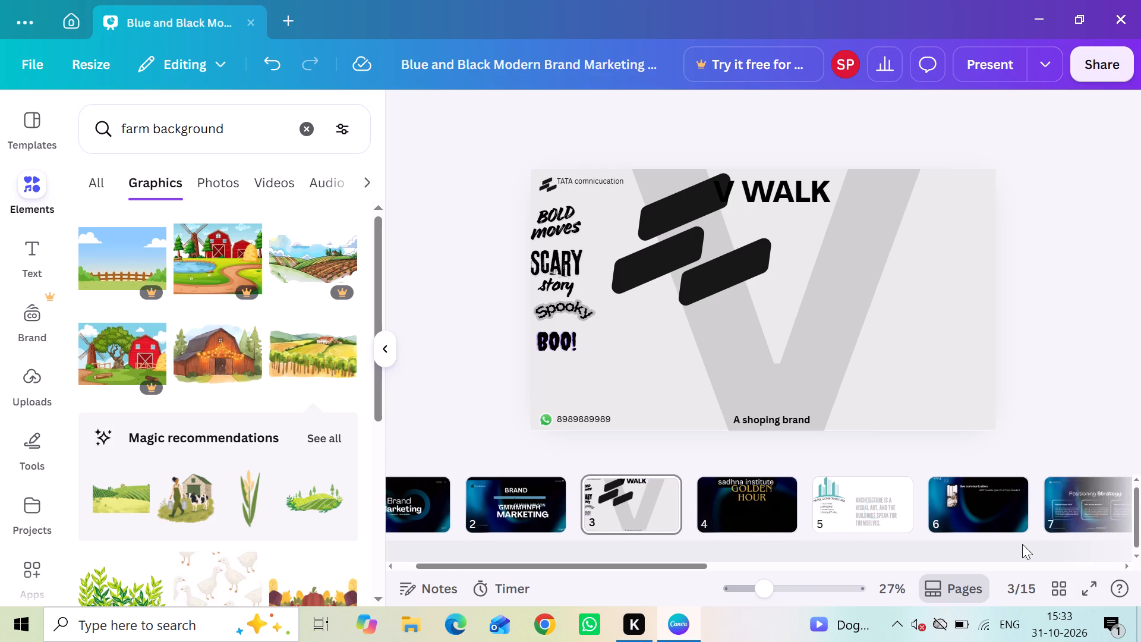
click(785, 489)
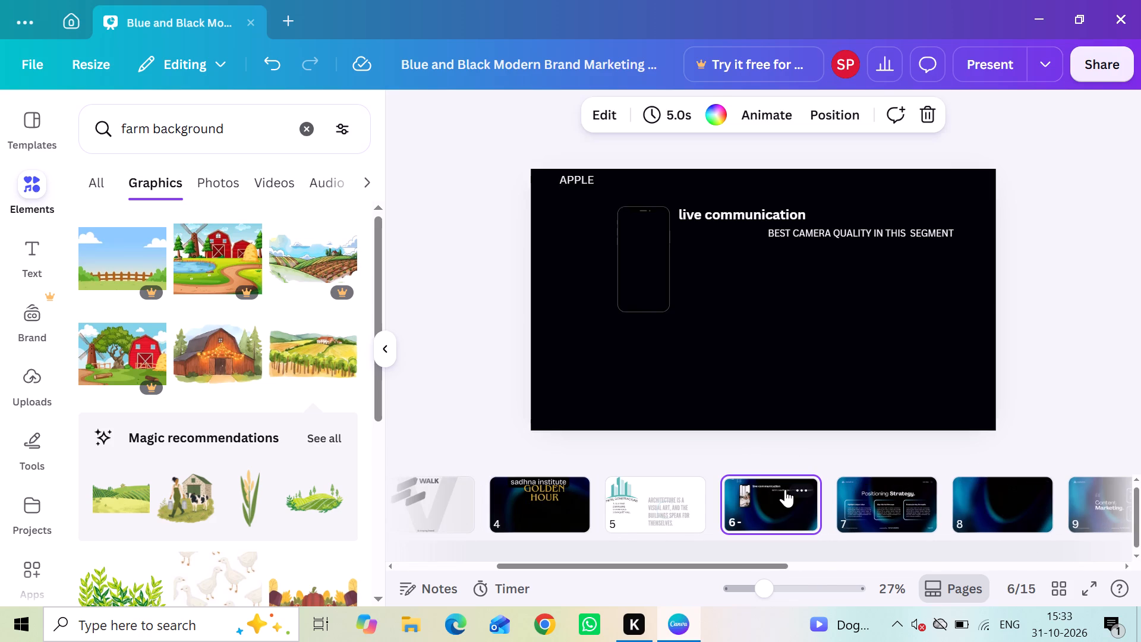
double_click(904, 533)
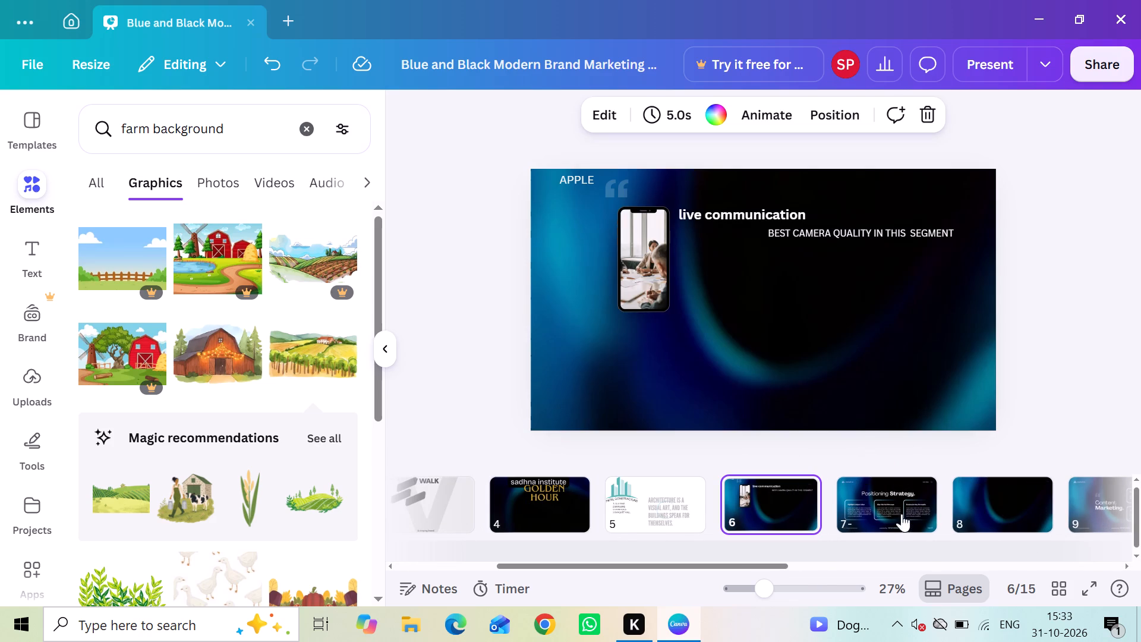
click(898, 489)
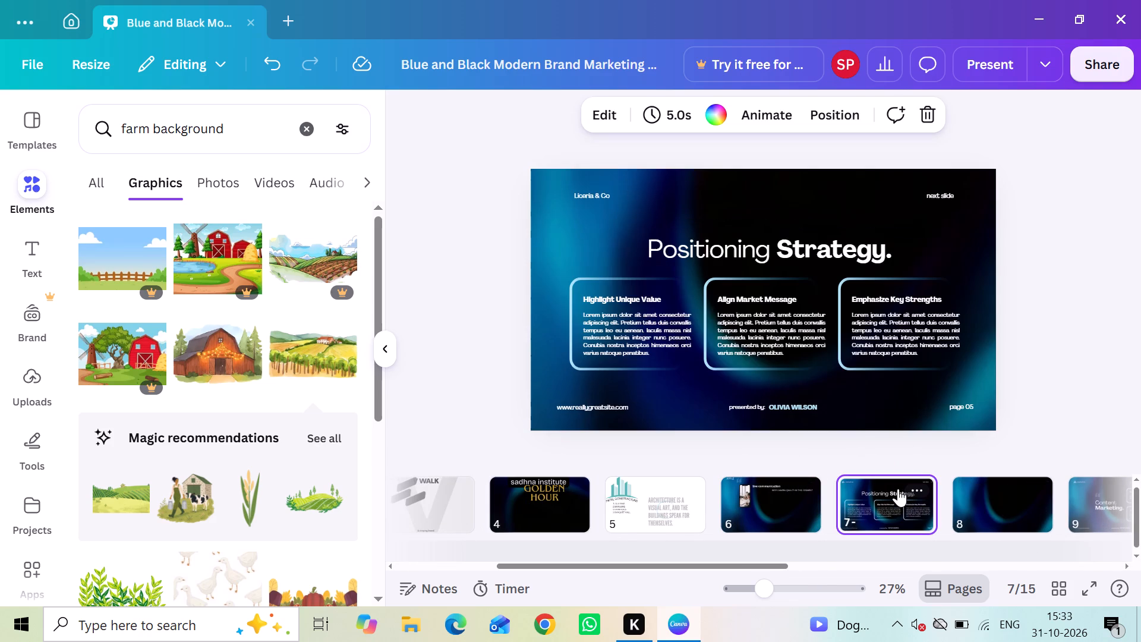
key(Right)
key(Right)
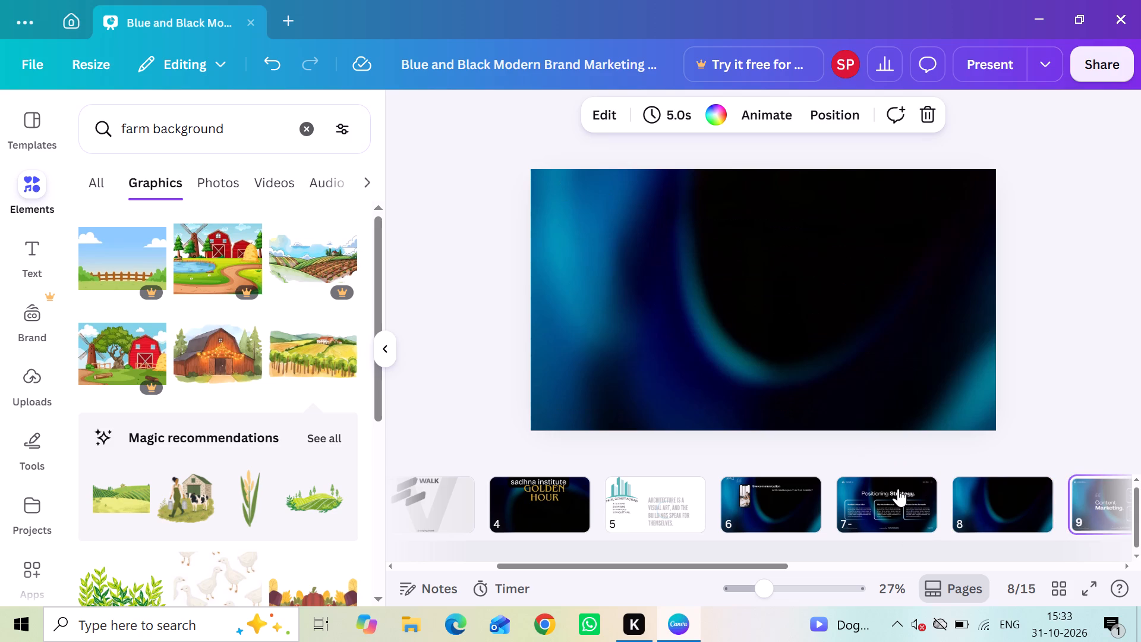
key(Right)
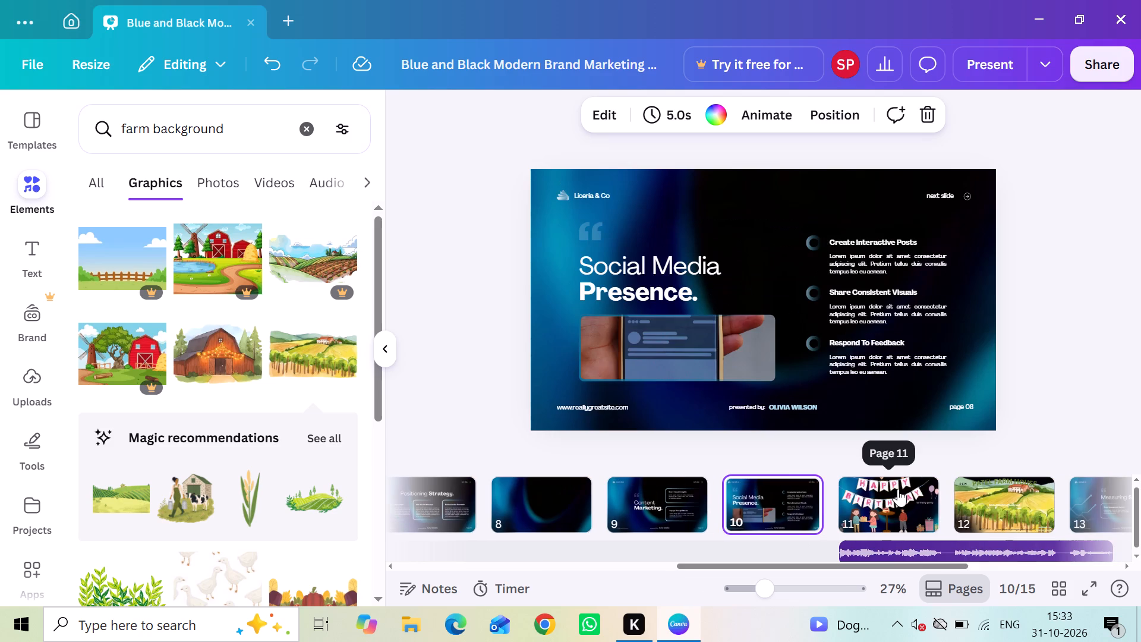
click(1023, 481)
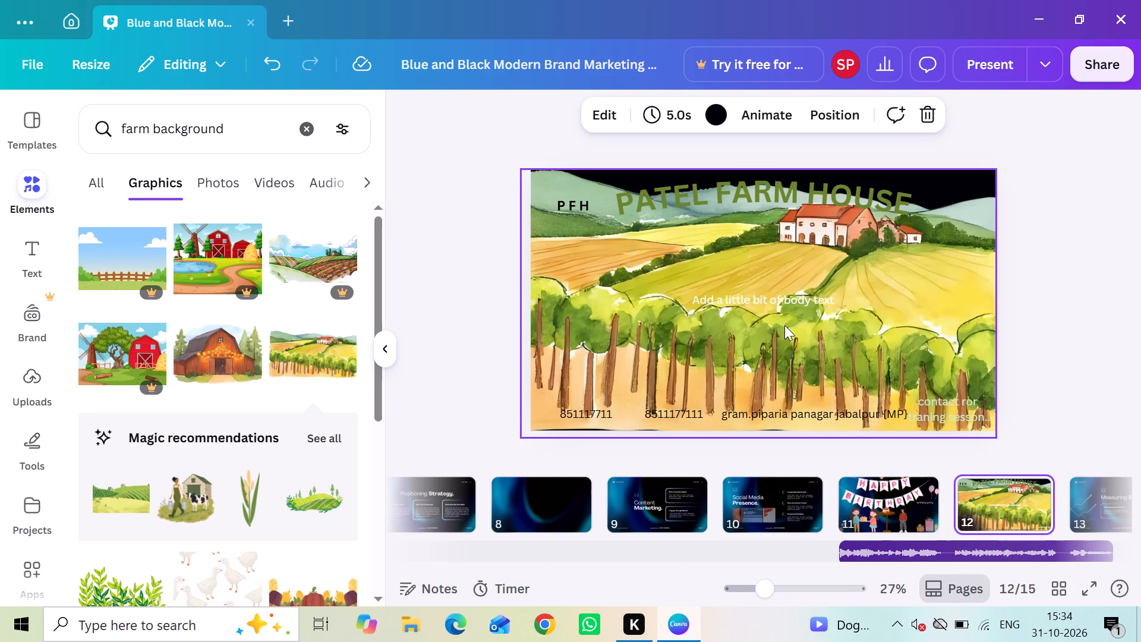
click(784, 235)
click(308, 131)
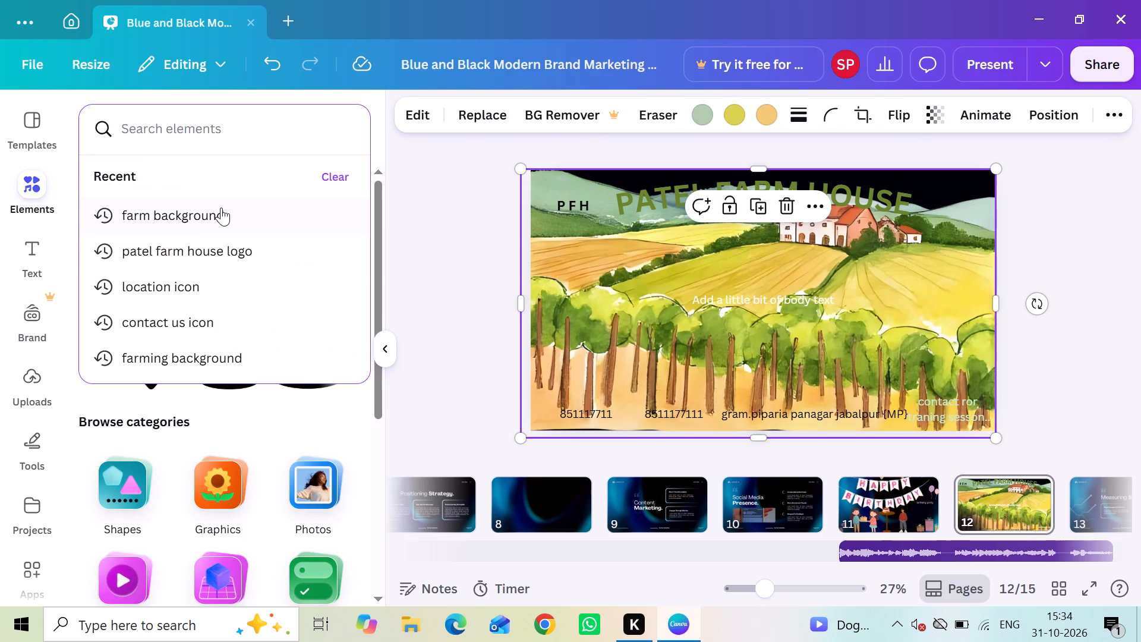
click(195, 249)
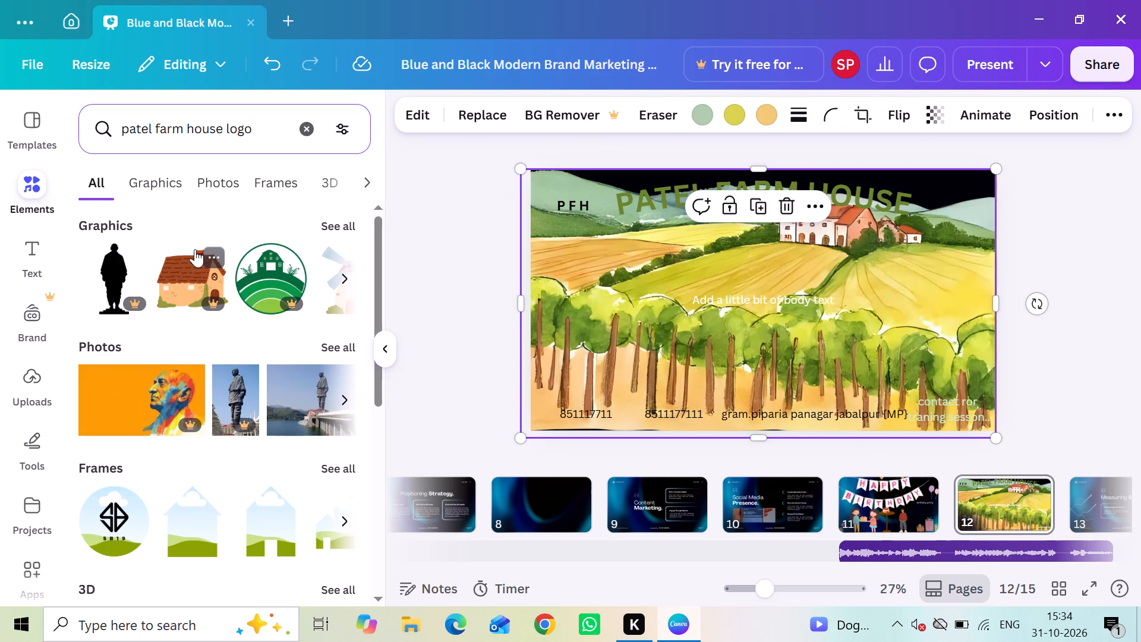
click(324, 236)
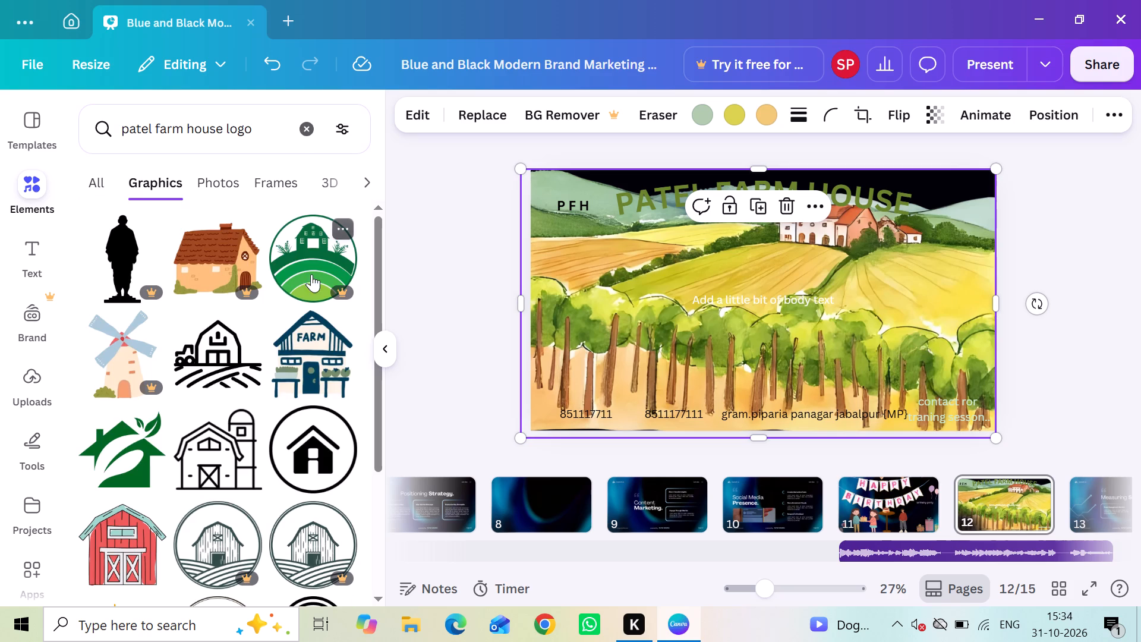
scroll(265, 363, down, 1)
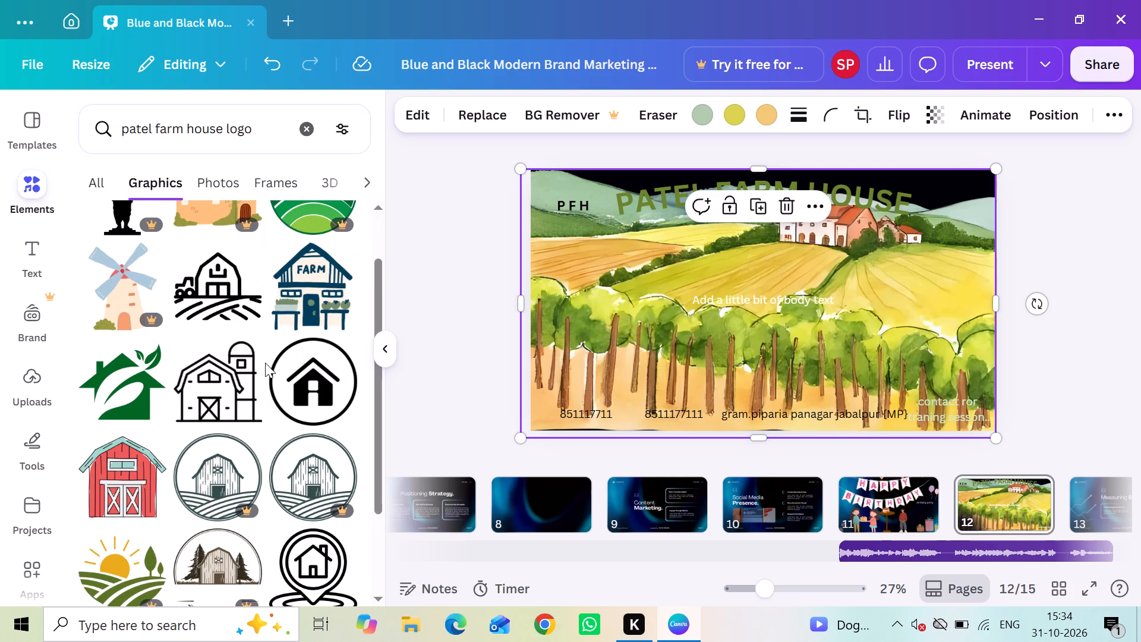
scroll(133, 501, down, 3)
scroll(143, 442, down, 2)
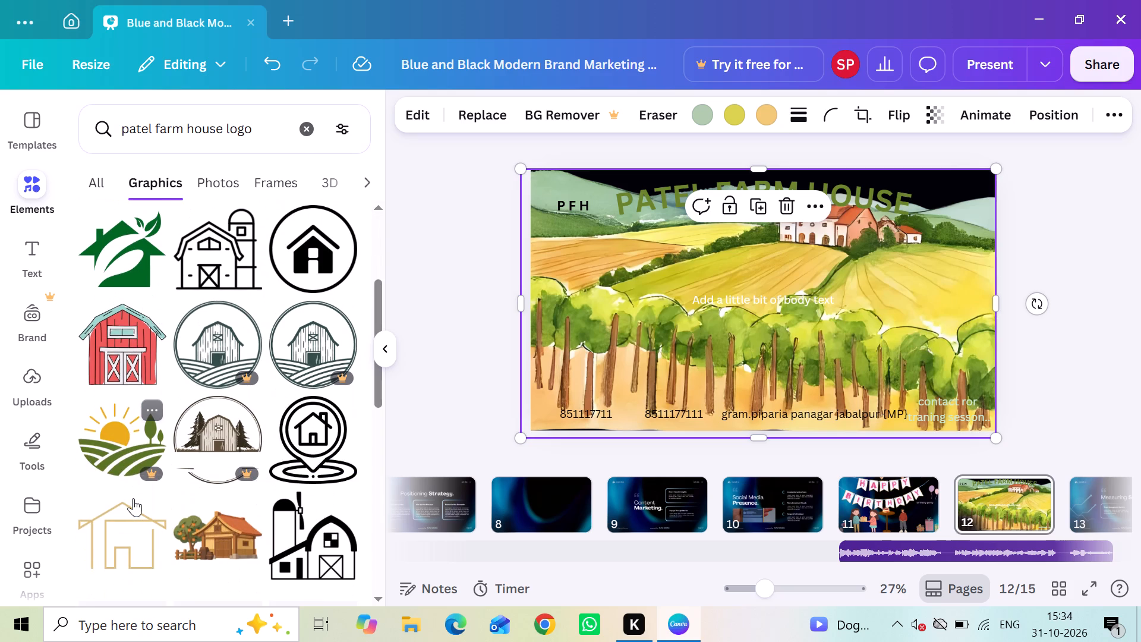
scroll(133, 498, down, 1)
click(138, 435)
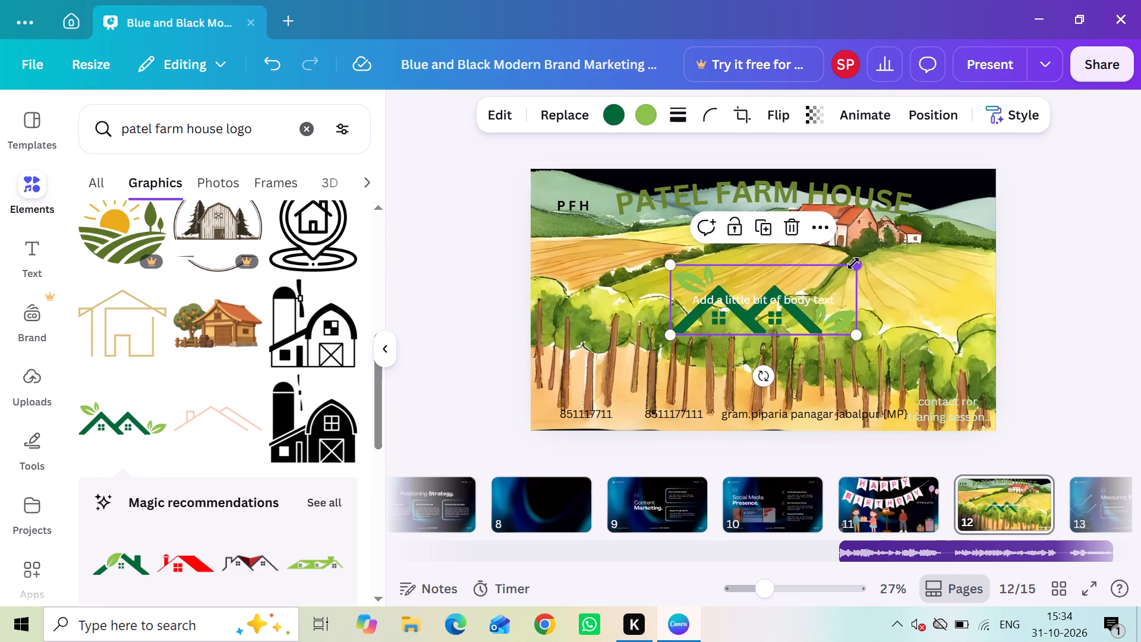
Shrink the green house logo and place it in the slide's upper-left corner, just above the P F H caption.
drag(853, 263, 762, 305)
drag(723, 327, 765, 304)
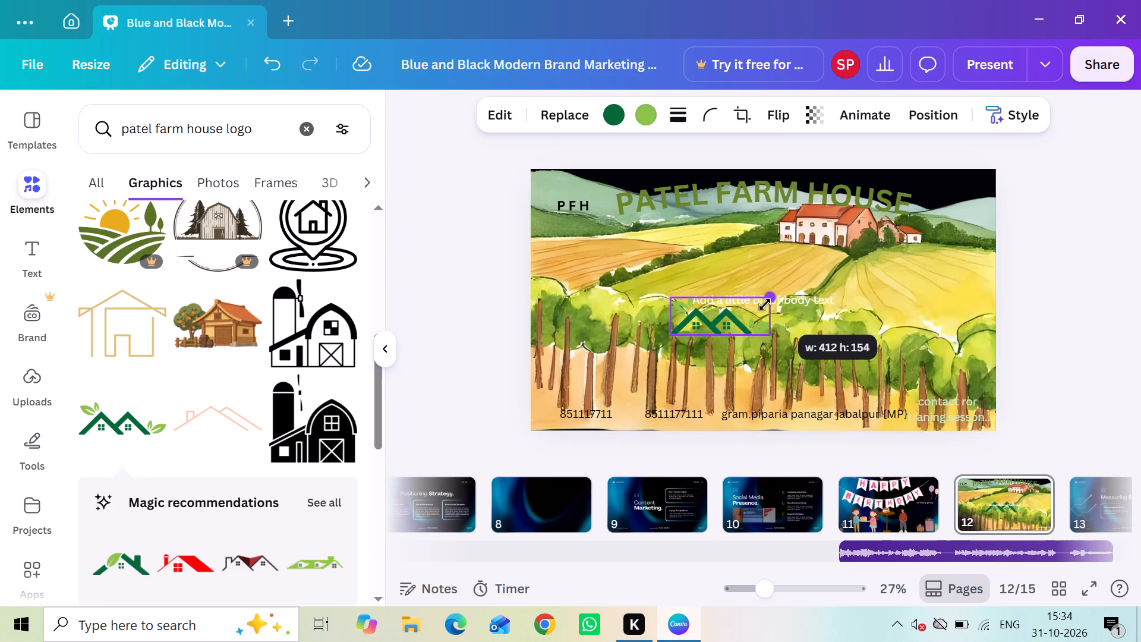
drag(765, 304, 588, 203)
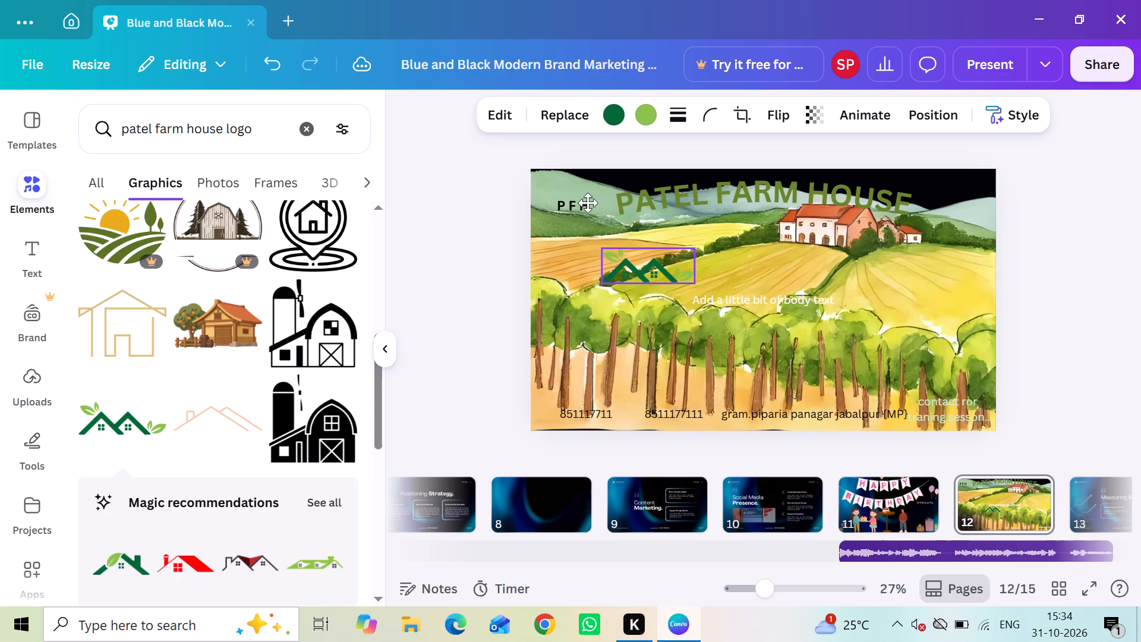
drag(588, 203, 588, 200)
drag(629, 175, 619, 178)
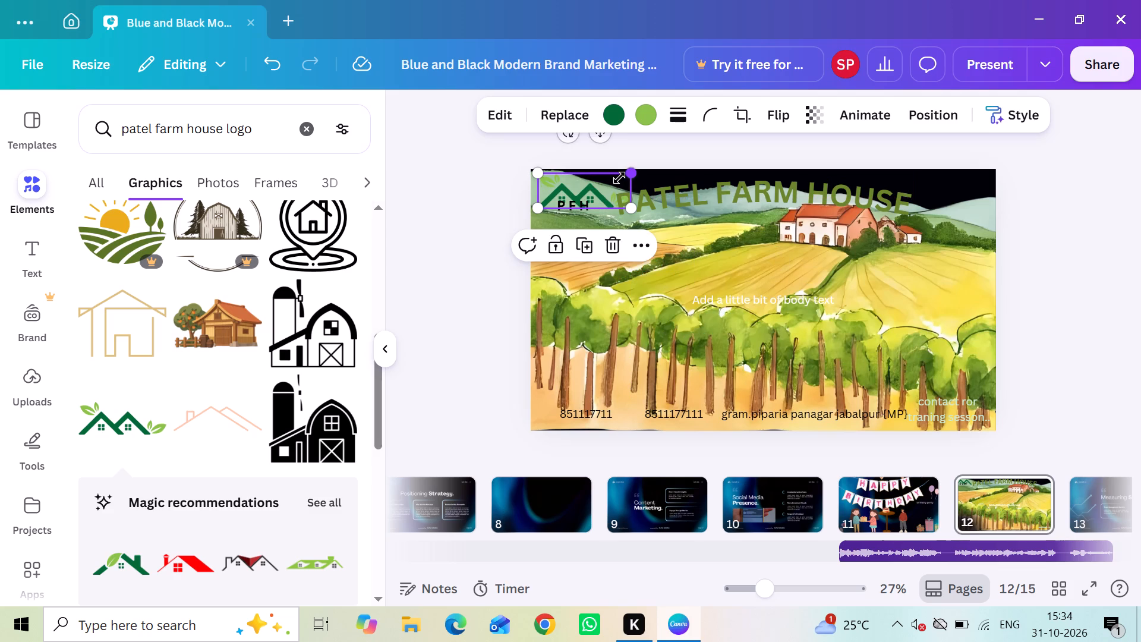
drag(619, 178, 614, 179)
drag(591, 204, 591, 197)
click(591, 197)
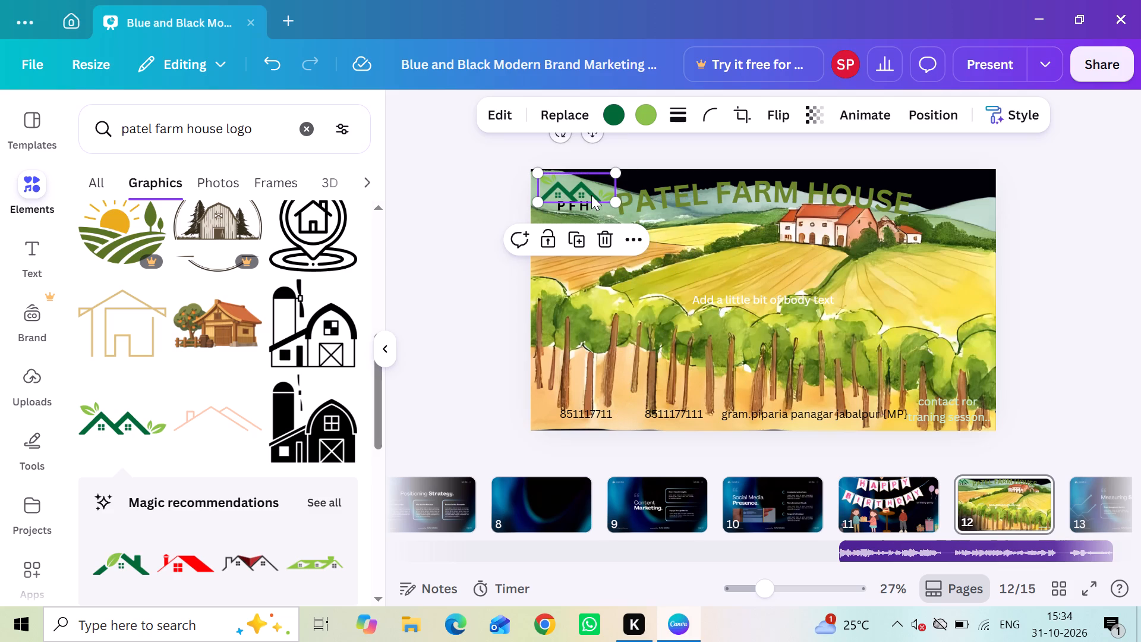
key(Up)
key(Up)
key(Up)
key(Up)
key(Up)
key(Up)
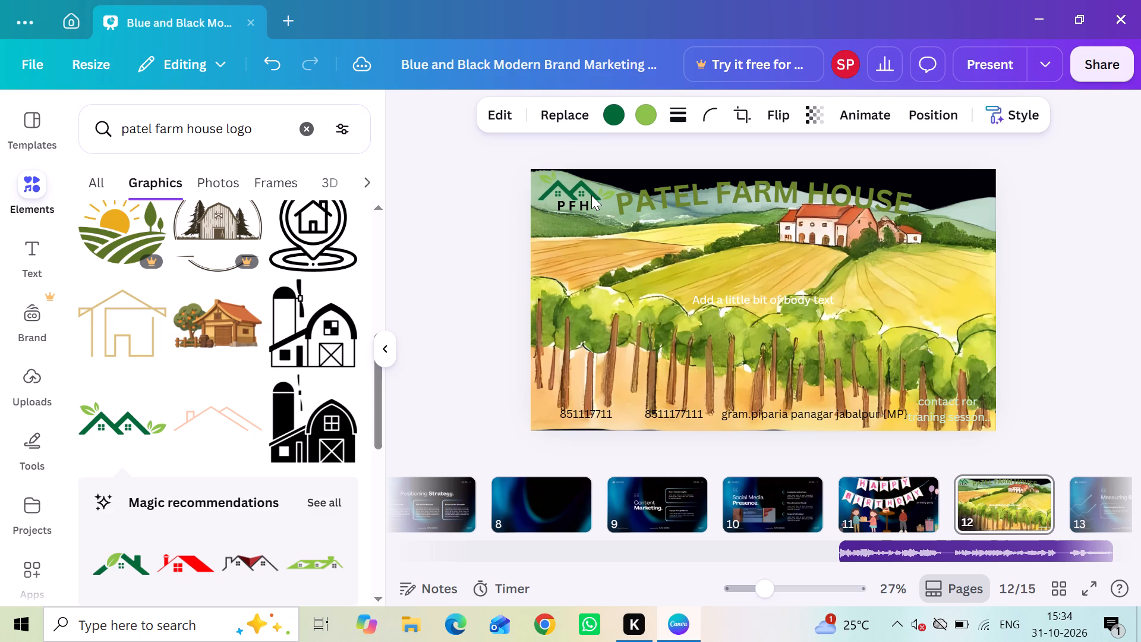
Clear the logo search and browse the recently used and recommended elements for location pin icons.
click(748, 247)
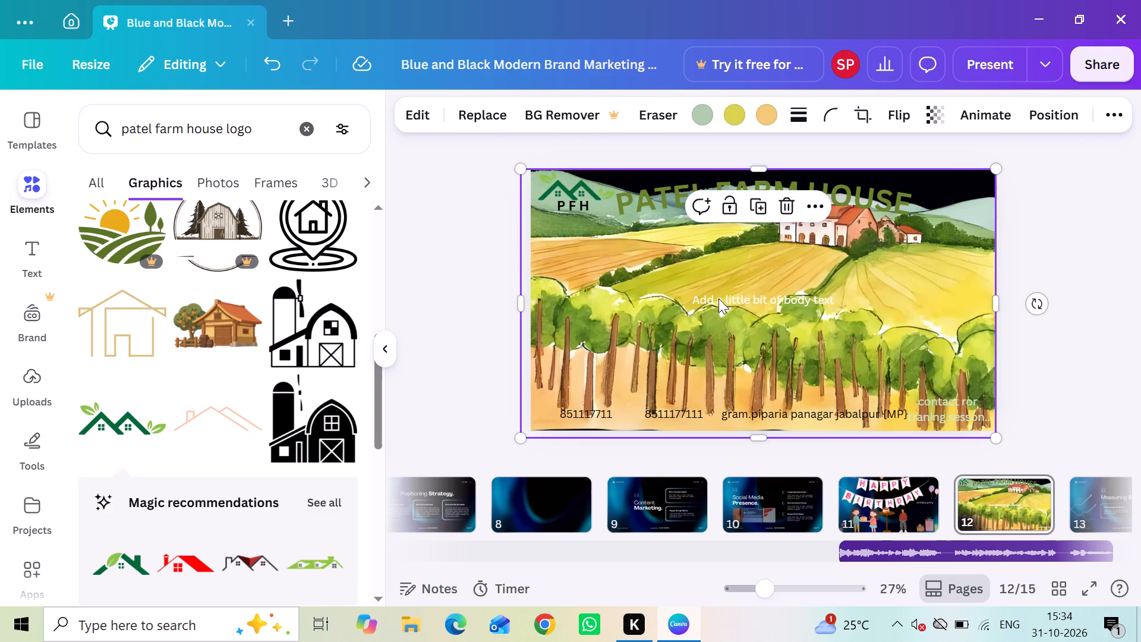
drag(33, 246, 26, 190)
drag(26, 190, 299, 134)
click(299, 134)
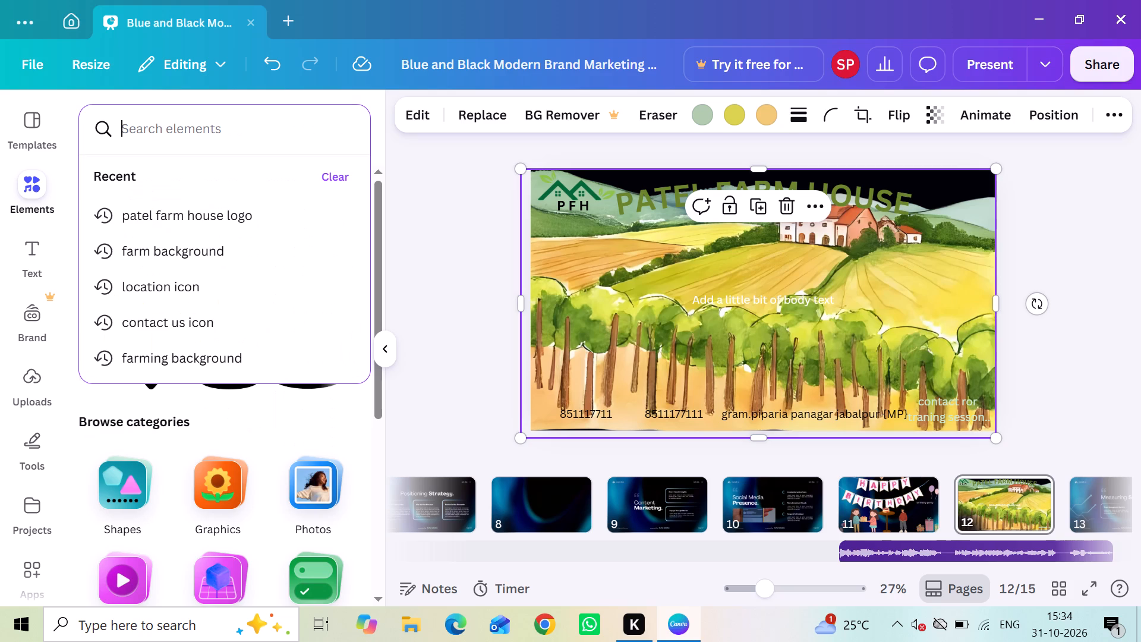
double_click(29, 193)
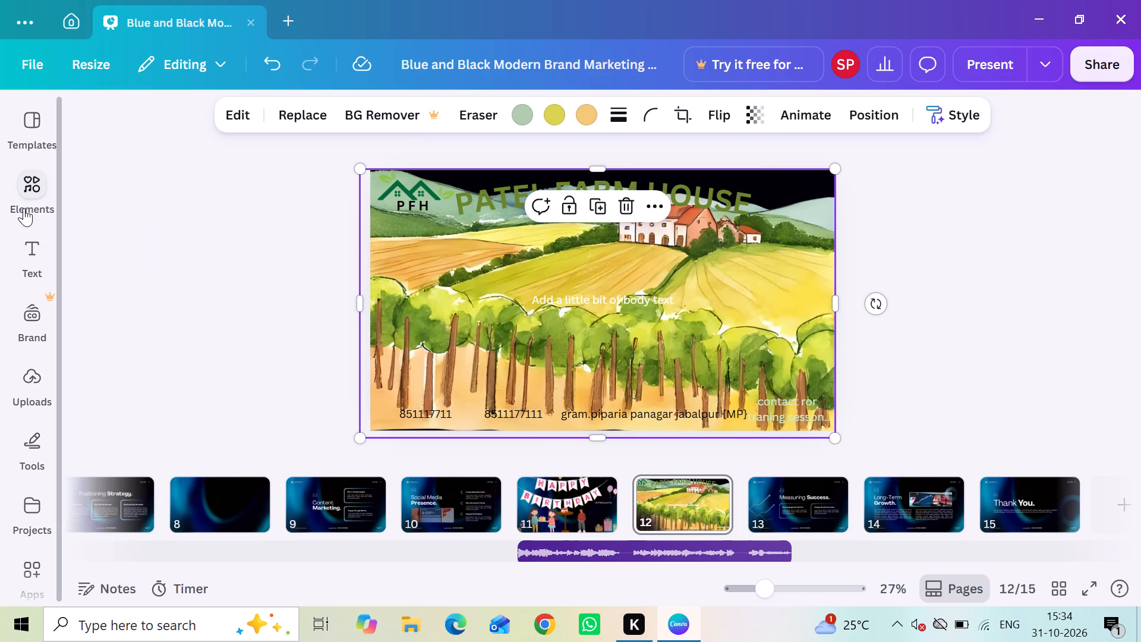
click(36, 178)
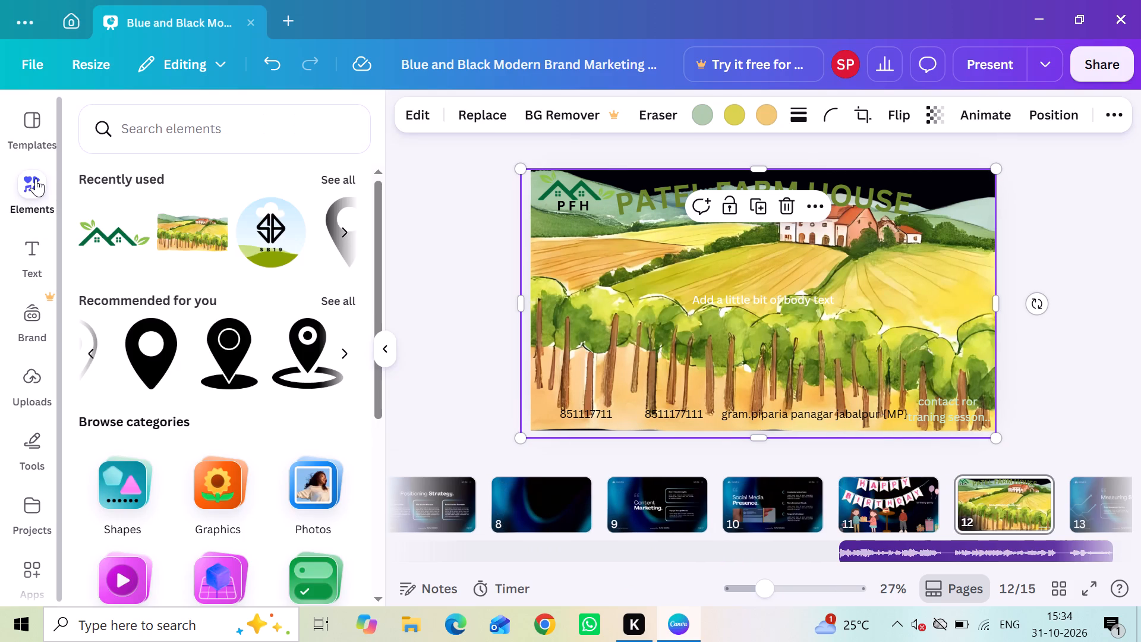
scroll(80, 391, right, 4)
scroll(192, 347, right, 3)
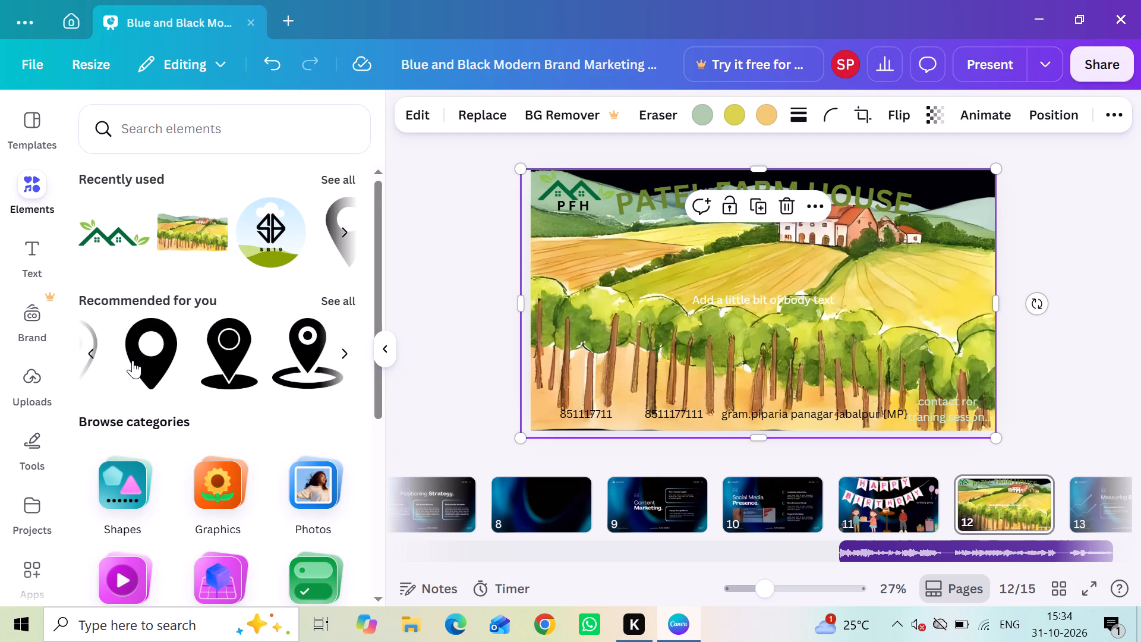
scroll(133, 360, right, 3)
scroll(192, 347, right, 4)
scroll(233, 281, left, 2)
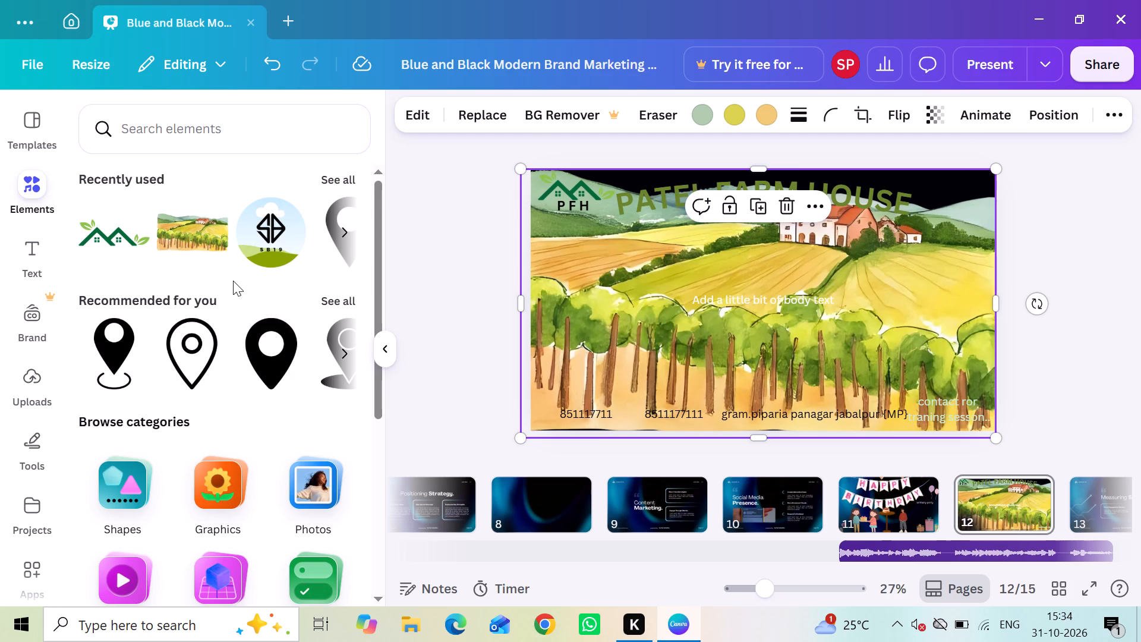
Add the green WhatsApp icon from the recently used elements to the farm house slide on page 12.
scroll(233, 281, left, 1)
scroll(307, 246, left, 5)
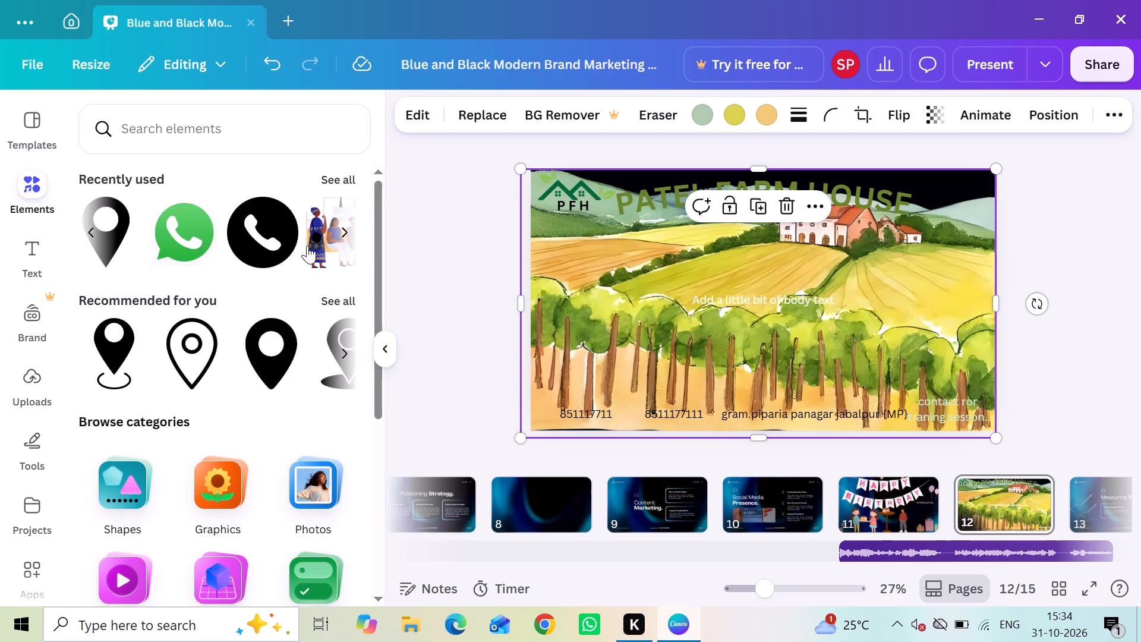
click(178, 218)
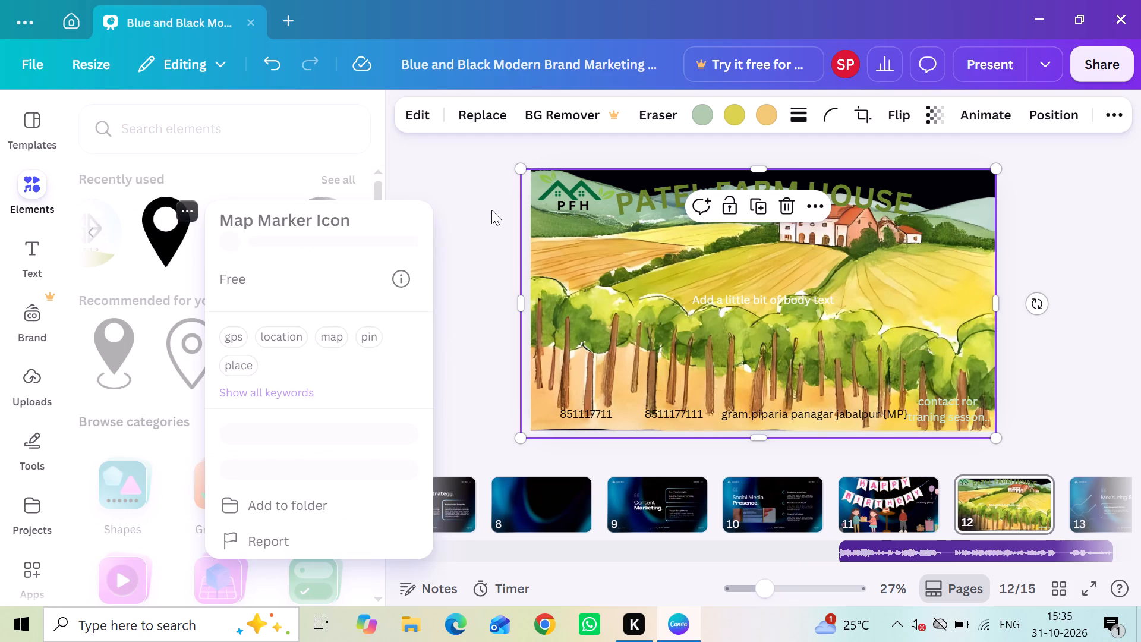
click(163, 231)
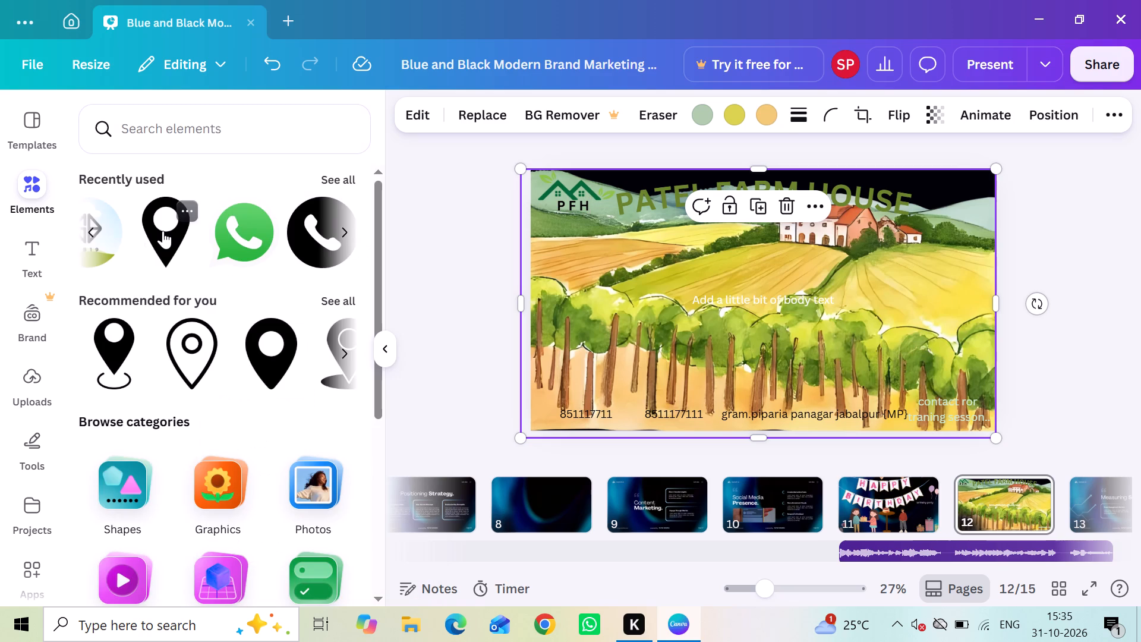
click(240, 241)
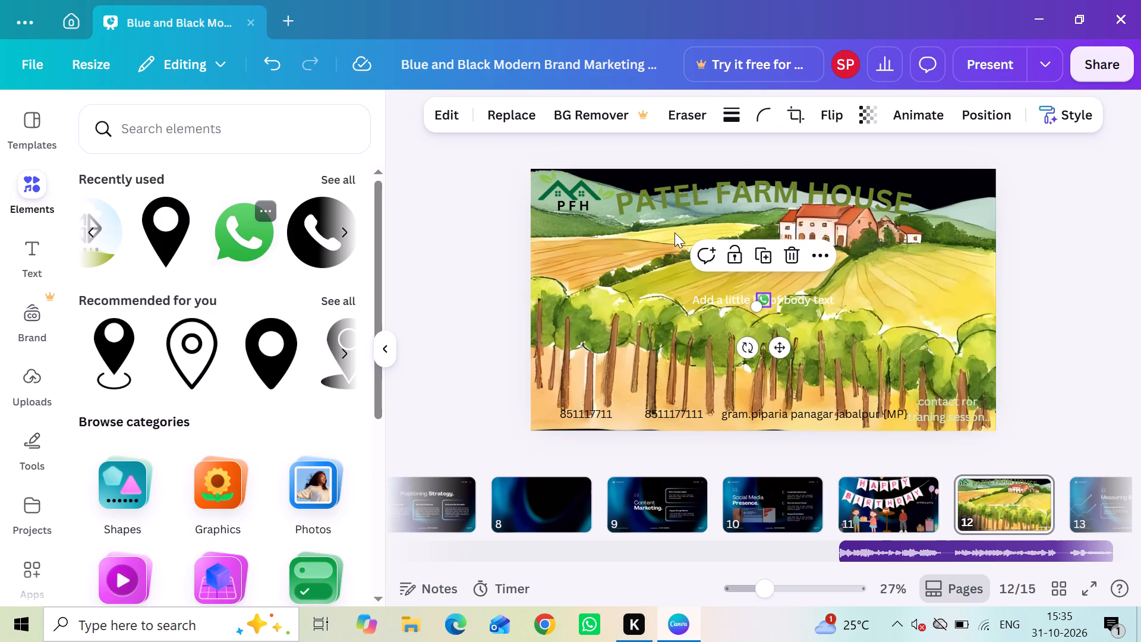
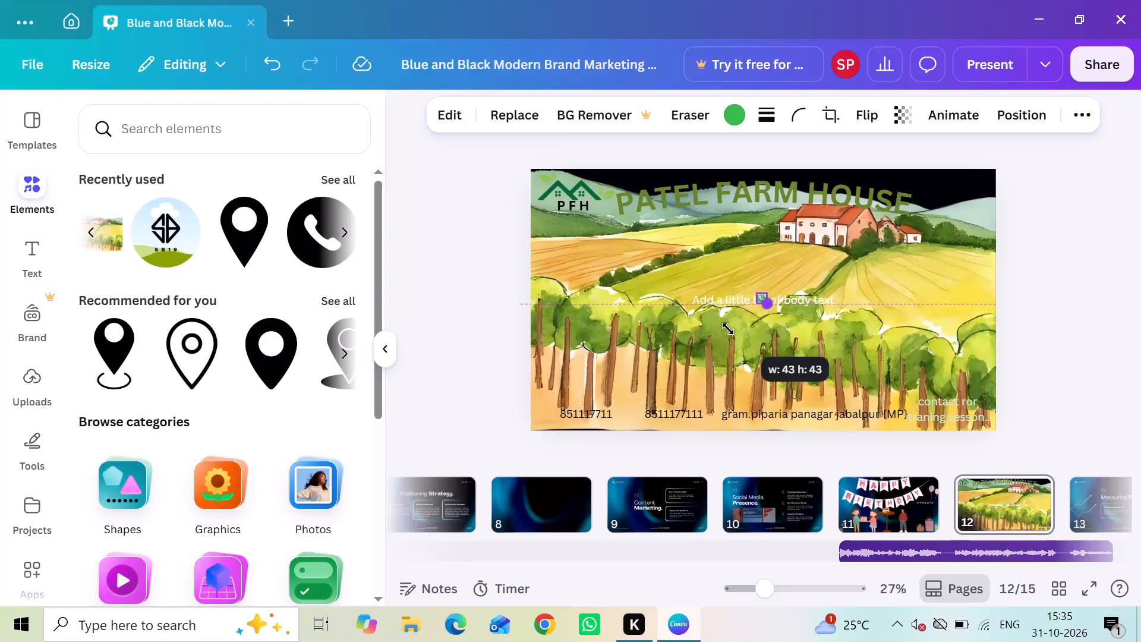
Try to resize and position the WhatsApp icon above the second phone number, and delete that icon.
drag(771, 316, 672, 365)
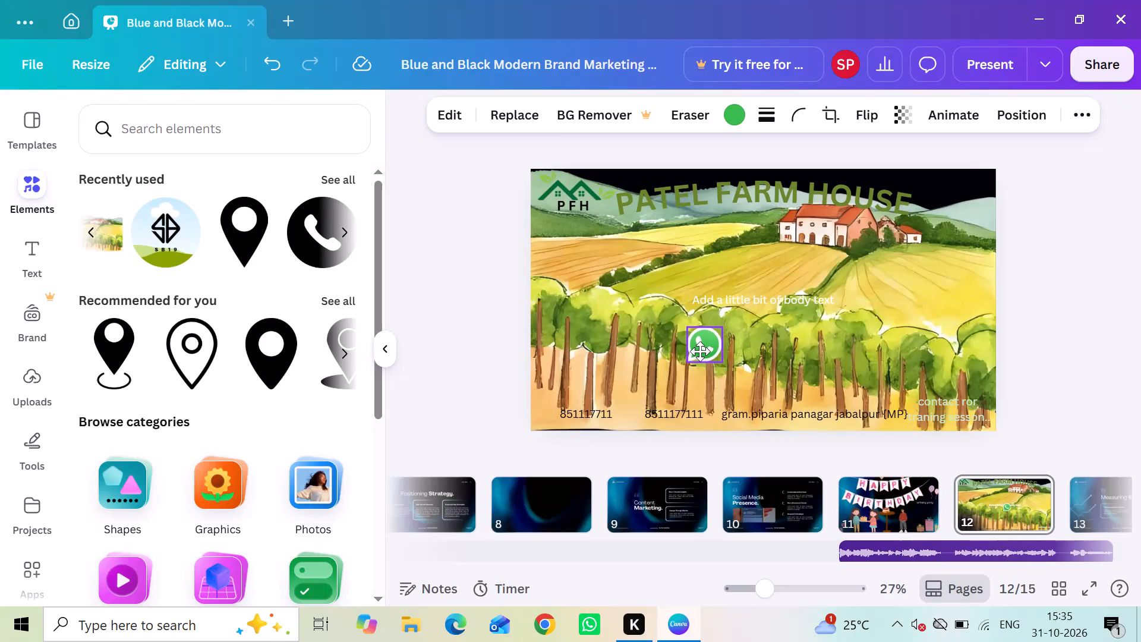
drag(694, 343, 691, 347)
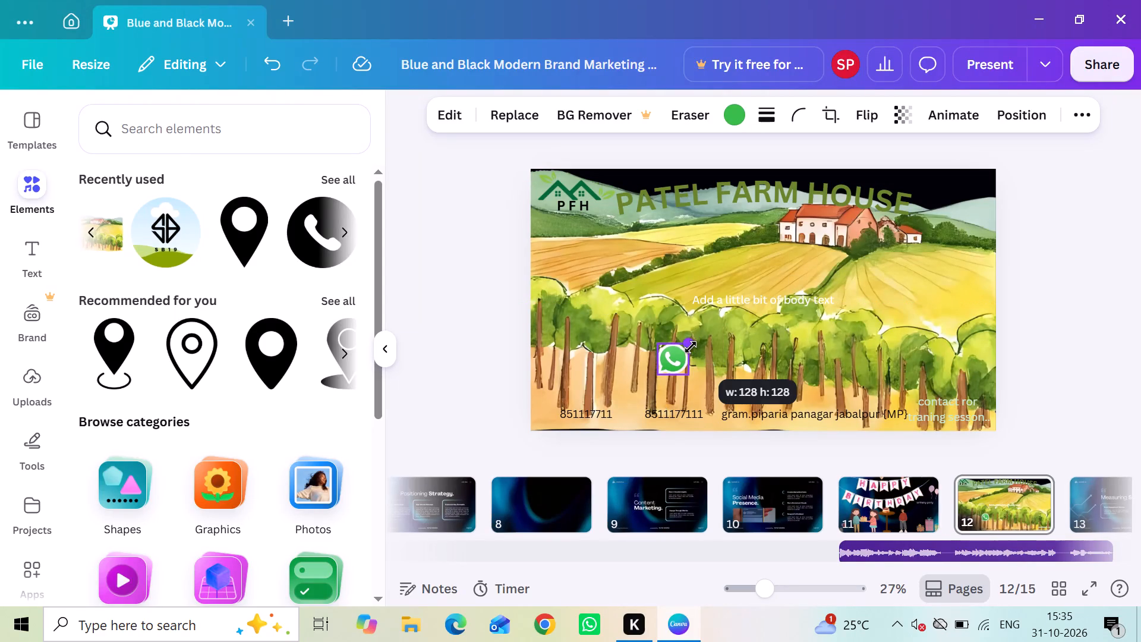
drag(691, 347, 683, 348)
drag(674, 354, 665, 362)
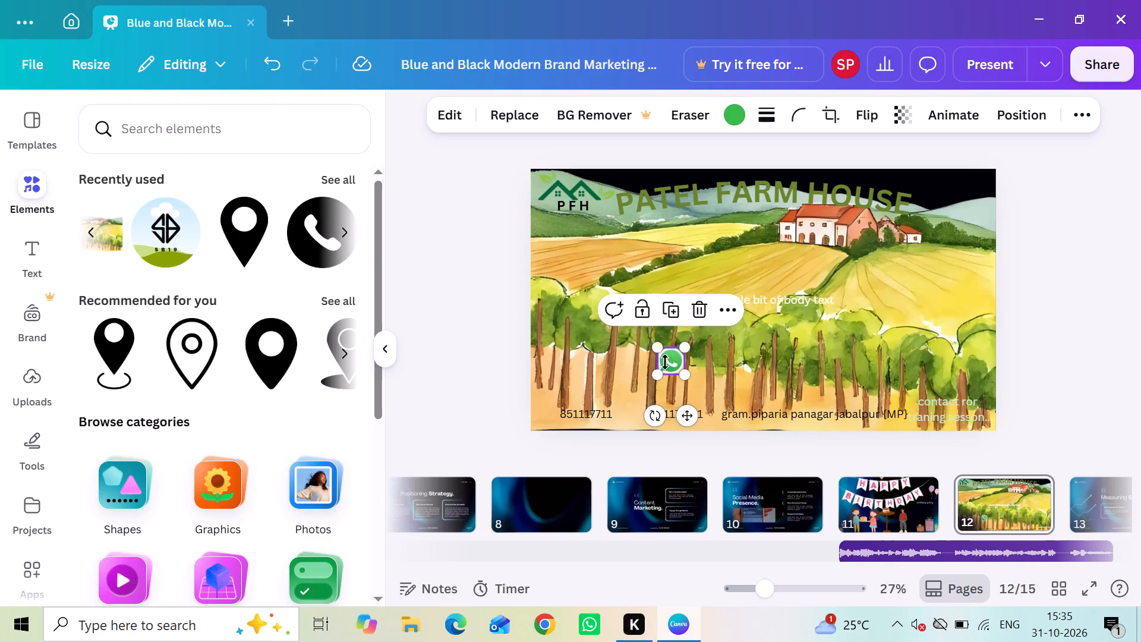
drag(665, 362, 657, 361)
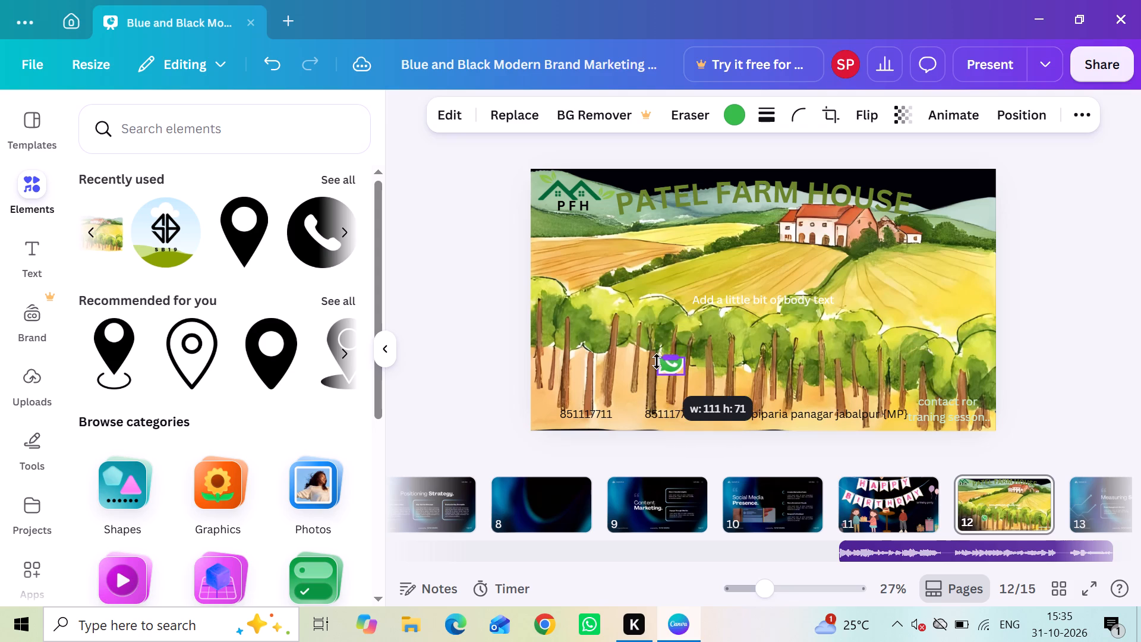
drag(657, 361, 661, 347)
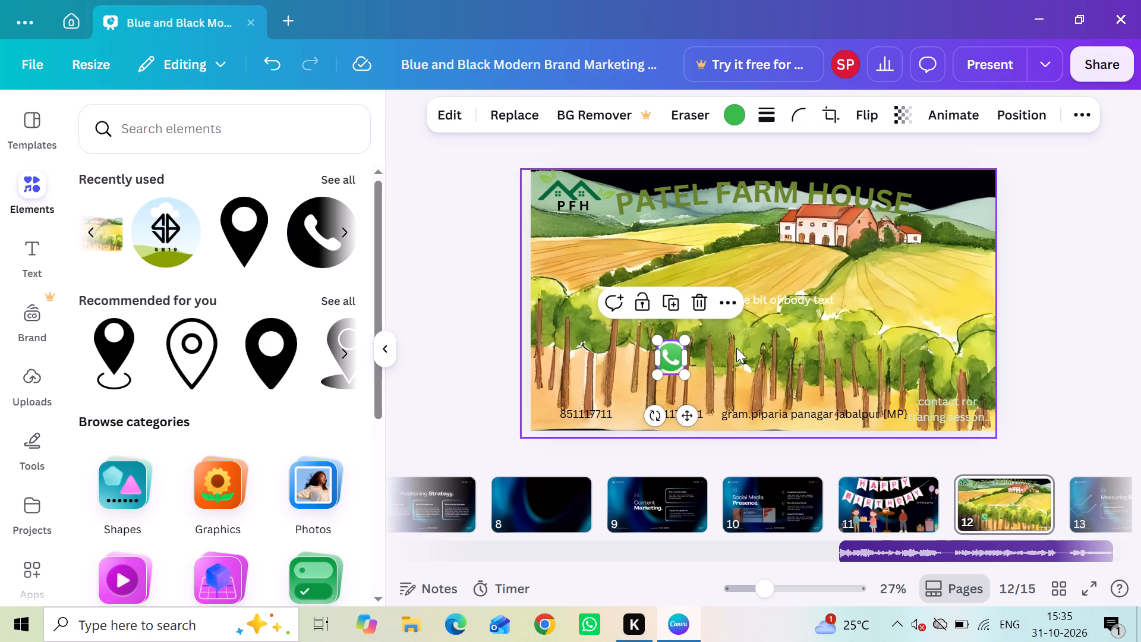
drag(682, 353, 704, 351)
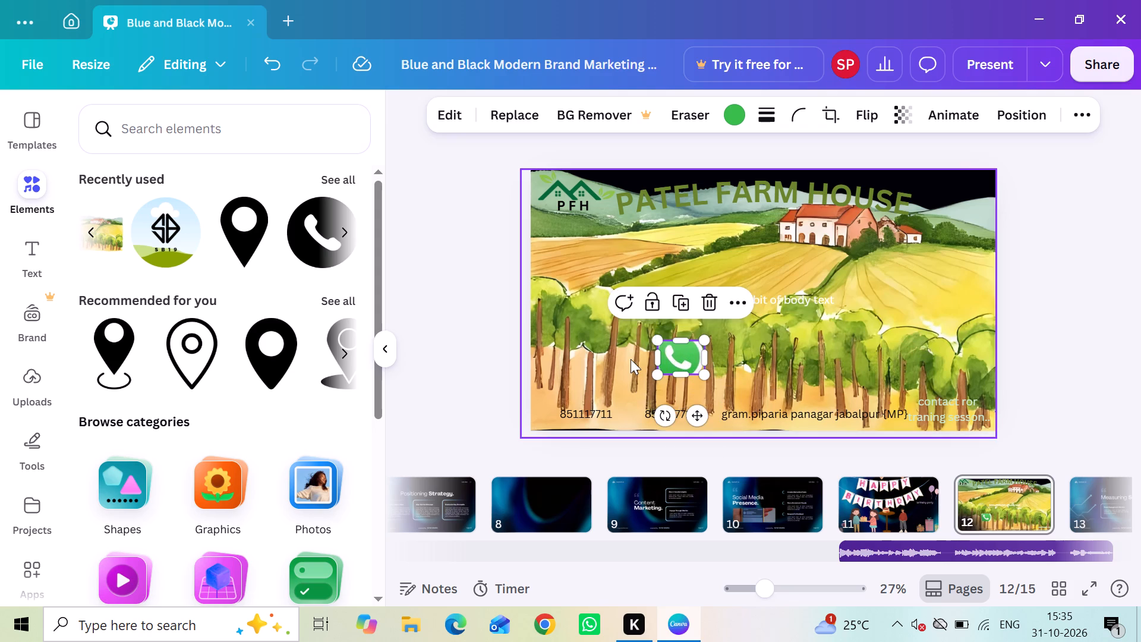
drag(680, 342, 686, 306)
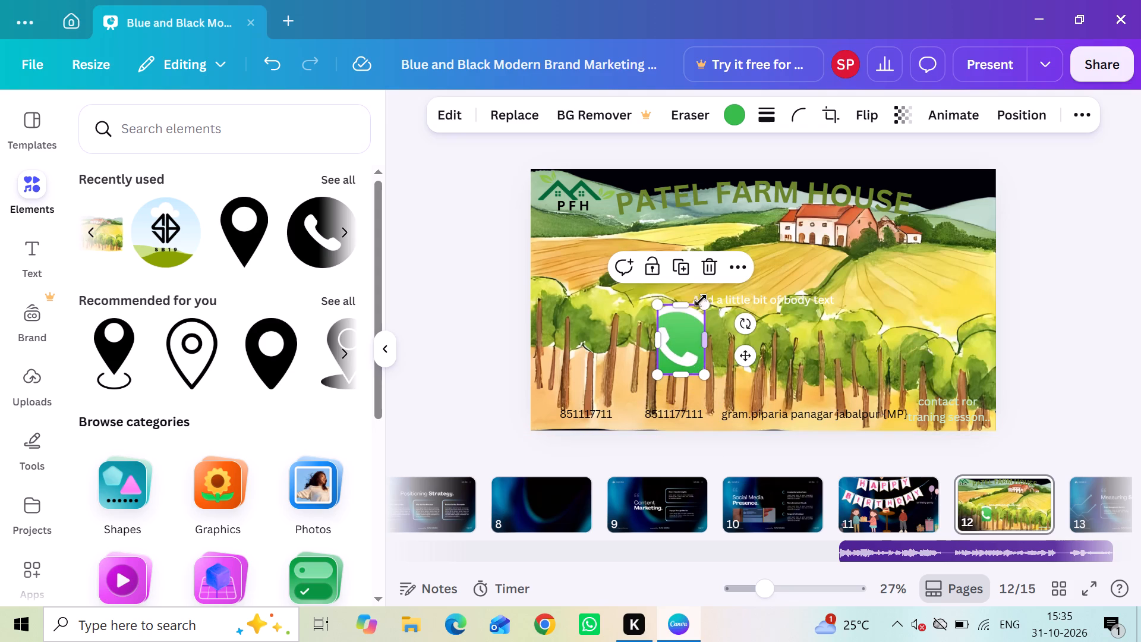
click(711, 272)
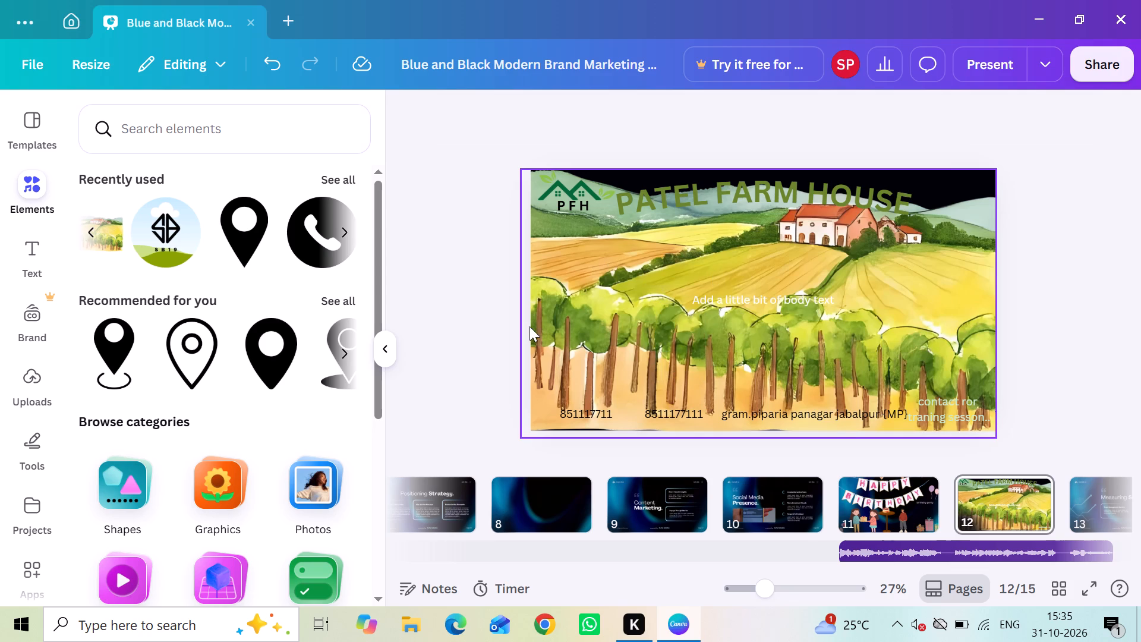
Add the solid black location pin, move the placeholder body text out of its way, and place the pin just before the address line.
click(240, 206)
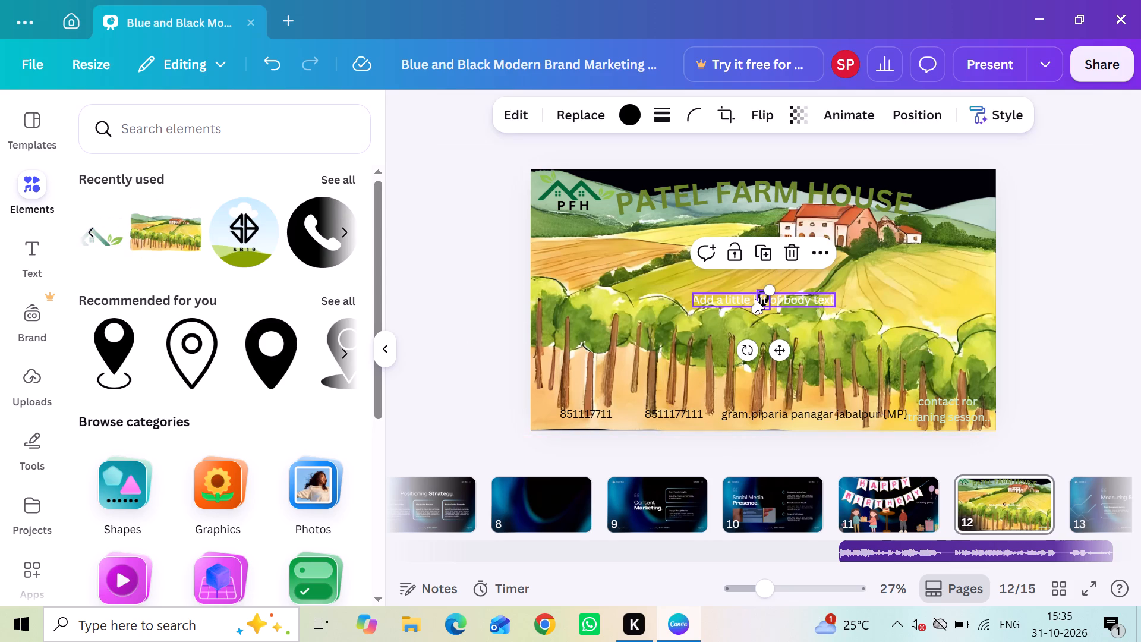
drag(755, 298, 604, 308)
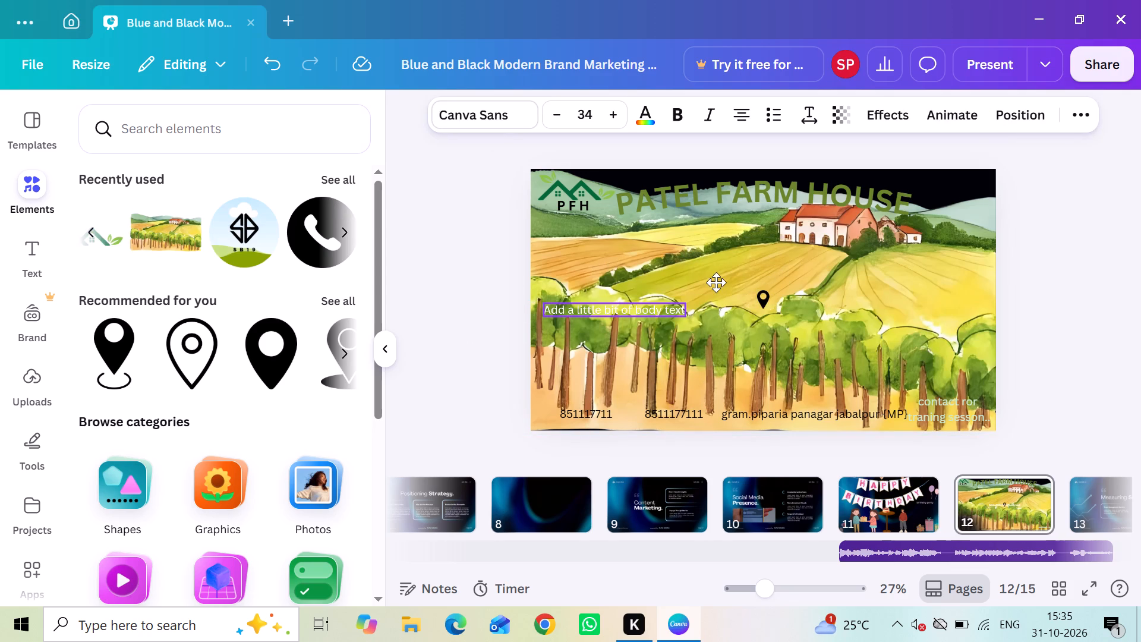
drag(761, 299, 586, 374)
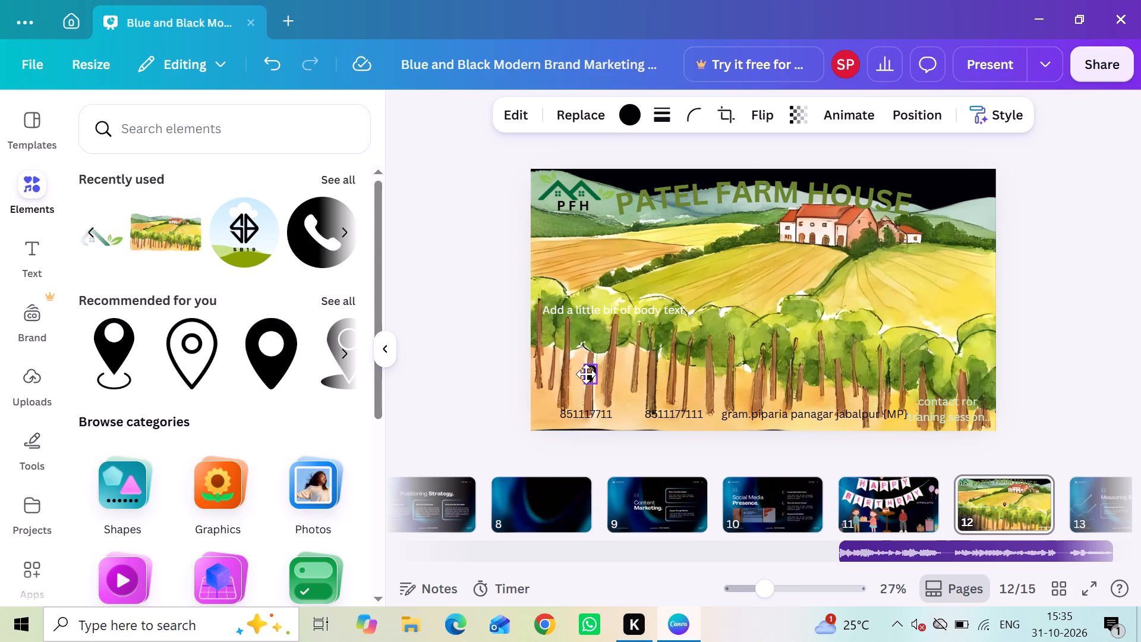
drag(586, 374, 707, 408)
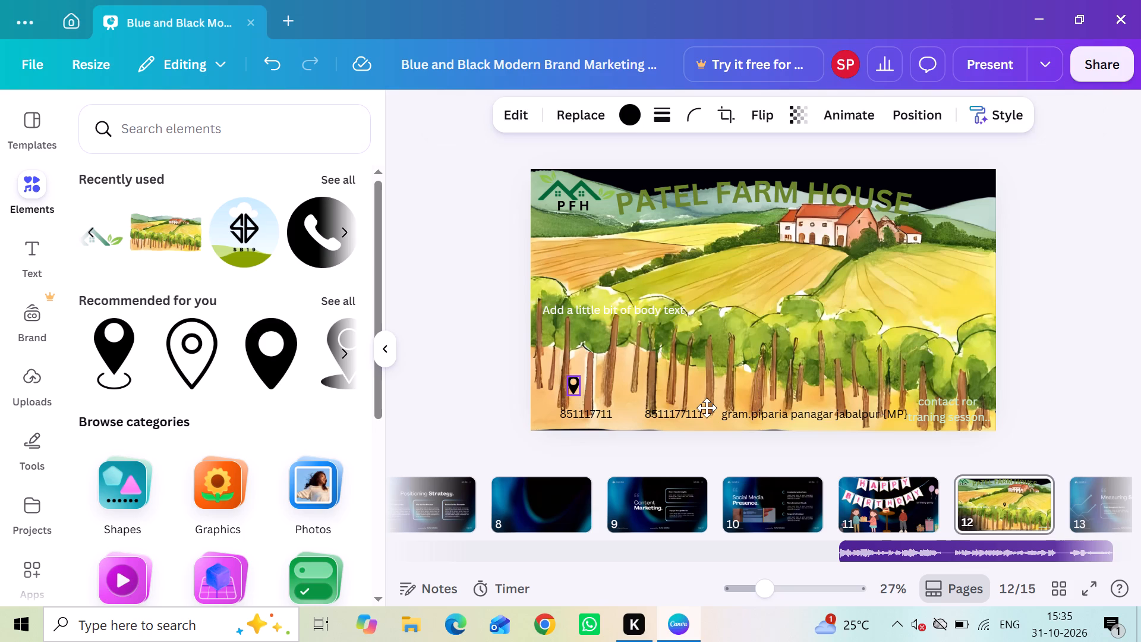
drag(707, 408, 710, 410)
click(710, 410)
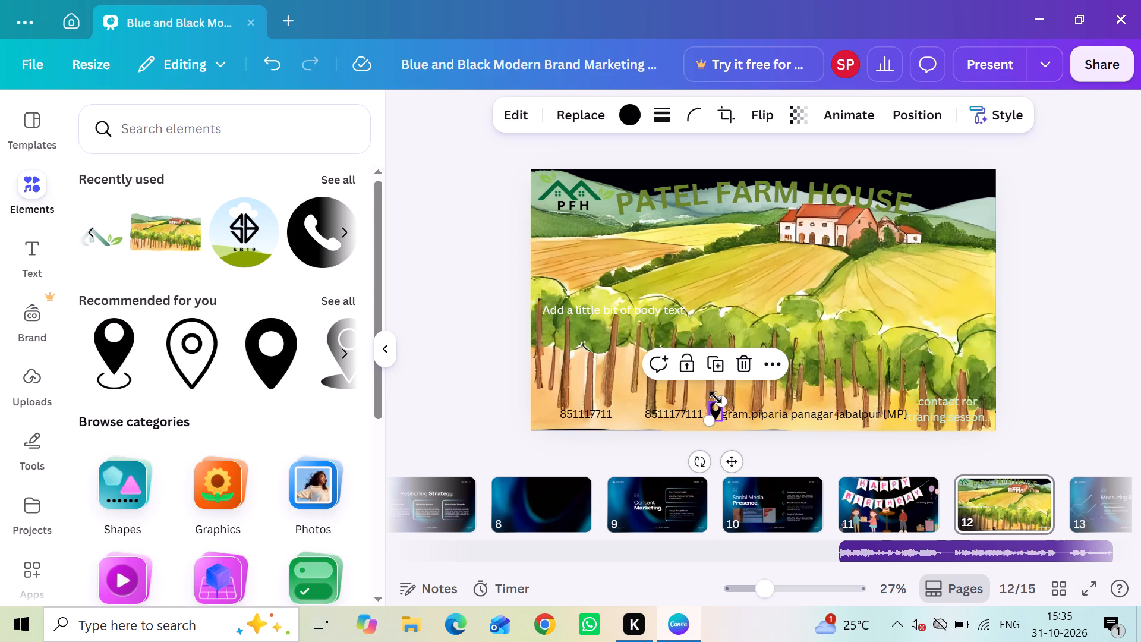
click(778, 290)
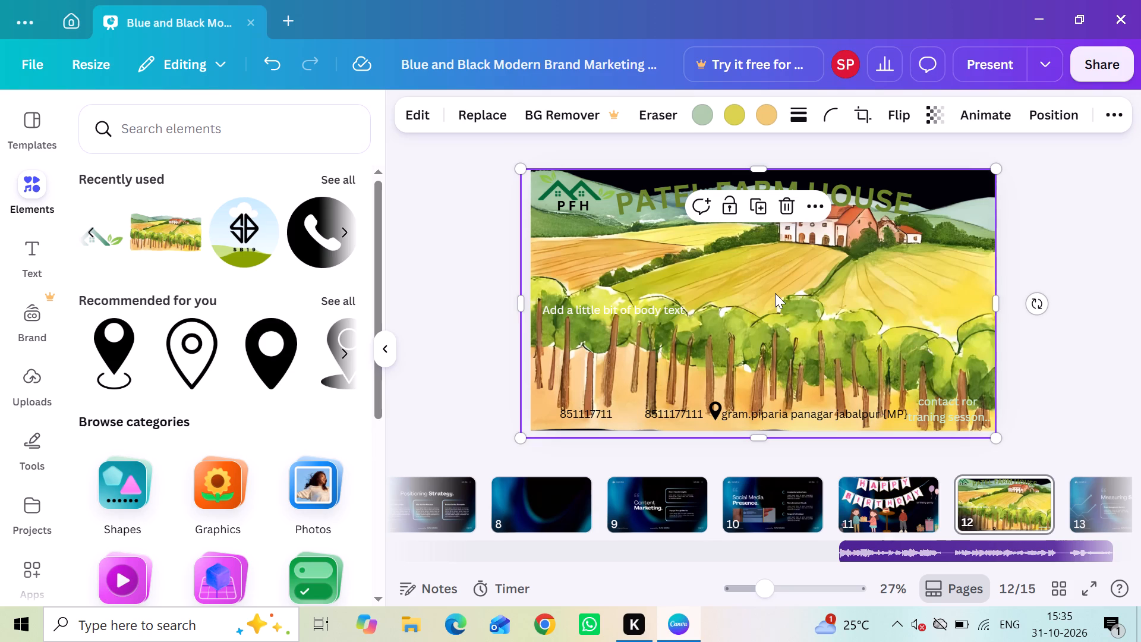
Add the green WhatsApp icon from the recently used elements to page 12 and shrink it slightly.
scroll(300, 256, left, 3)
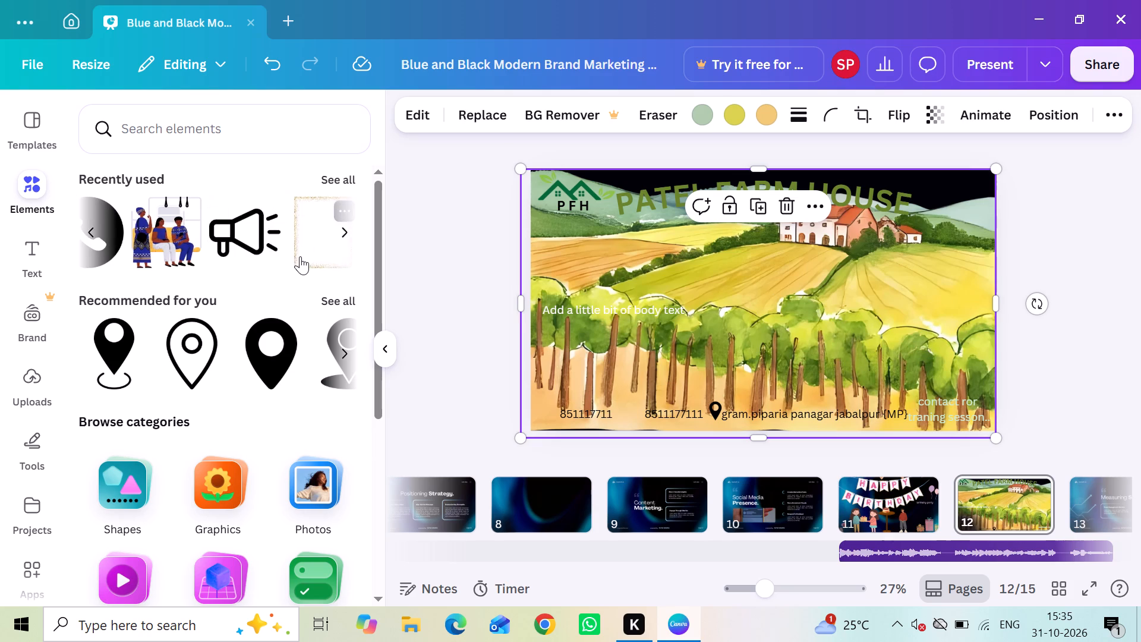
scroll(300, 256, right, 7)
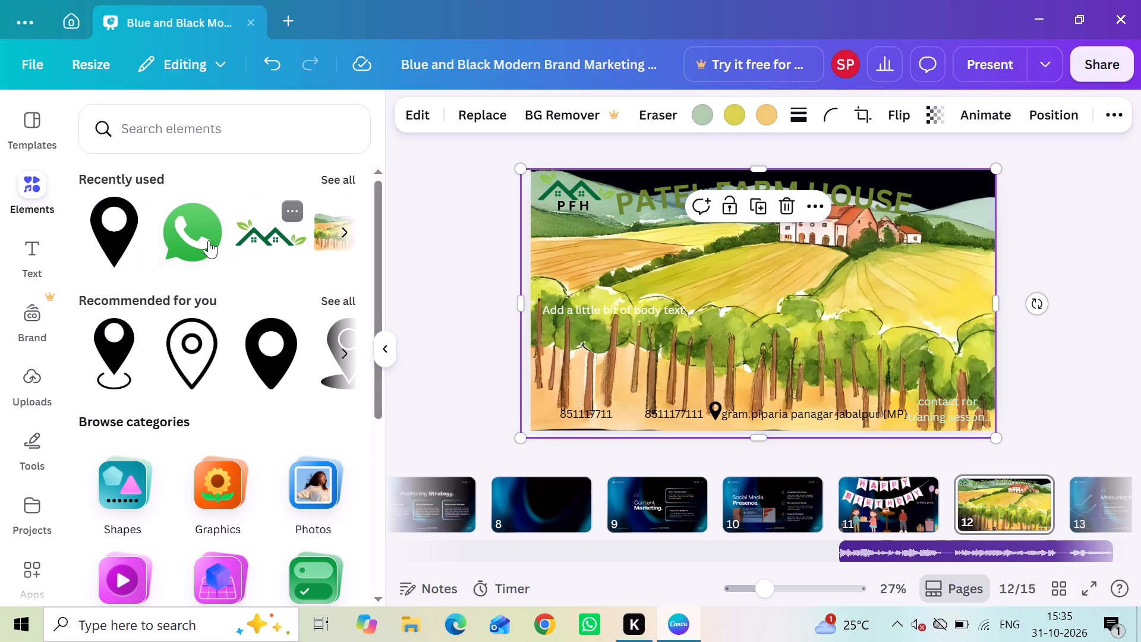
click(176, 235)
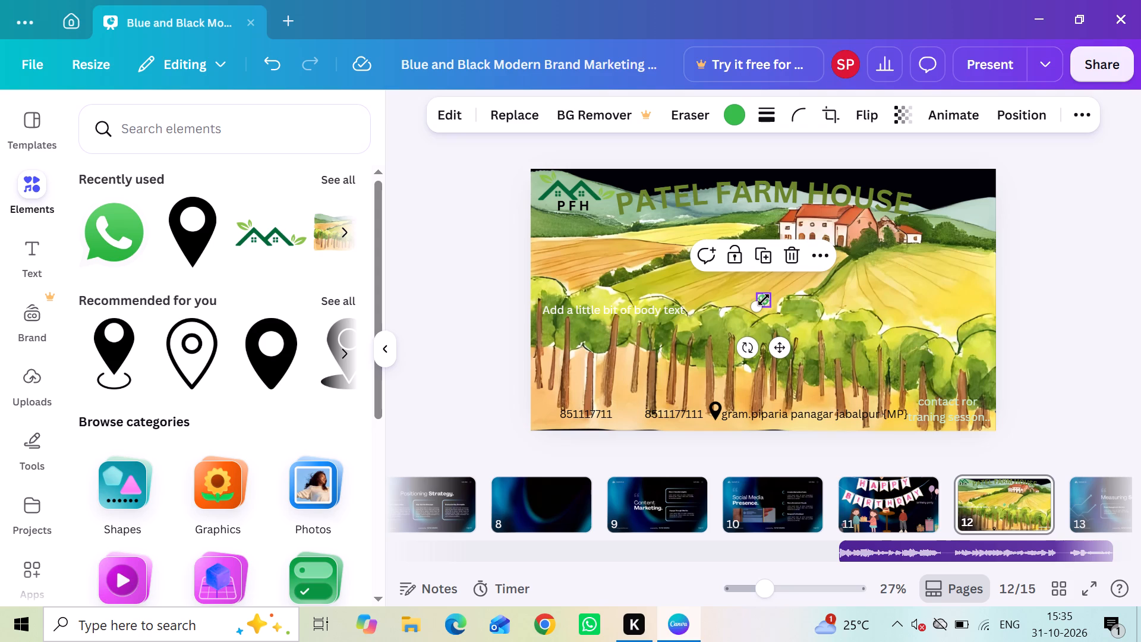
click(762, 298)
click(833, 320)
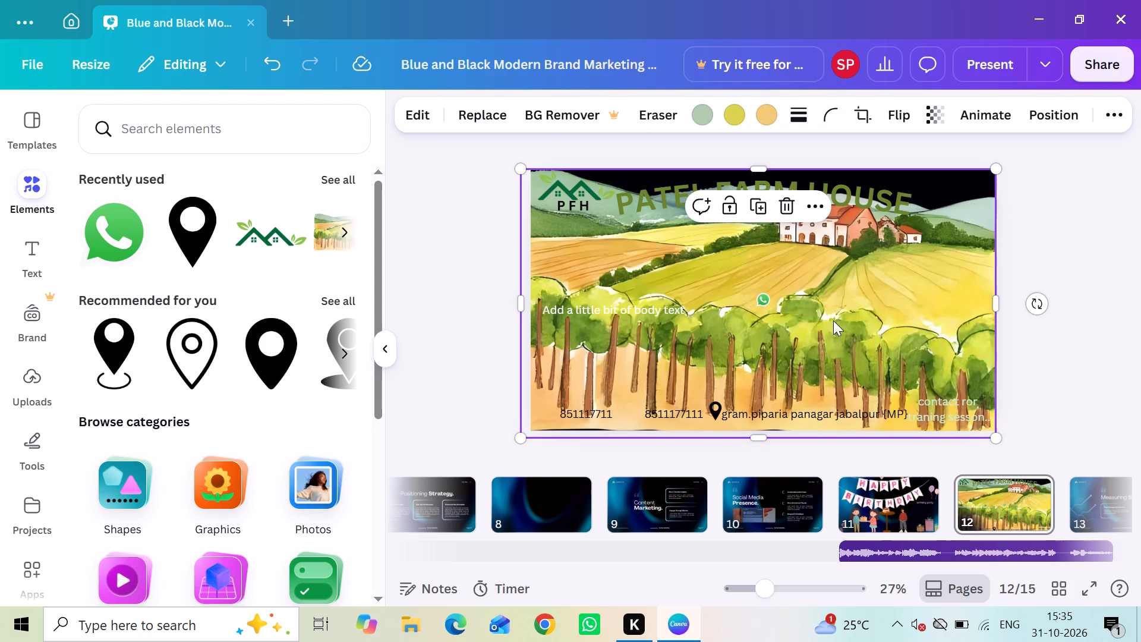
click(762, 297)
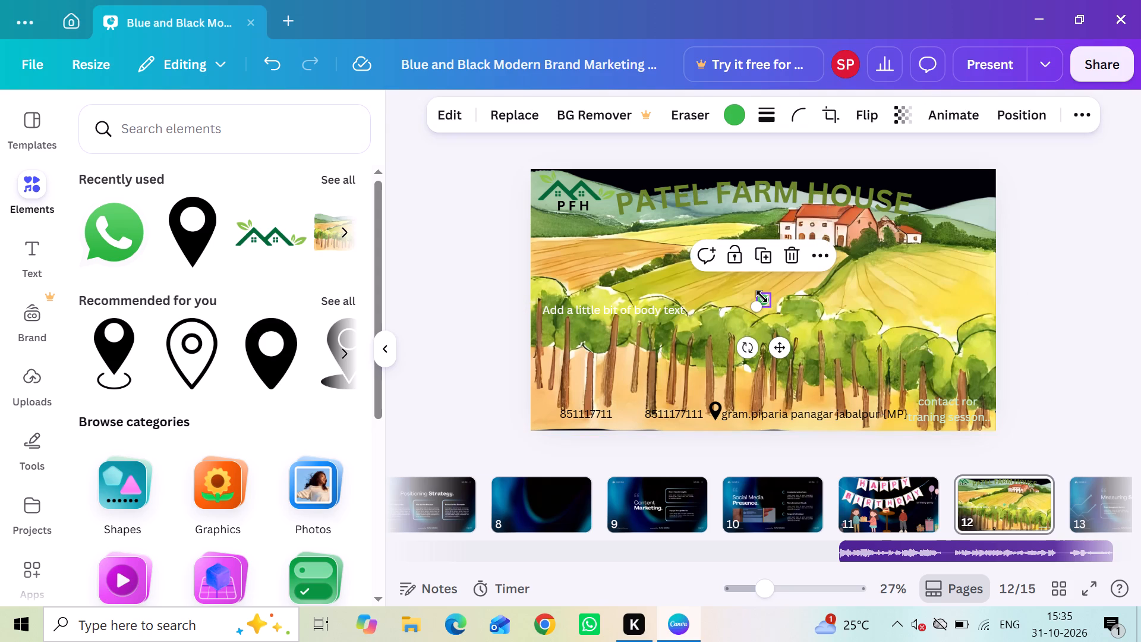
drag(762, 297, 676, 382)
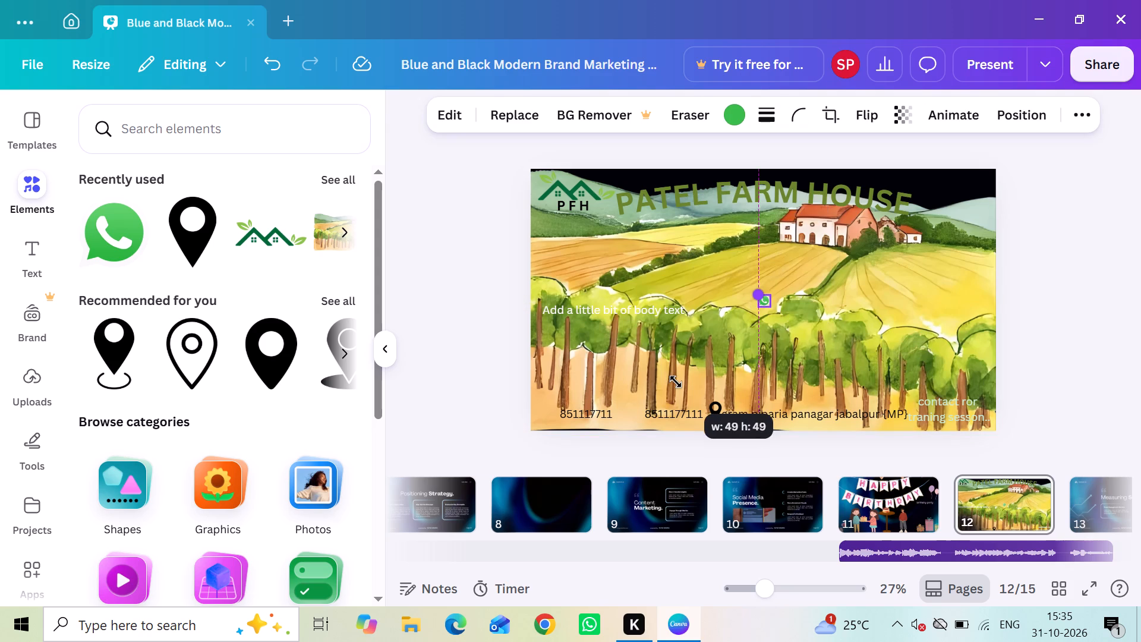
drag(1118, 244, 1052, 255)
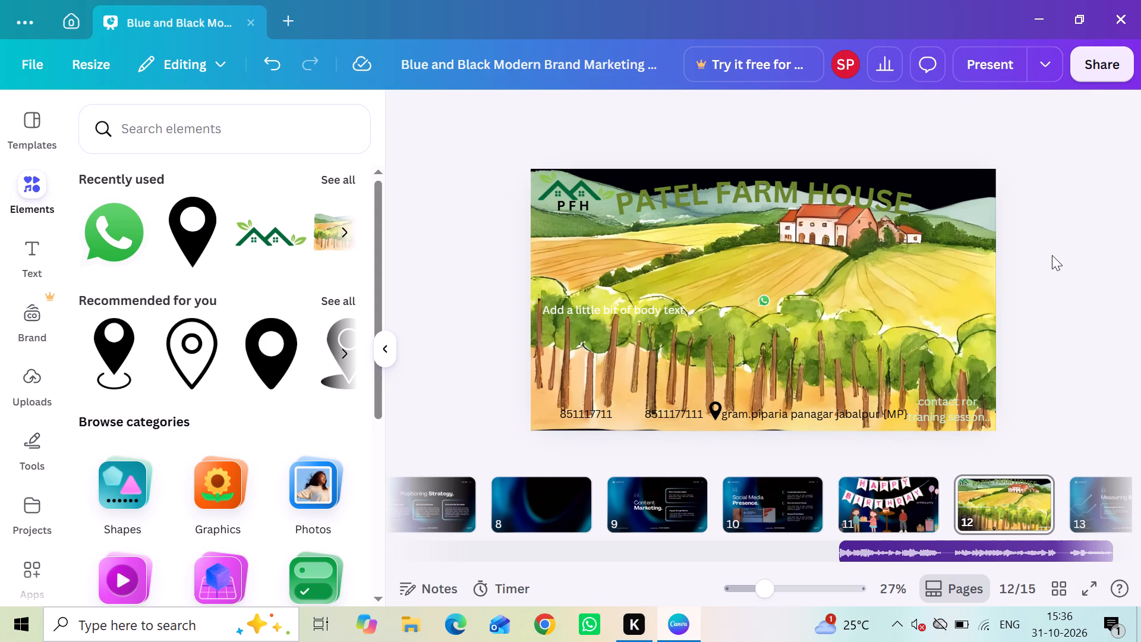
drag(765, 293, 750, 307)
click(1127, 235)
click(1127, 235)
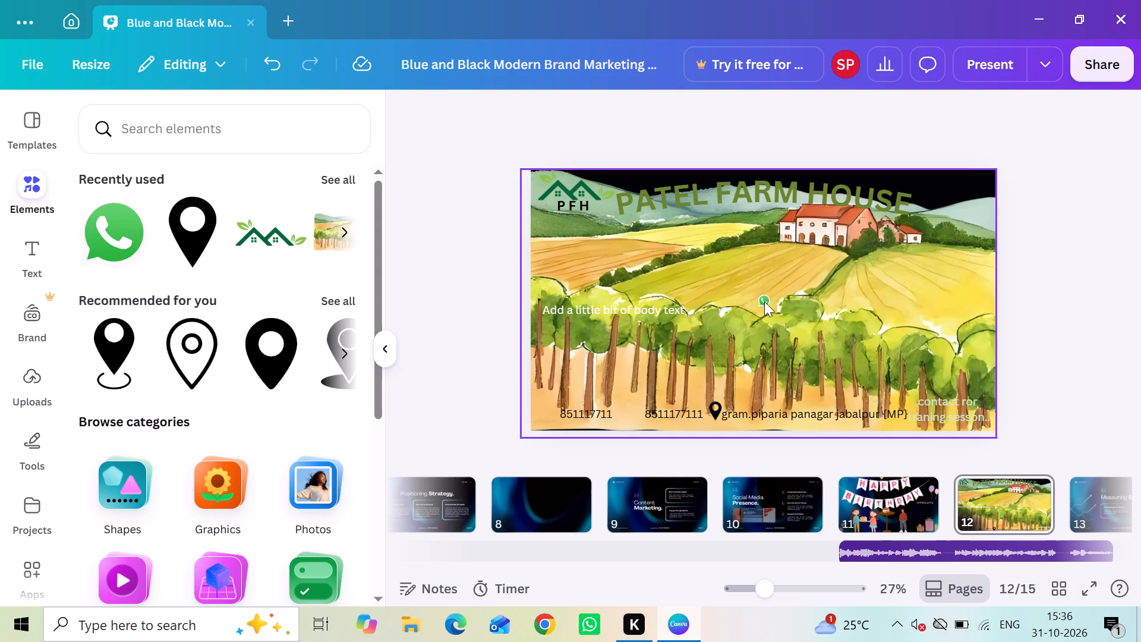
Place the WhatsApp icon just before the second phone number, slightly enlarged and lined up with the contact text.
drag(765, 298, 764, 298)
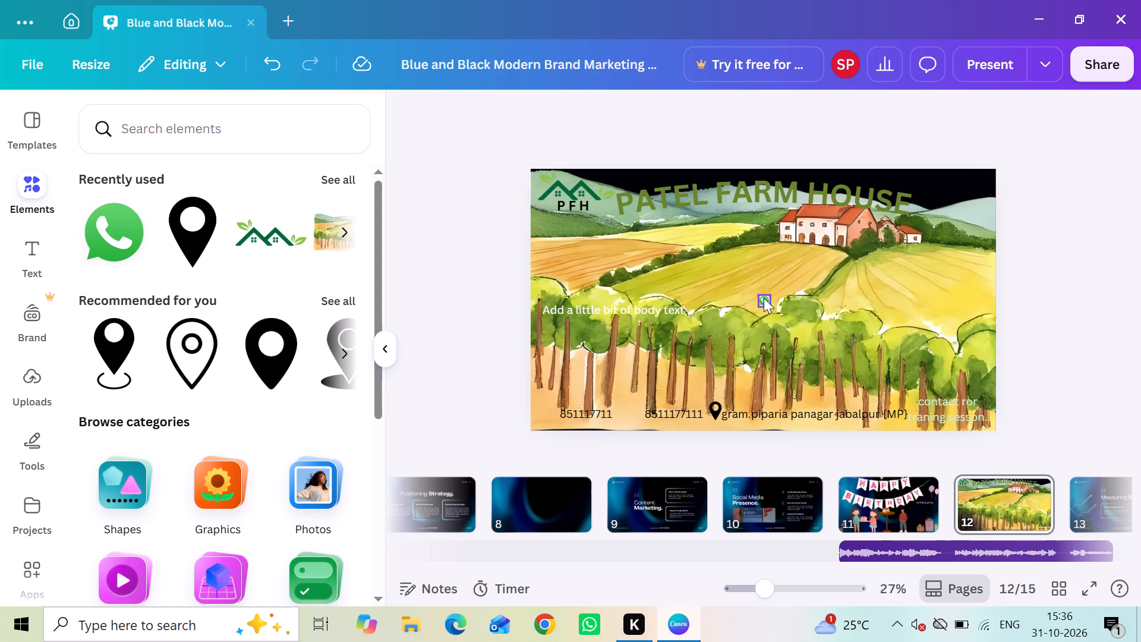
drag(764, 298, 639, 400)
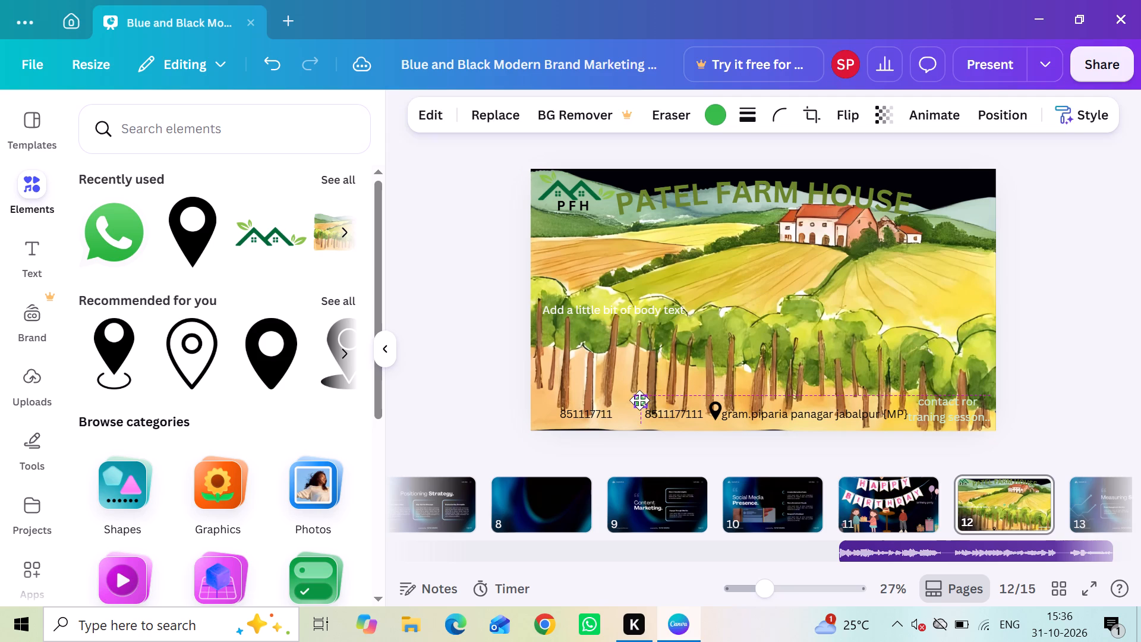
drag(639, 400, 635, 410)
drag(631, 417, 627, 422)
drag(628, 422, 629, 416)
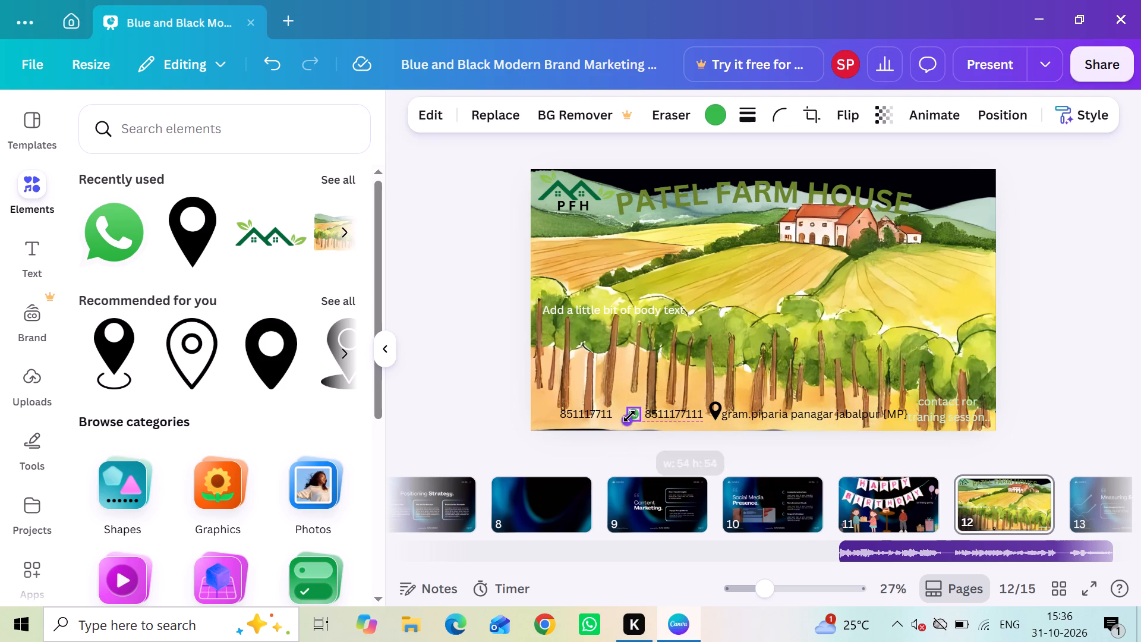
drag(629, 416, 619, 421)
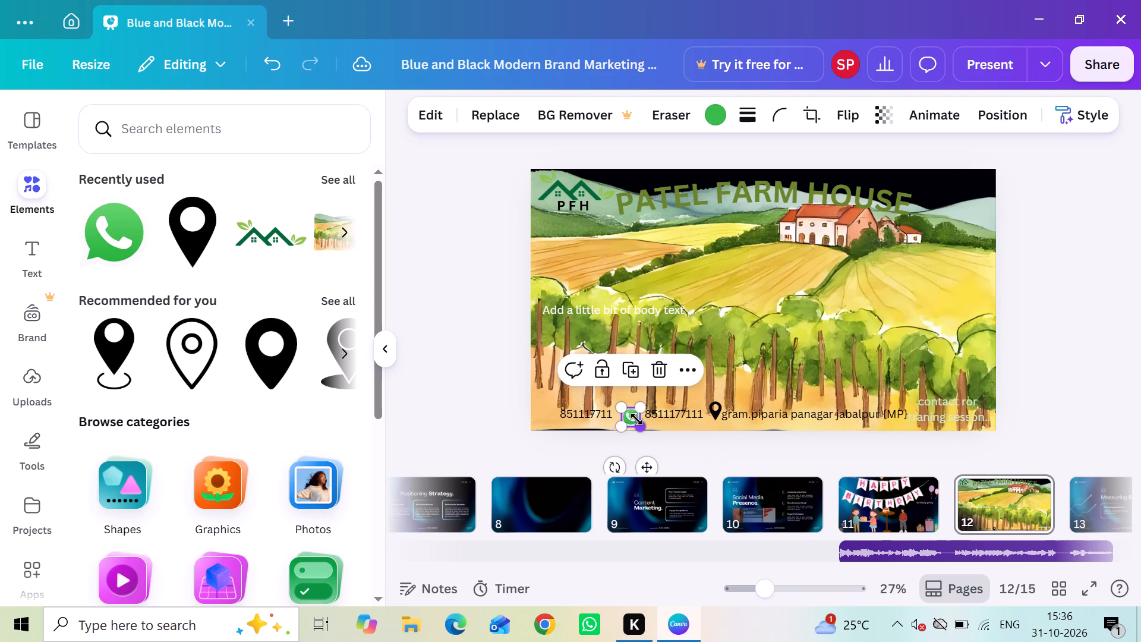
click(1096, 250)
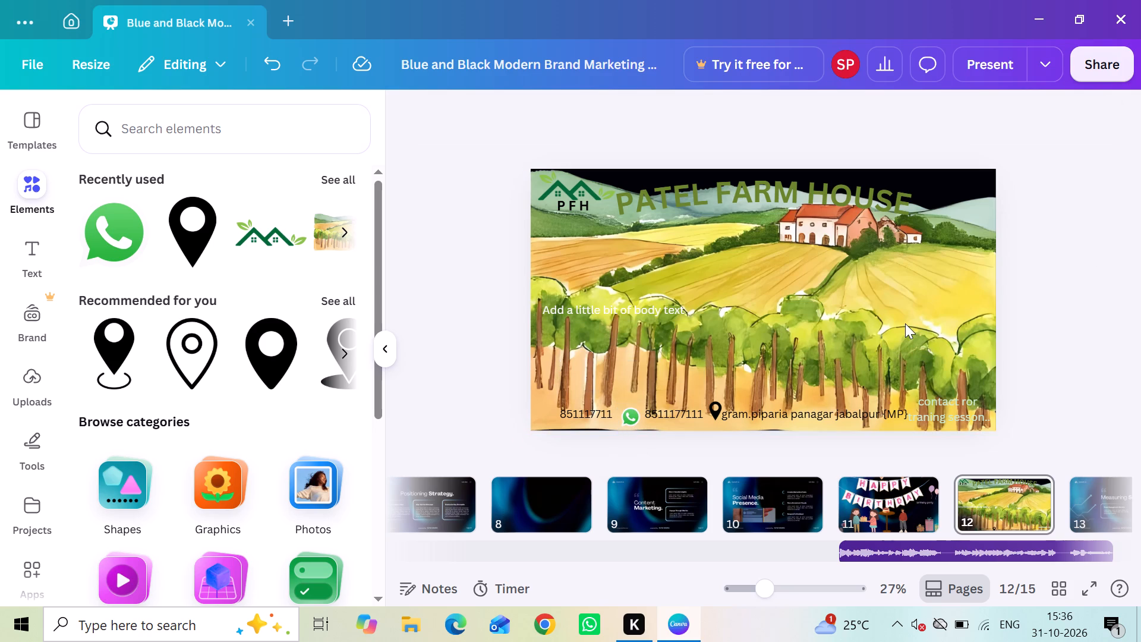
drag(626, 417, 631, 408)
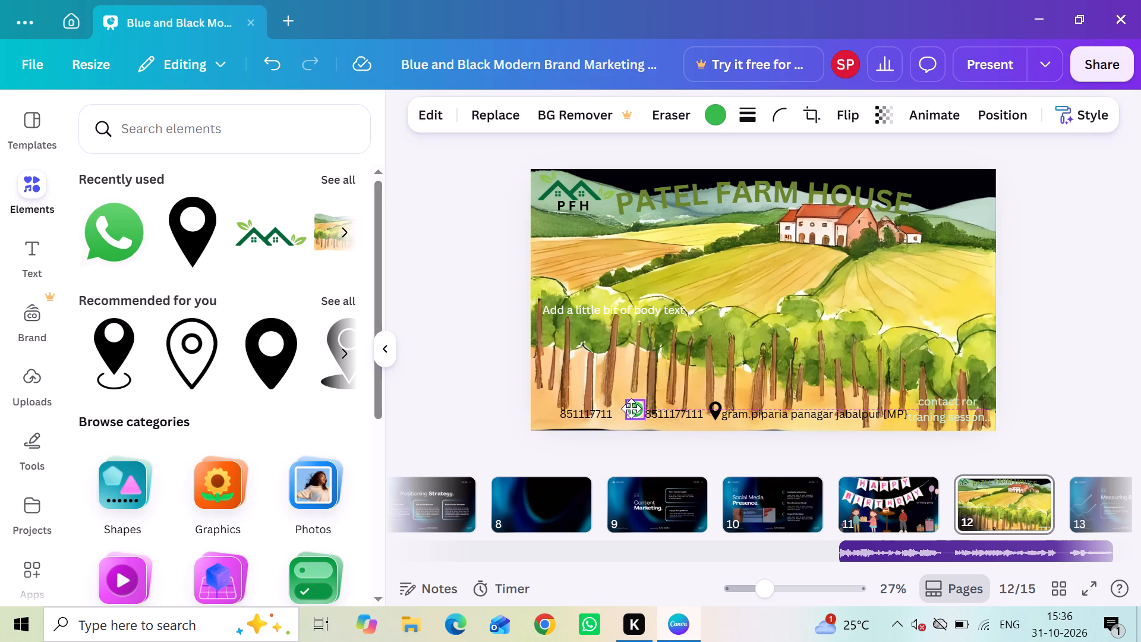
drag(631, 408, 626, 411)
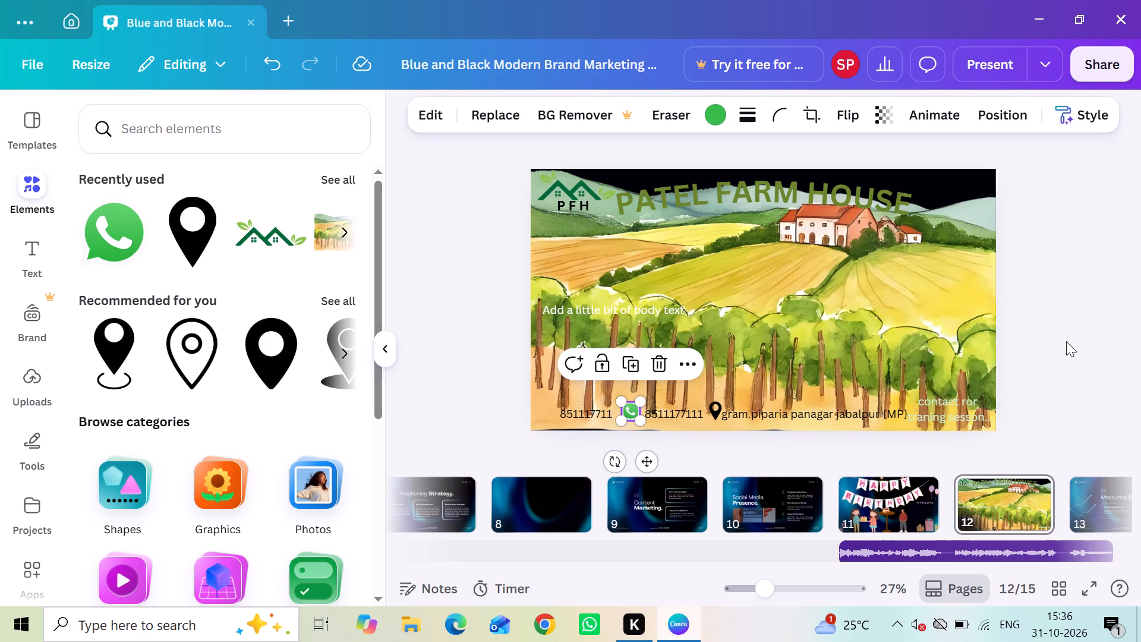
click(1066, 341)
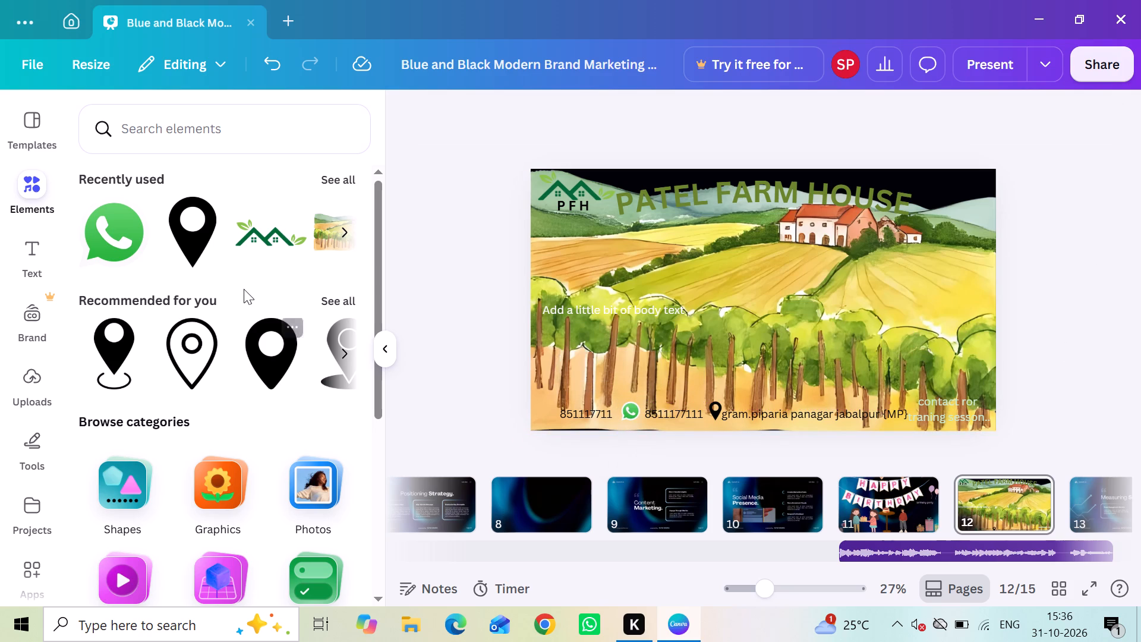
Add the round black phone icon from the recently used elements and place it just before the first phone number, level with the text.
scroll(146, 237, right, 4)
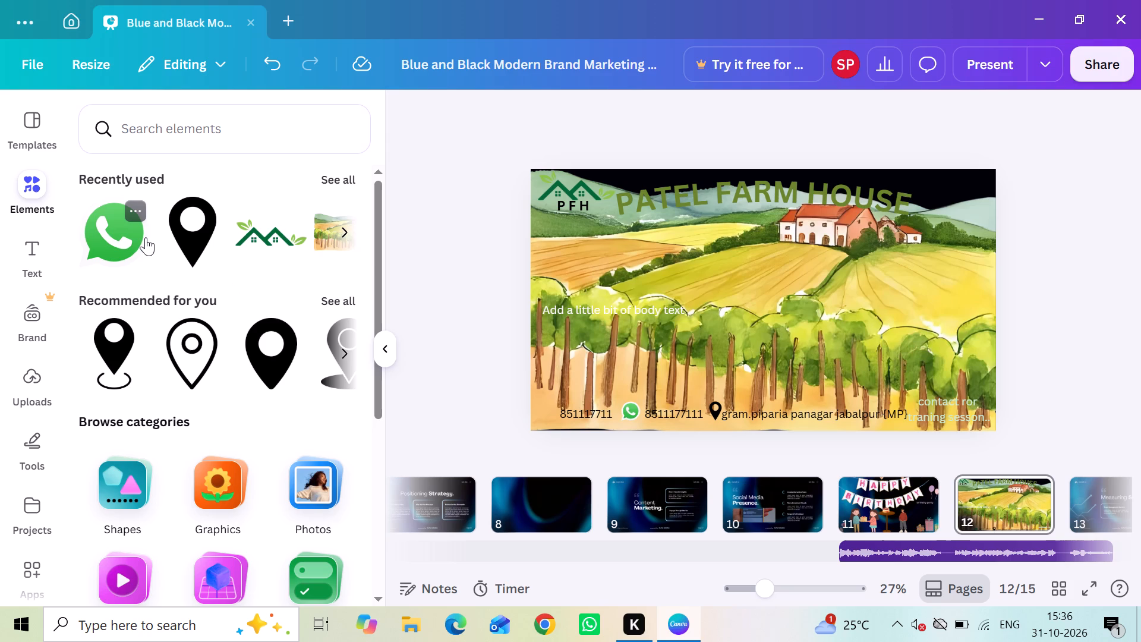
scroll(146, 237, right, 1)
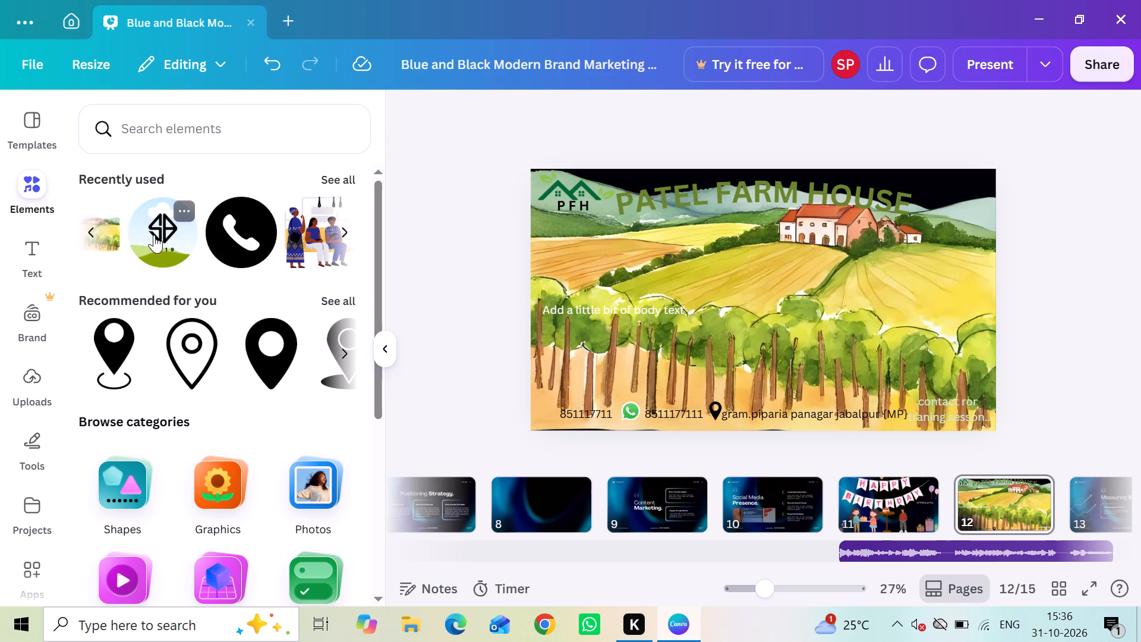
click(230, 220)
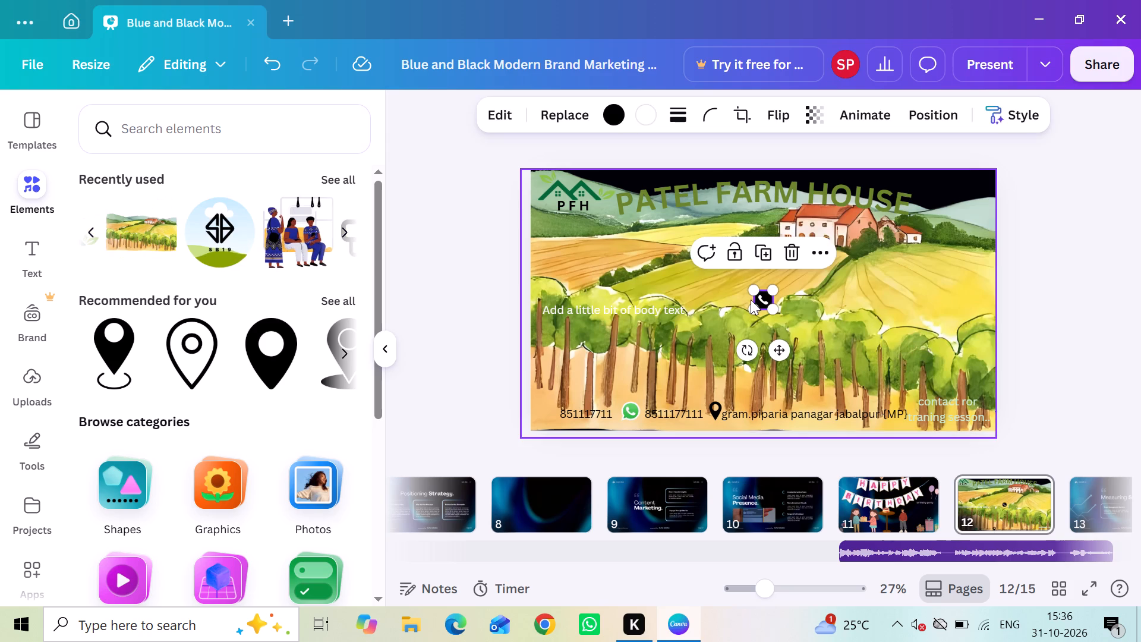
click(1117, 304)
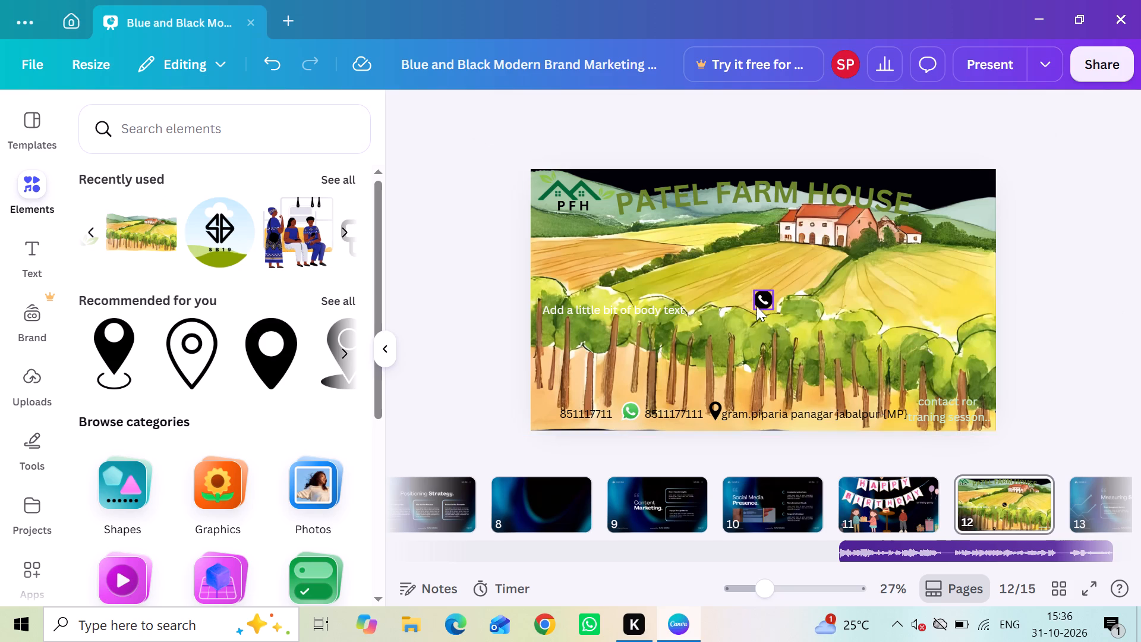
drag(761, 304, 599, 388)
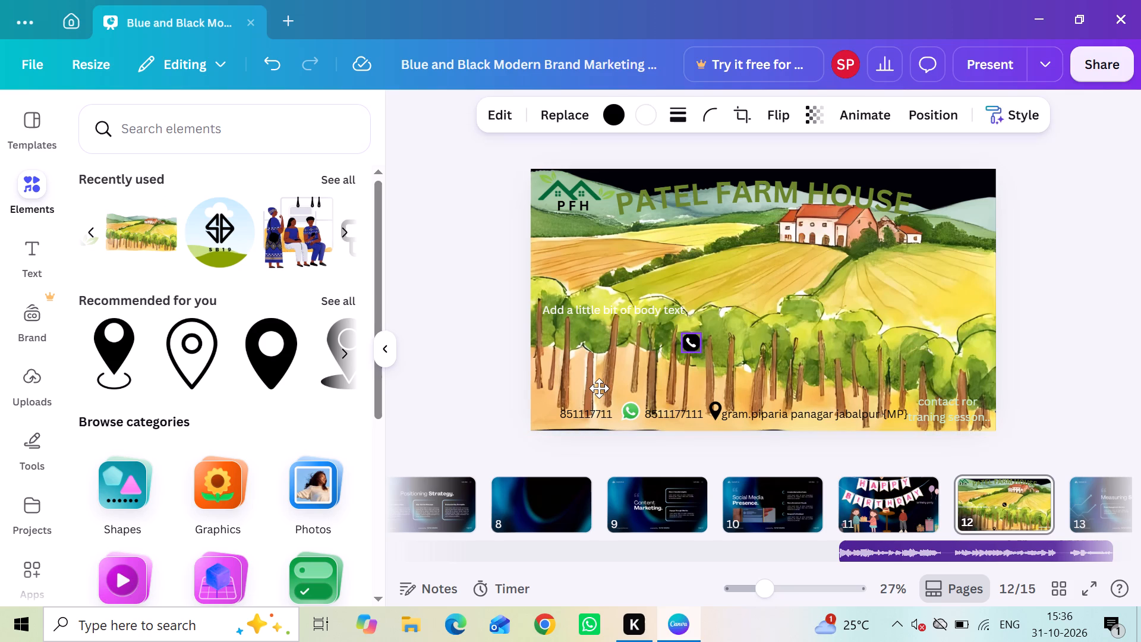
drag(599, 388, 545, 413)
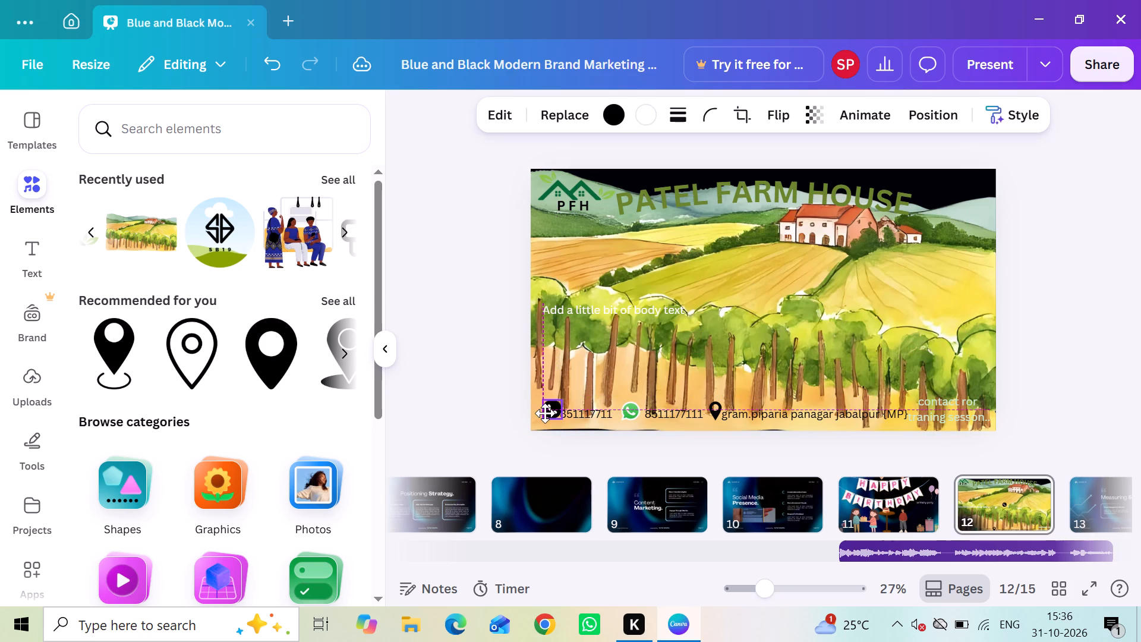
drag(545, 413, 542, 413)
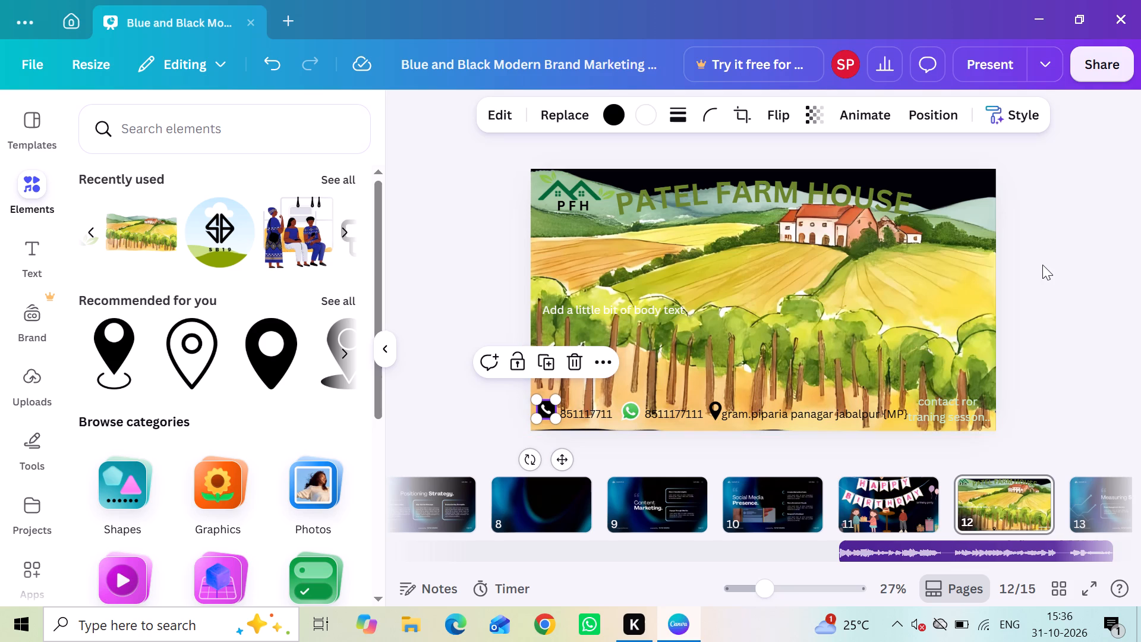
click(1122, 284)
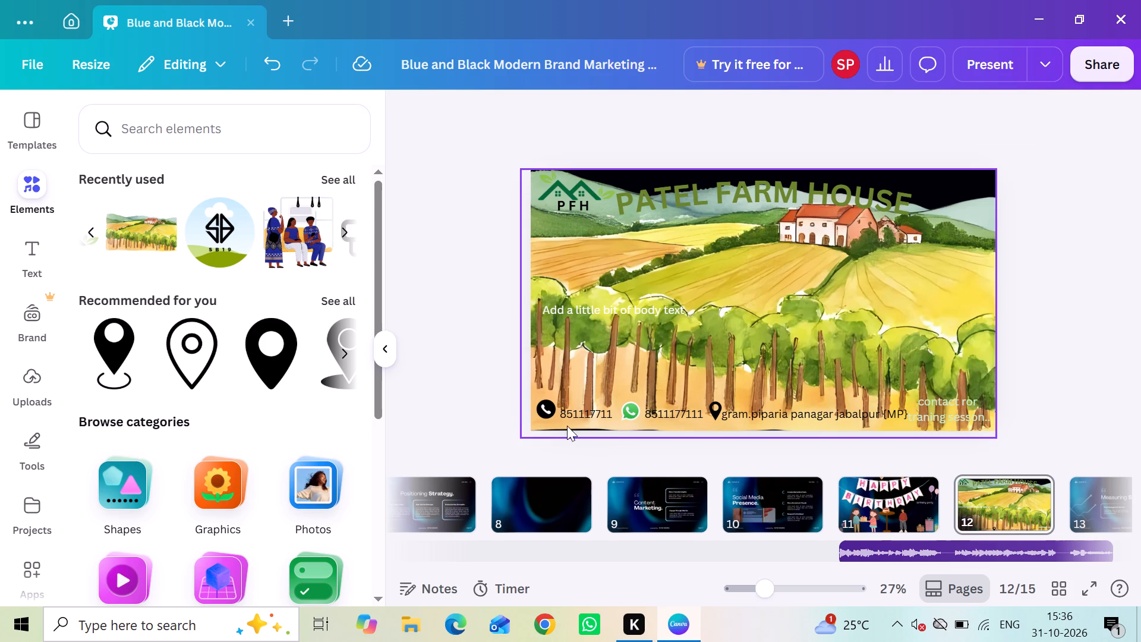
click(550, 413)
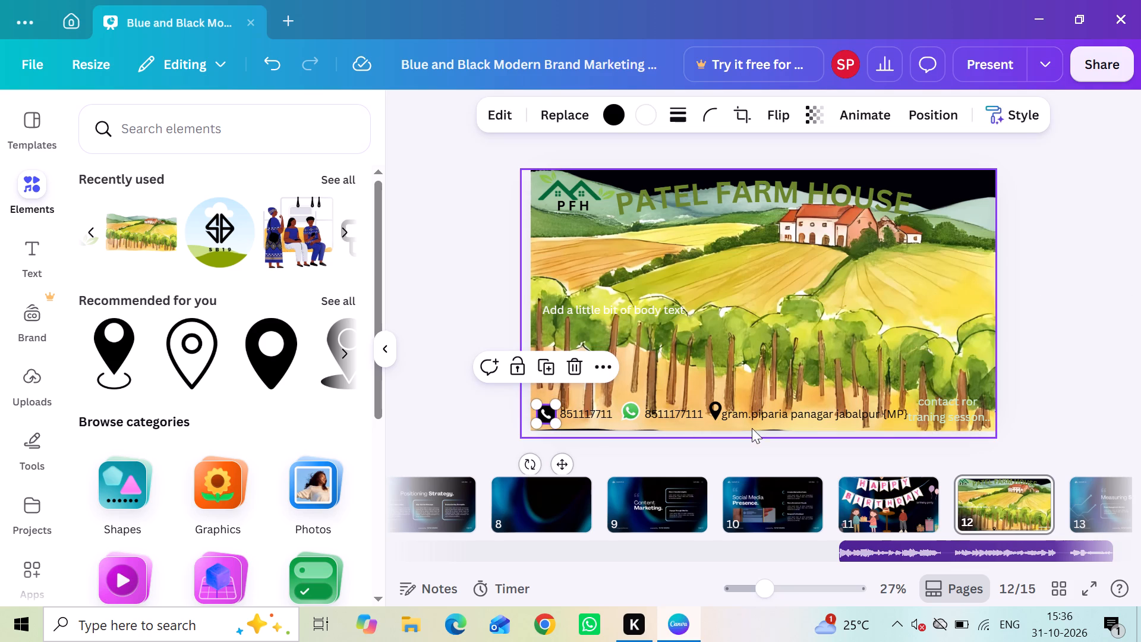
Nudge the WhatsApp icon down slightly so it lines up with the phone icon and the contact text.
click(620, 410)
click(626, 408)
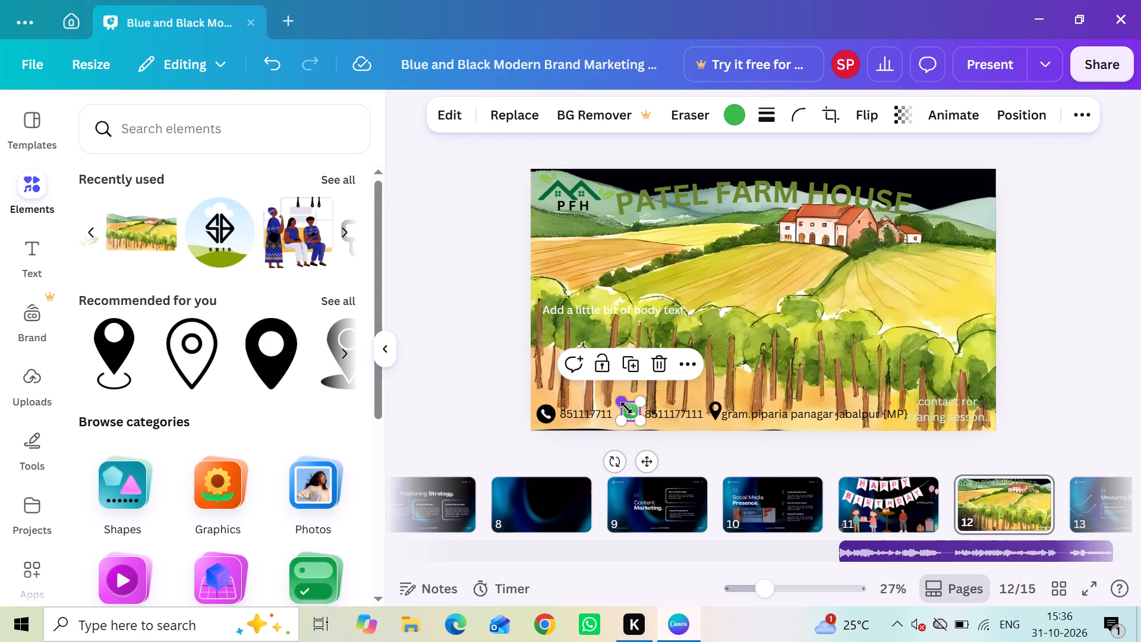
key(Down)
key(Down)
key(Down)
key(Down)
key(Down)
key(Down)
key(Down)
key(Down)
key(Down)
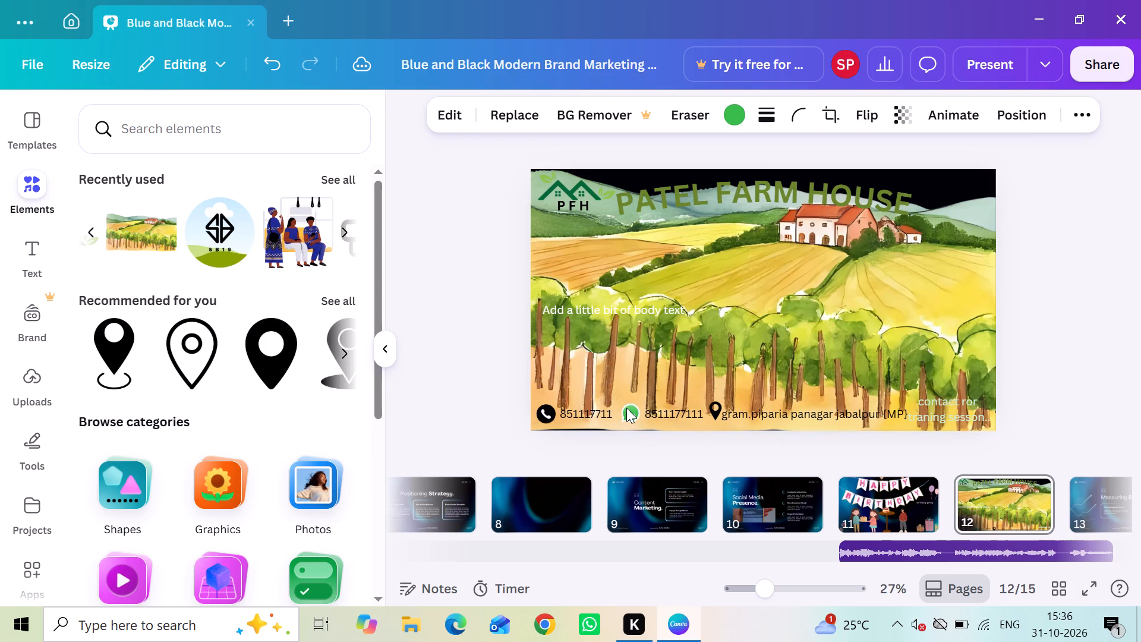
key(Down)
key(Down)
key(Down)
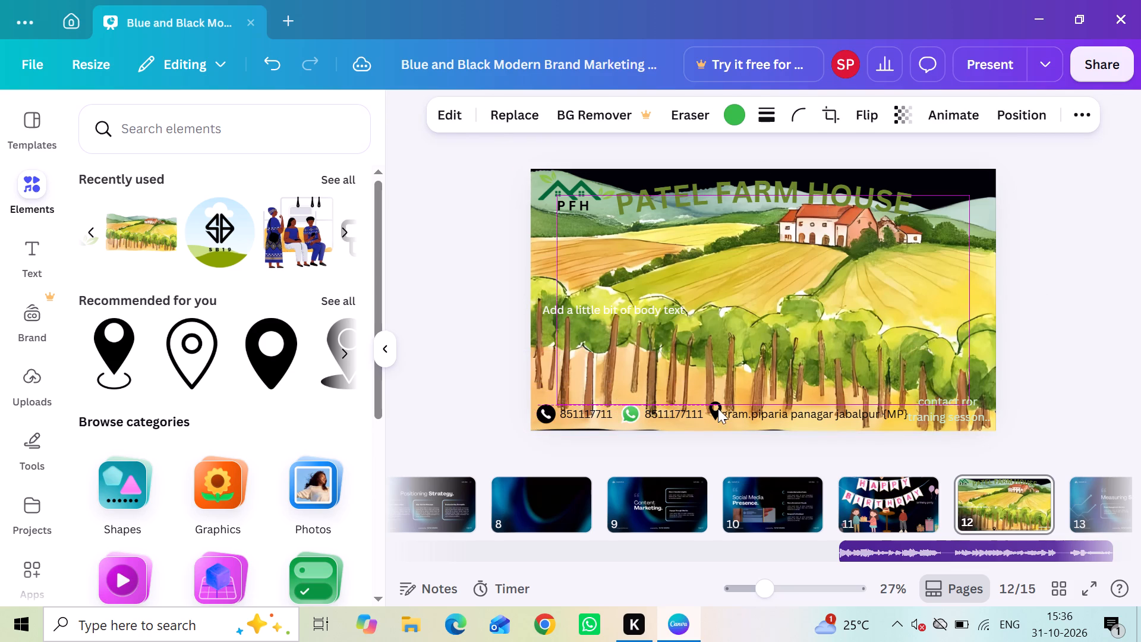
Nudge the location pin slightly left and down so it clears the address text and lines up with the other contact icons.
click(718, 410)
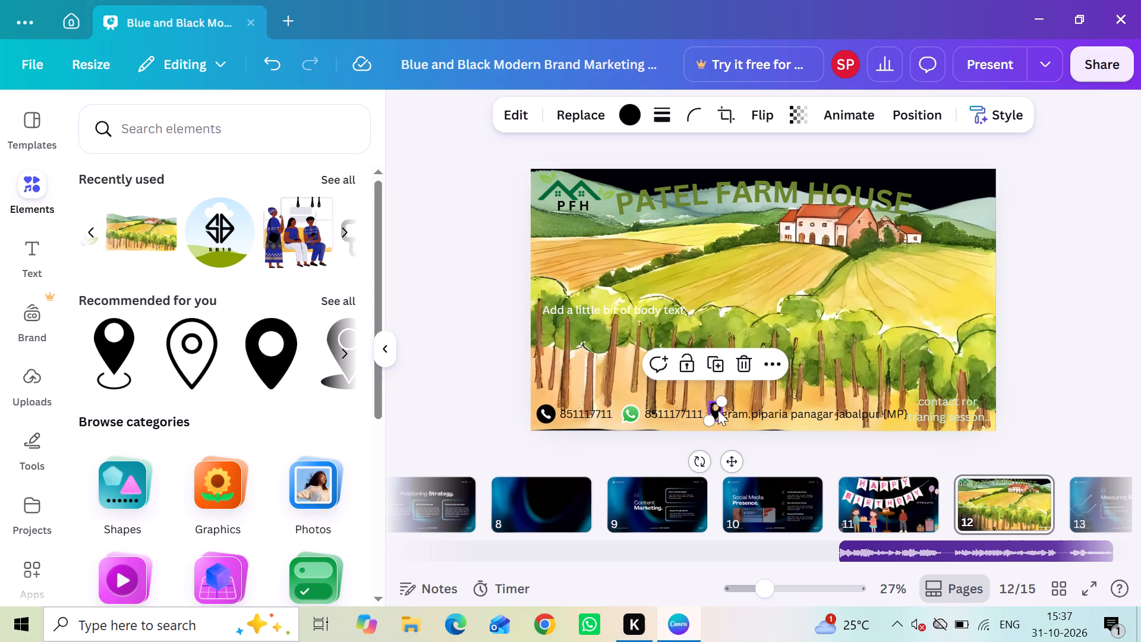
key(Left)
key(Left)
key(Left)
key(Down)
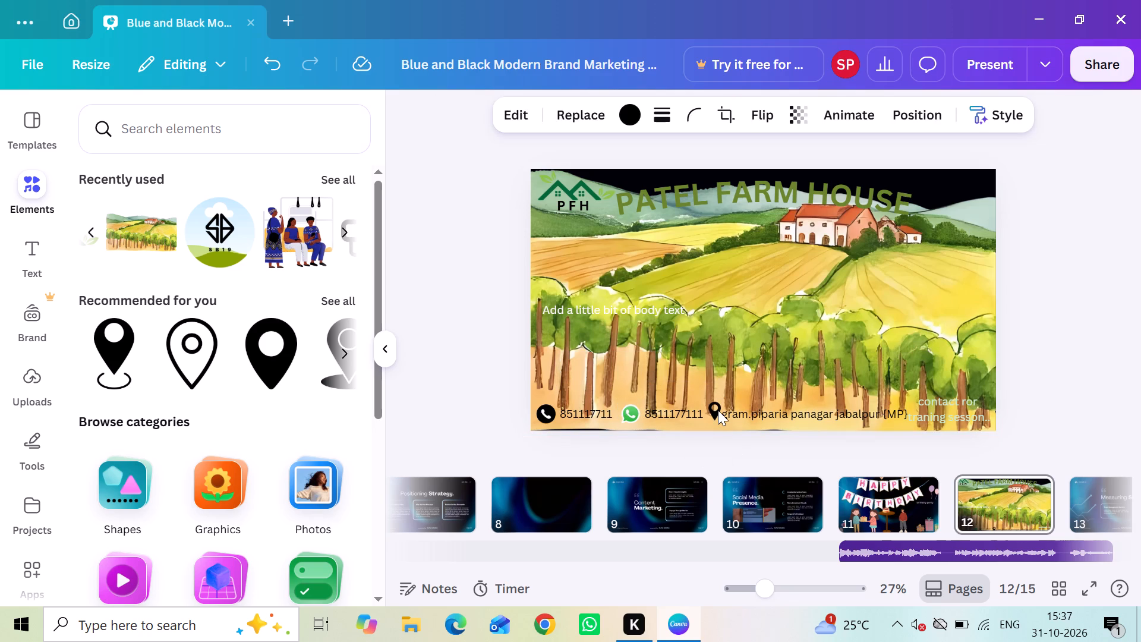
key(Down)
key(Down)
key(Down)
key(Down)
key(Down)
key(Down)
key(Down)
key(Down)
key(Down)
key(Down)
key(Down)
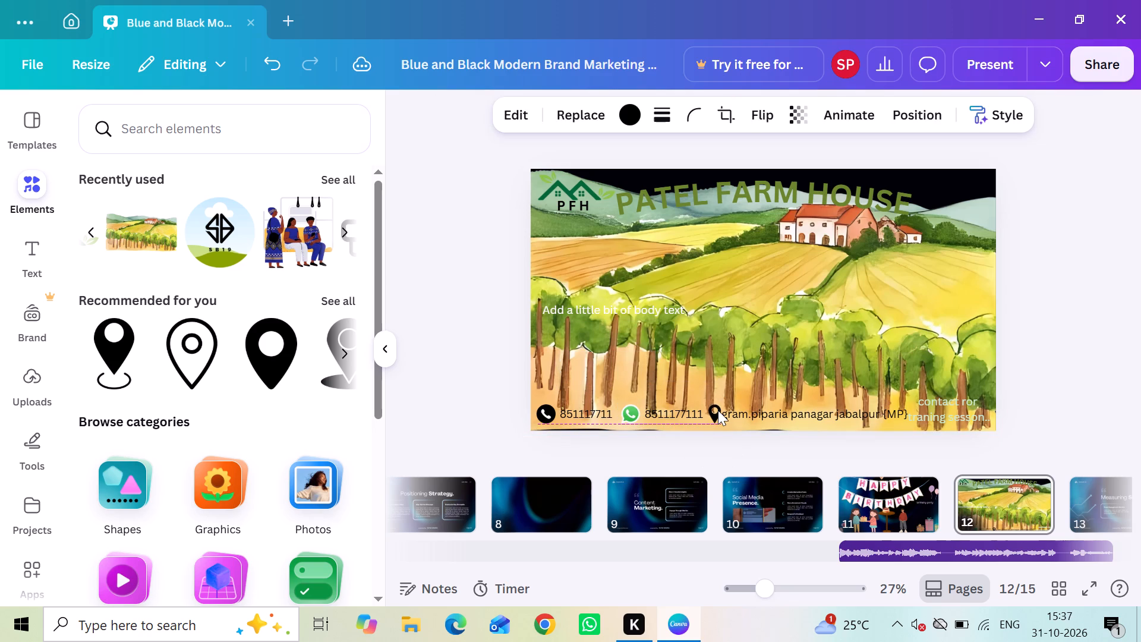
Delete the leftover placeholder body text from the middle of the farm slide.
click(1112, 357)
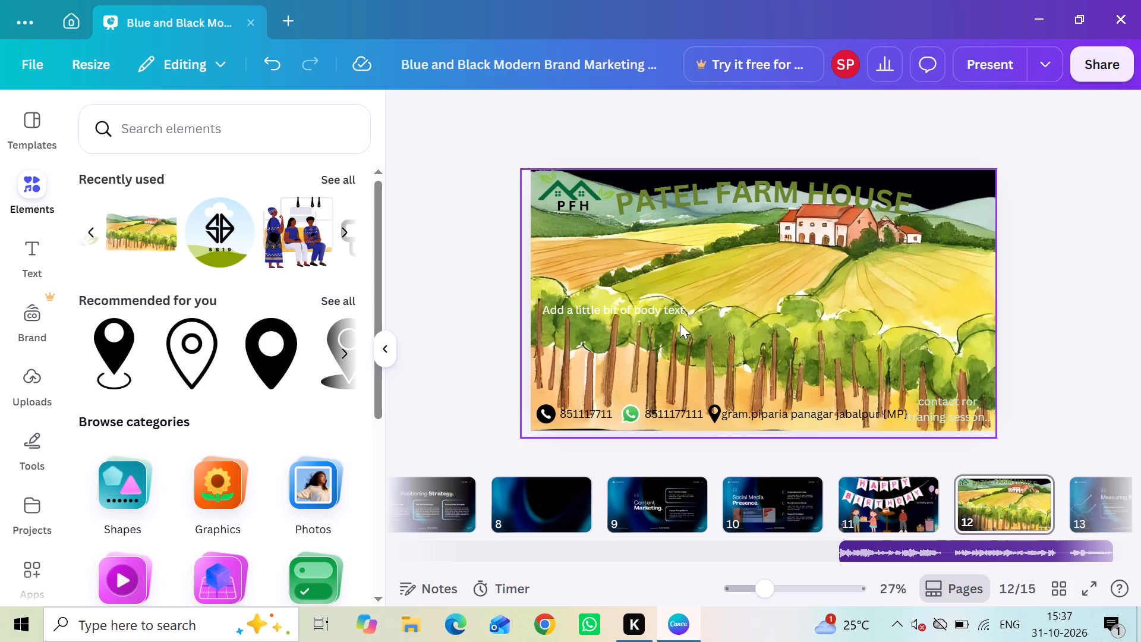
click(647, 309)
click(643, 266)
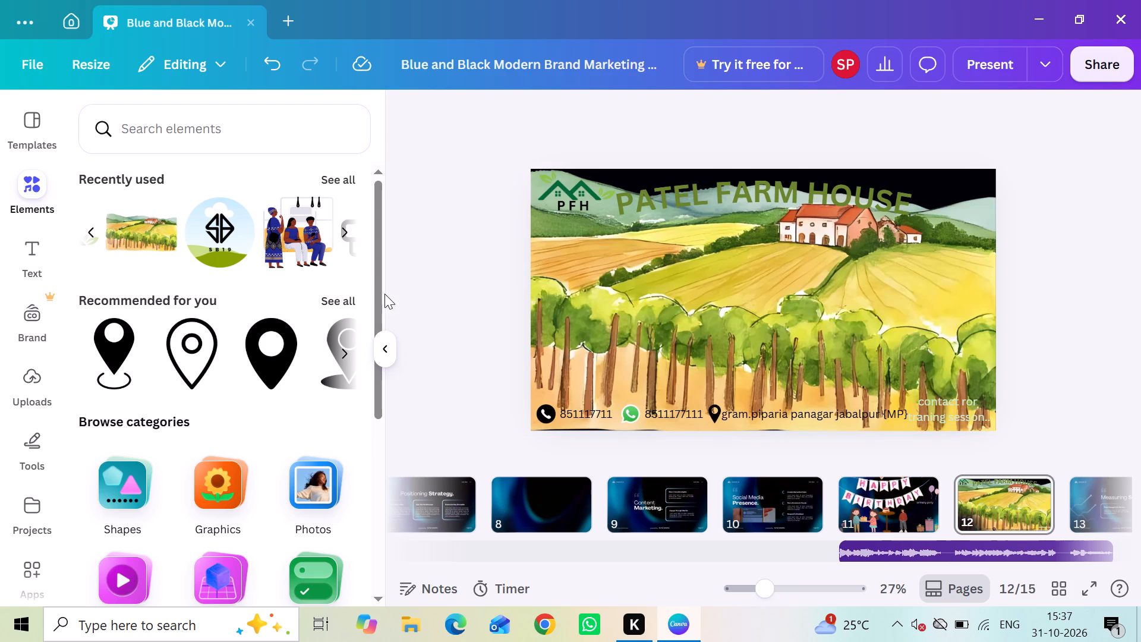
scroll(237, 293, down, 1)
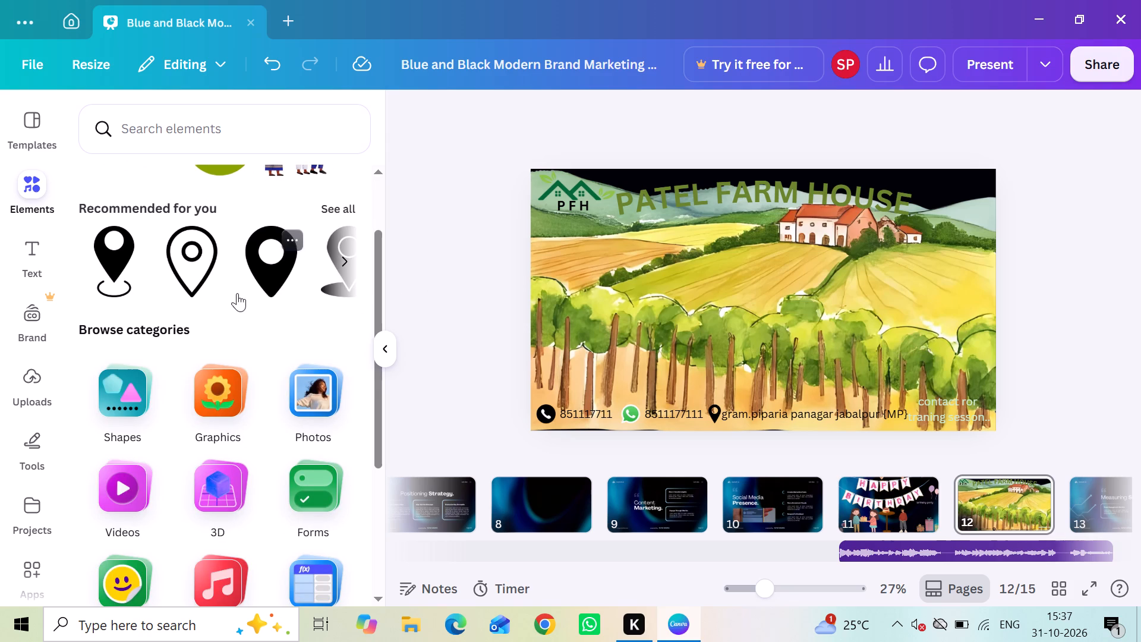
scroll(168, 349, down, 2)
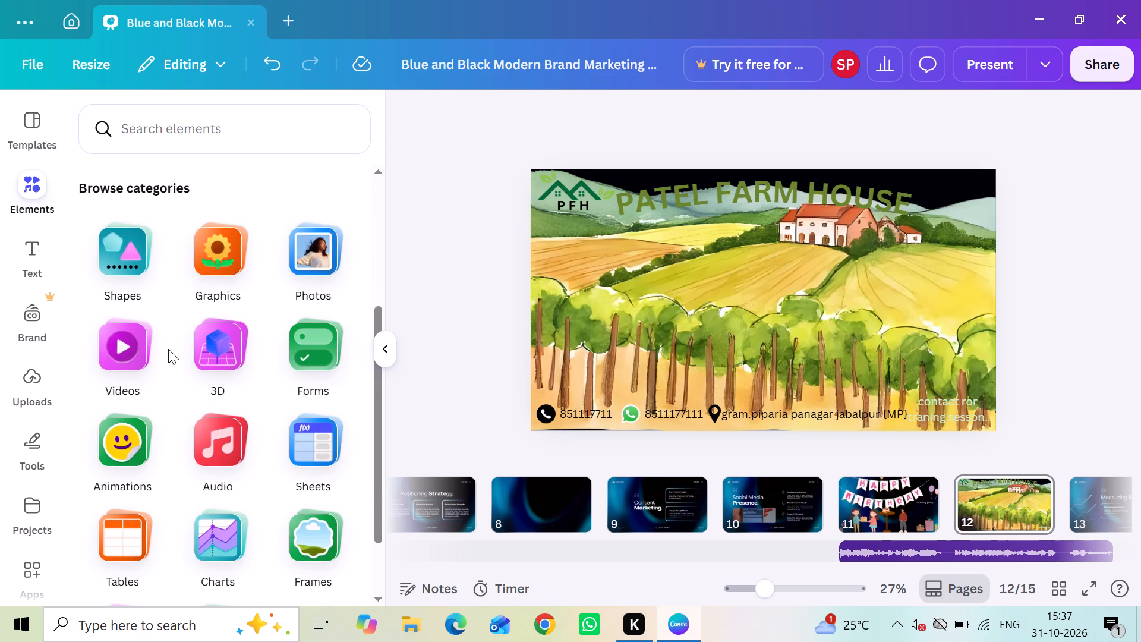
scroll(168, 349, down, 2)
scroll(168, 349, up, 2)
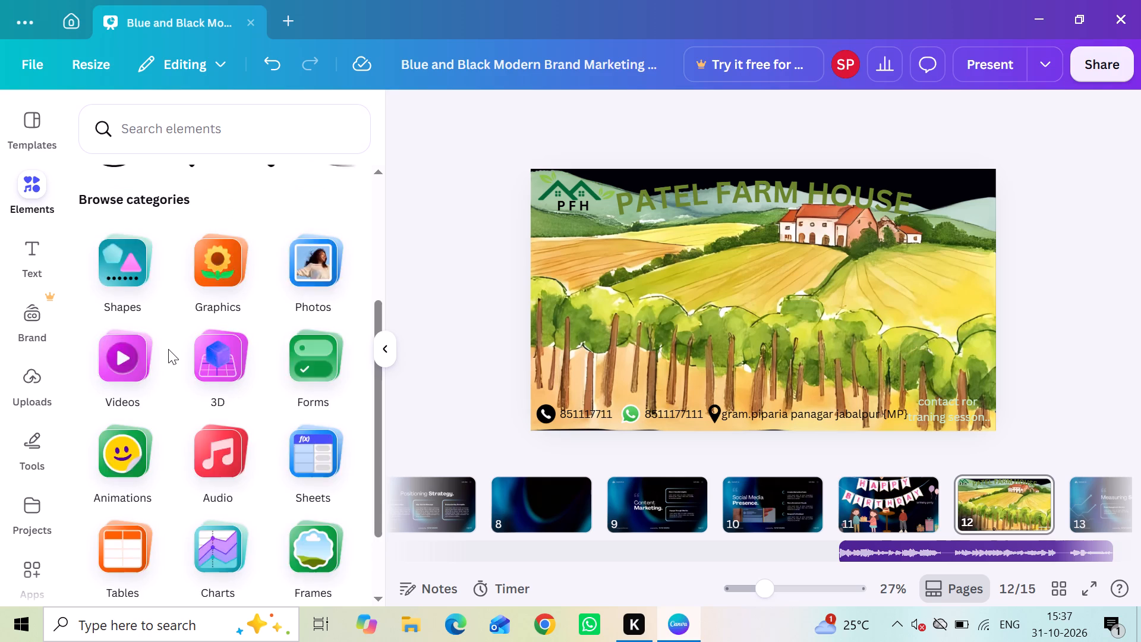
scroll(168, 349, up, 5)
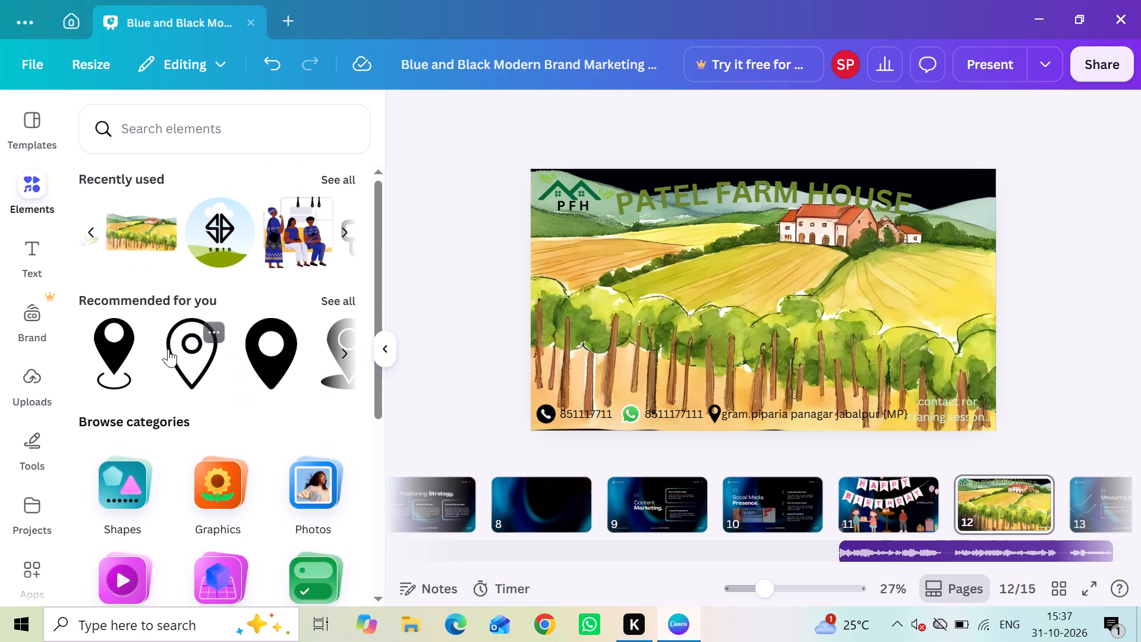
Add a subheading reading "run by" and place it at the slide's left edge, just below the P F H logo.
click(23, 257)
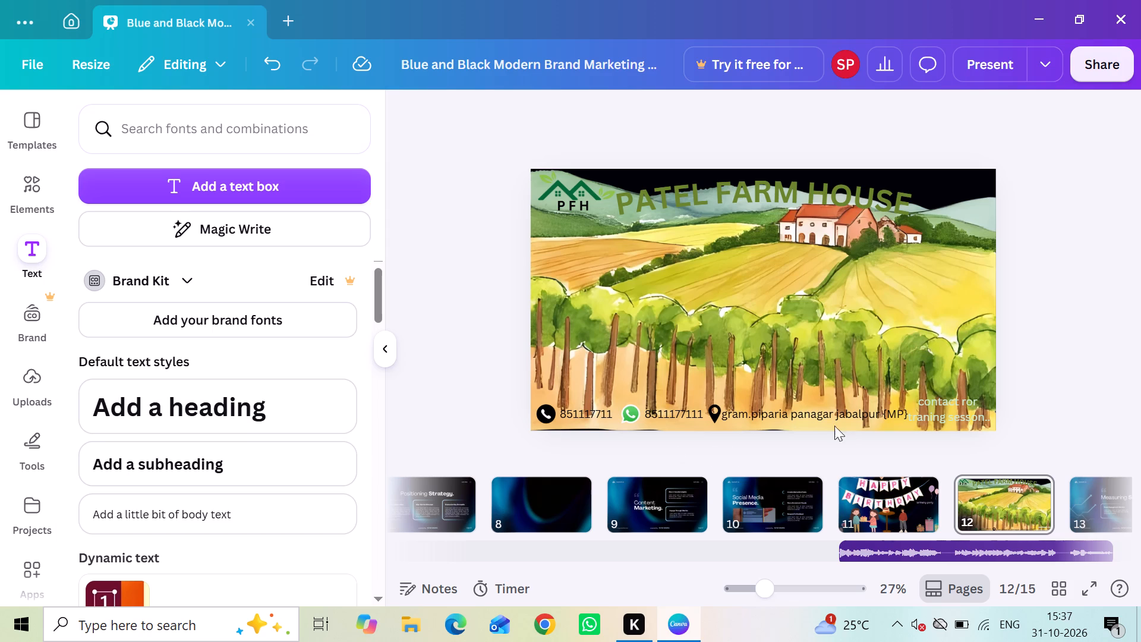
click(250, 473)
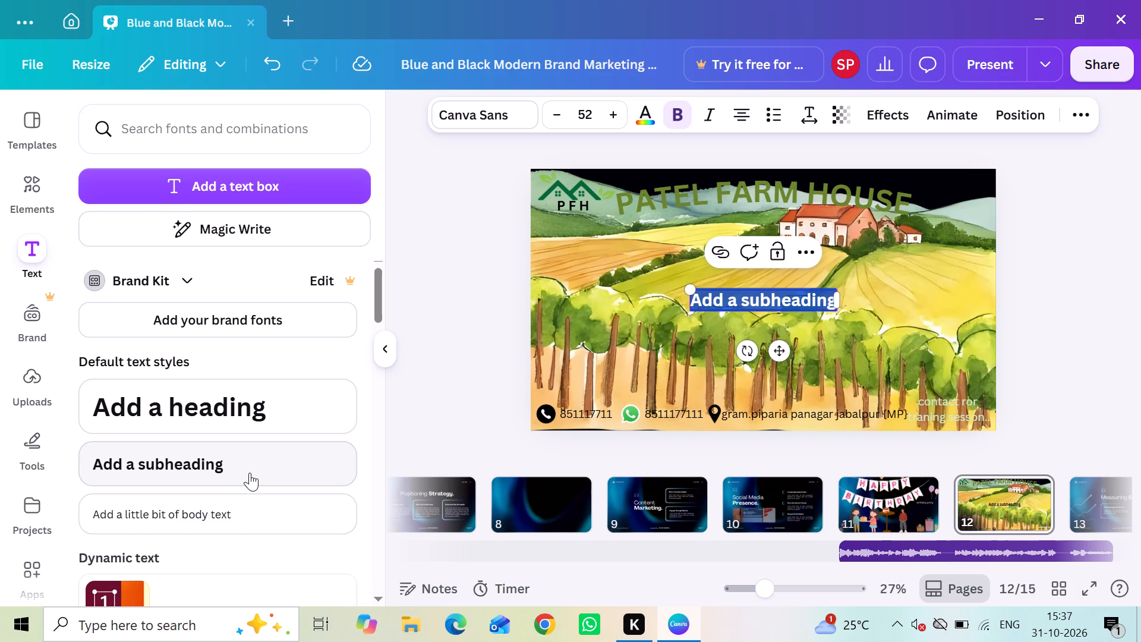
key(r)
text(un)
key(space)
text(bu)
key(BackSpace)
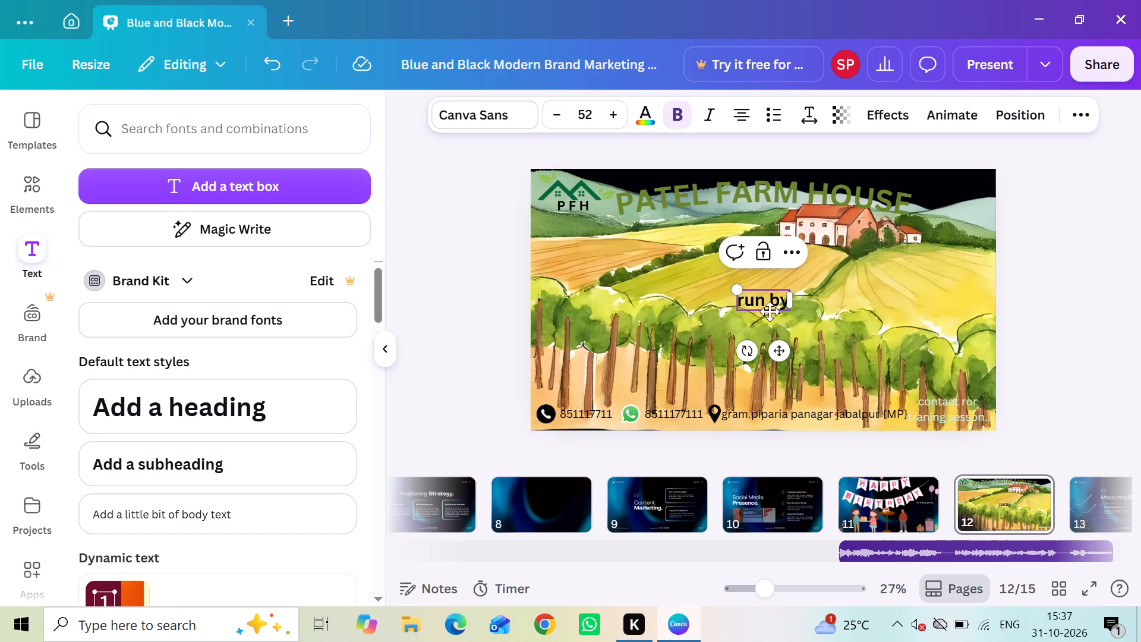
click(1096, 260)
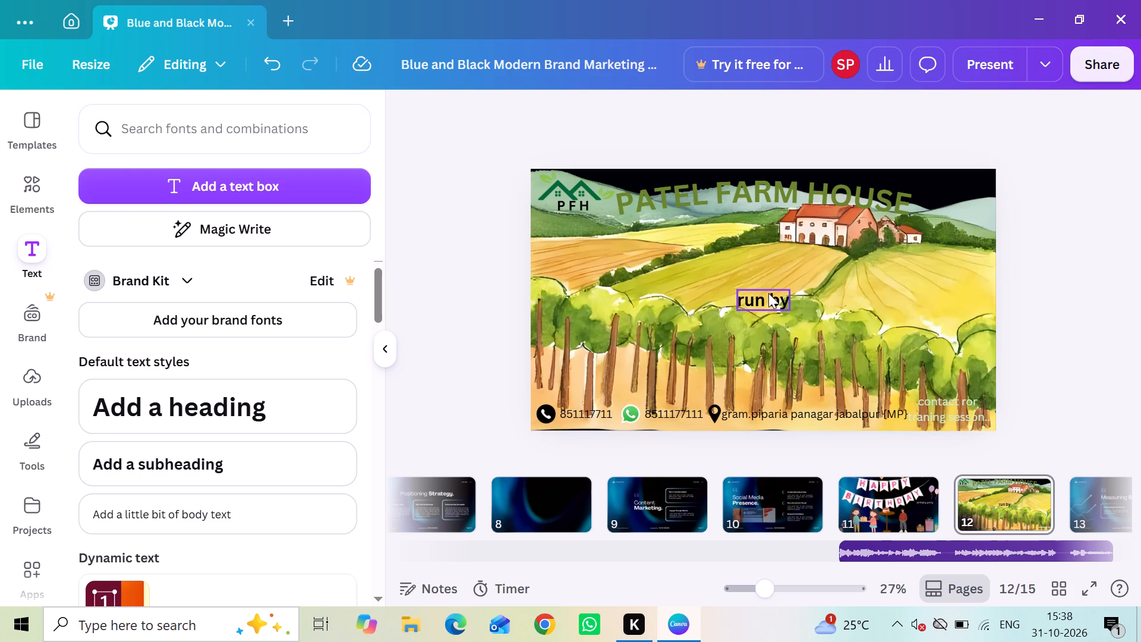
drag(768, 293, 721, 291)
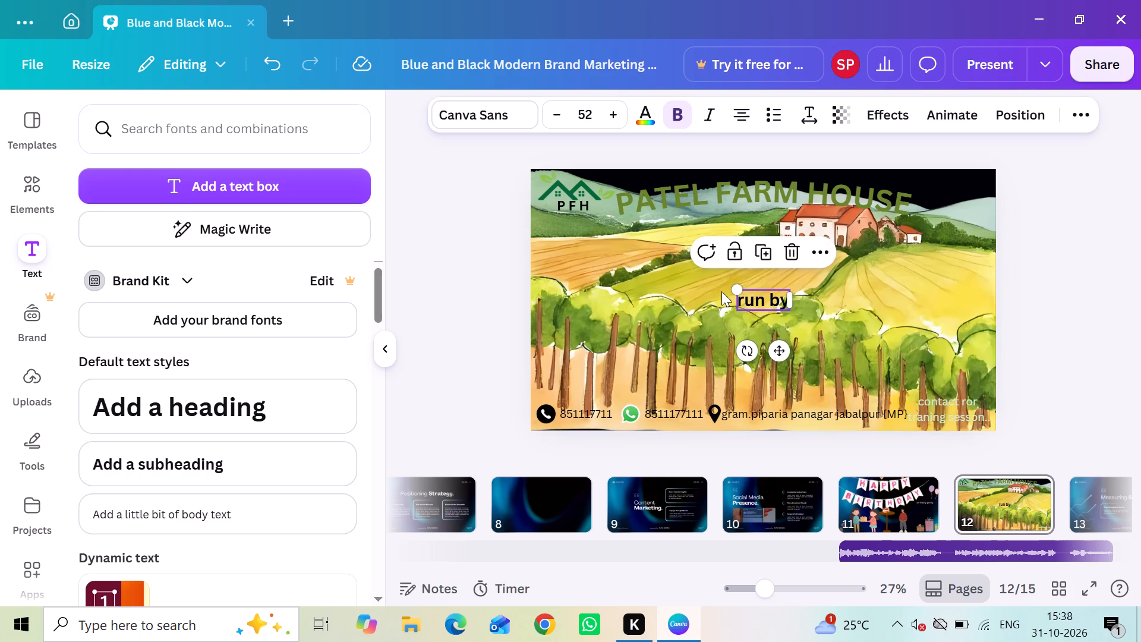
drag(721, 291, 563, 235)
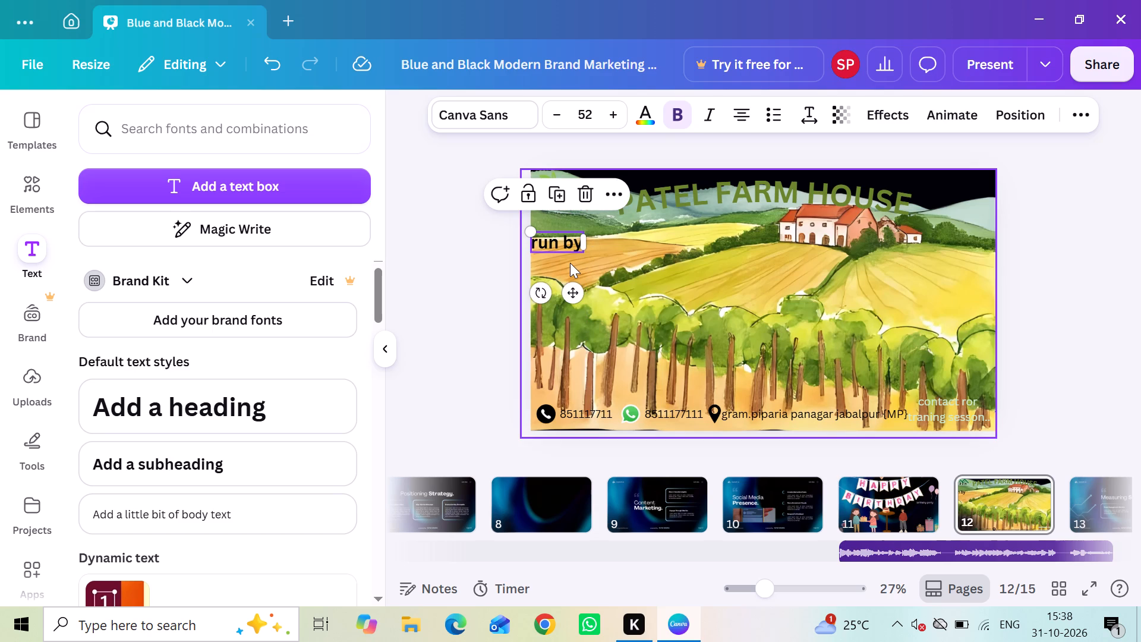
Add a body text box reading "PATEL BROTHERS" to the slide.
click(162, 524)
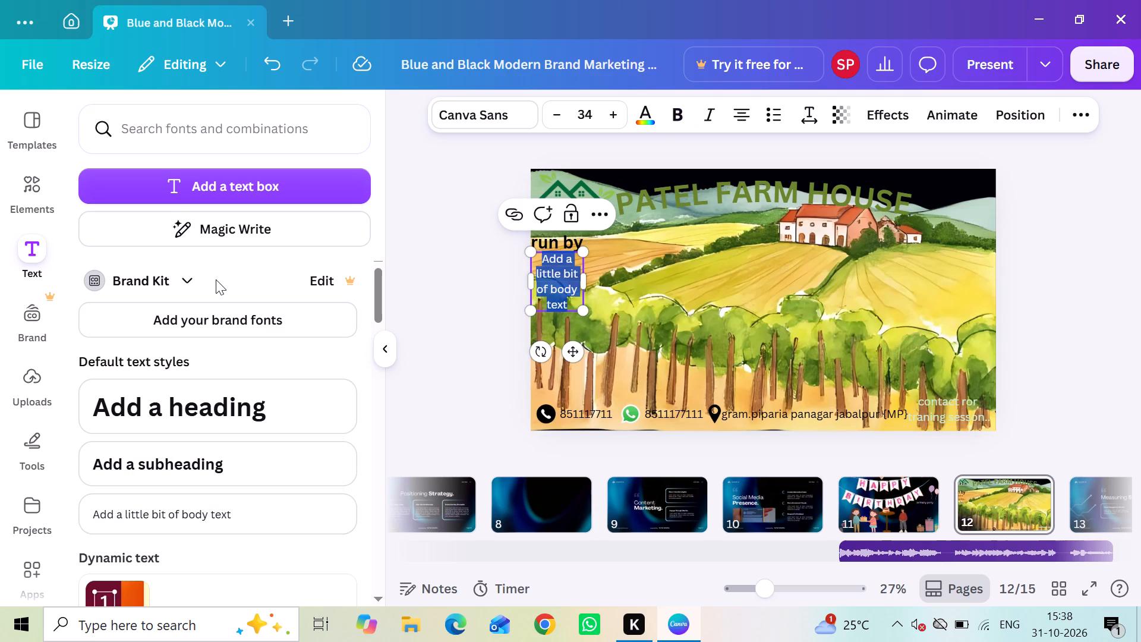
text(PAR)
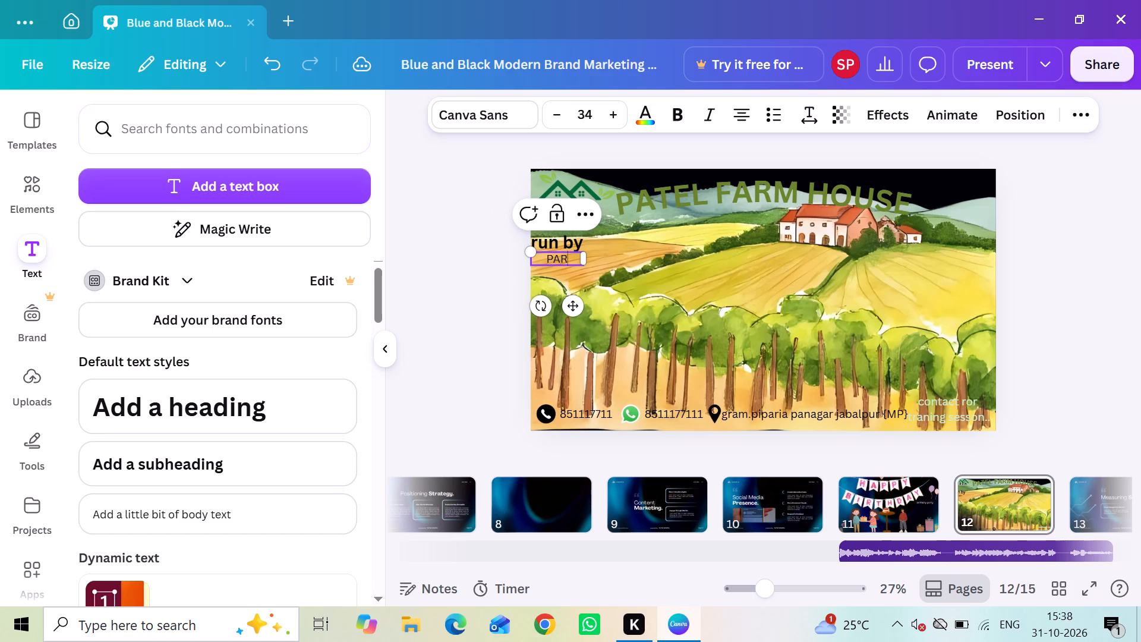
key(BackSpace)
text(TER)
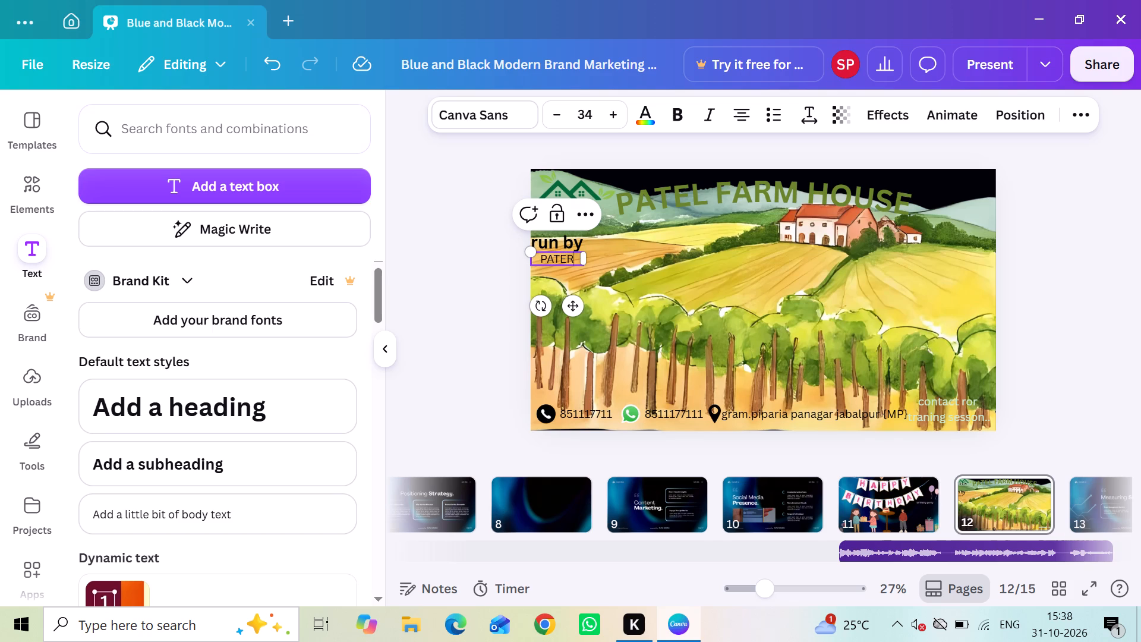
key(BackSpace)
text(L P)
key(BackSpace)
text(BROY)
key(BackSpace)
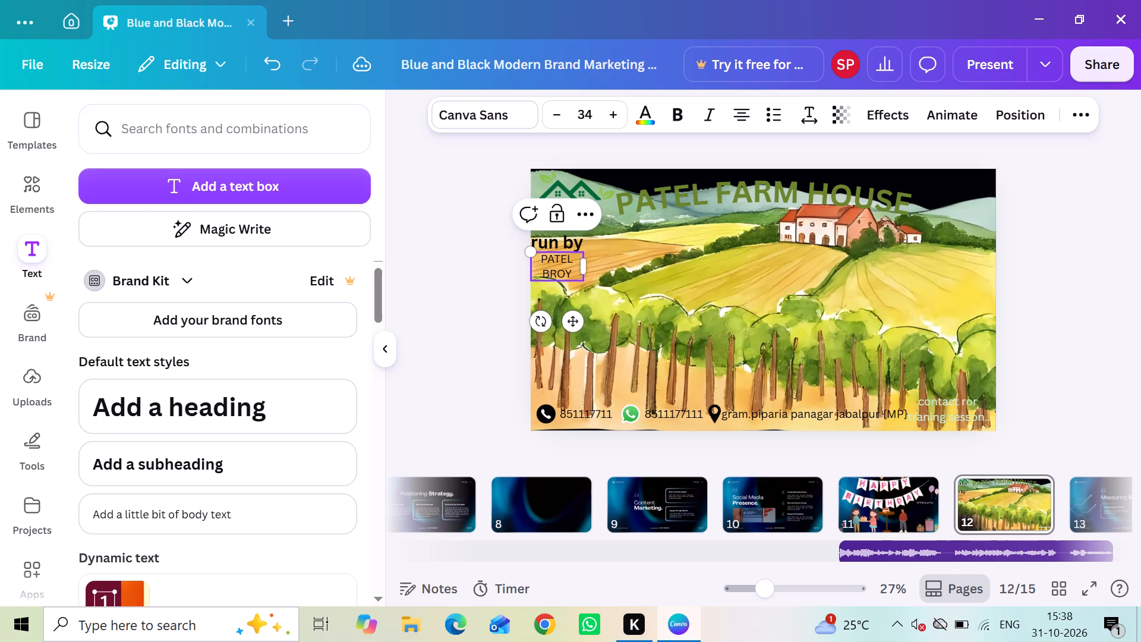
text(THERS)
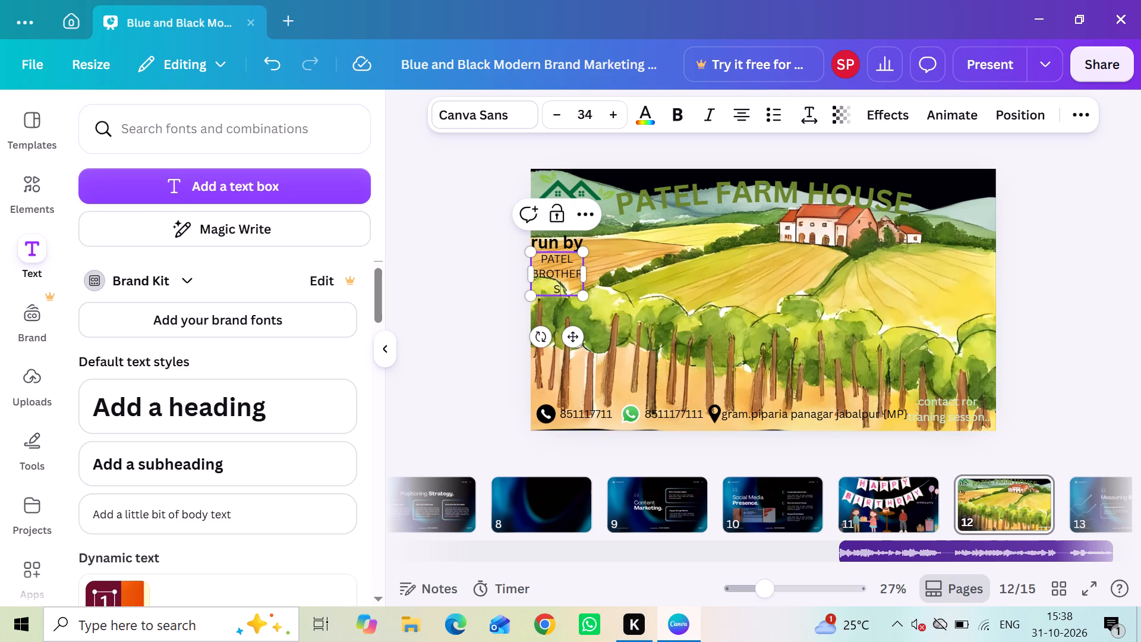
Widen the PATEL BROTHERS text box so the word BROTHERS fits on a single line.
drag(591, 273, 626, 250)
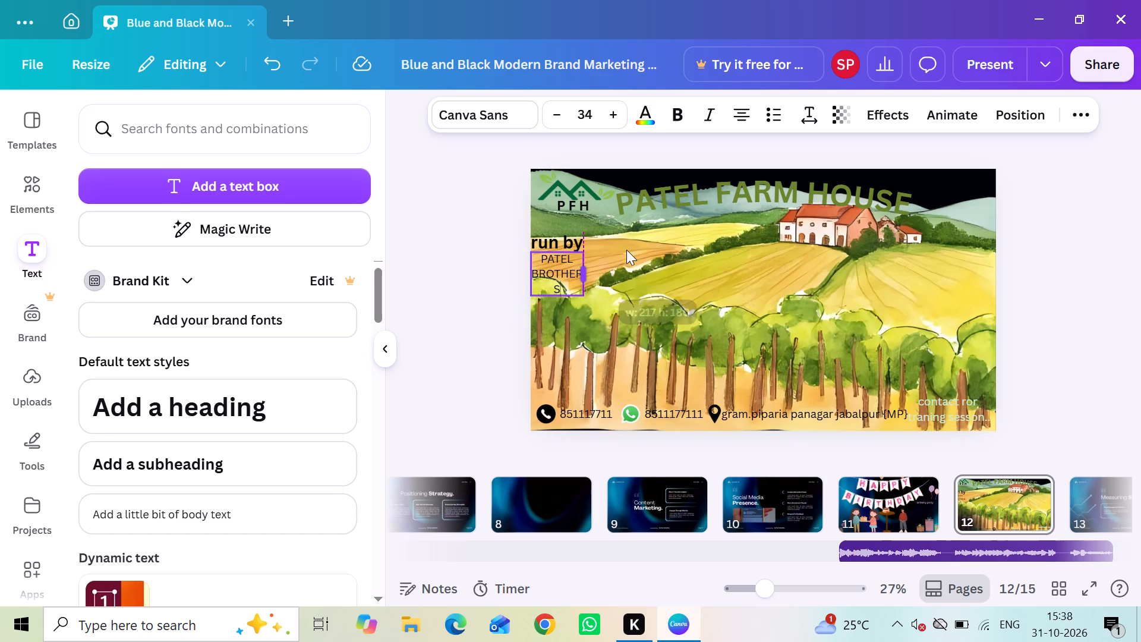
drag(626, 250, 630, 250)
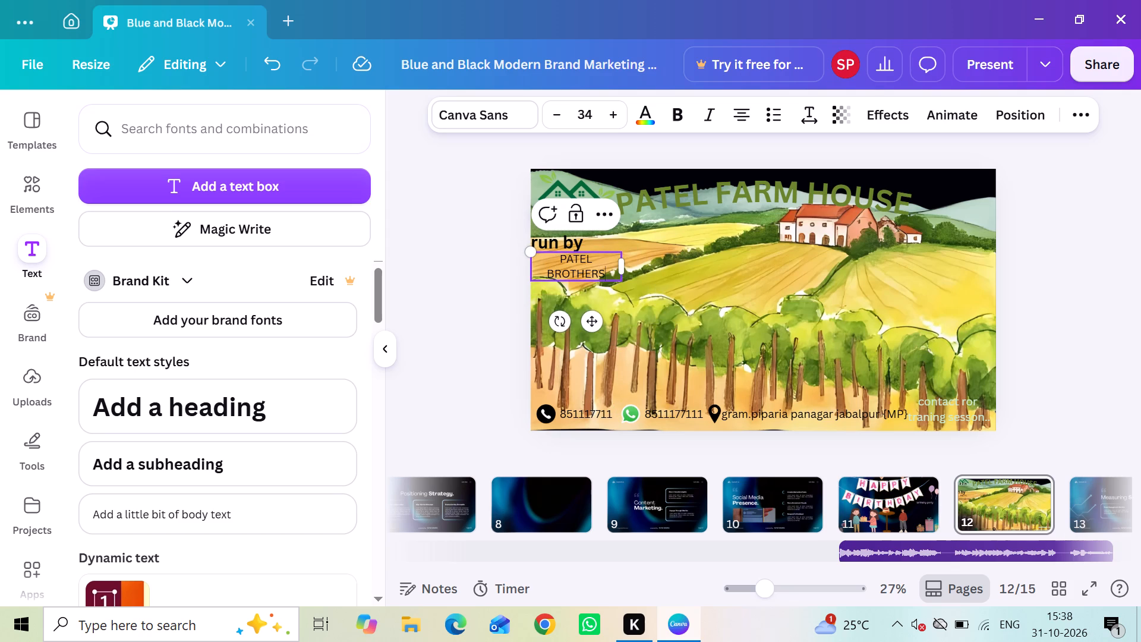
drag(591, 266, 635, 261)
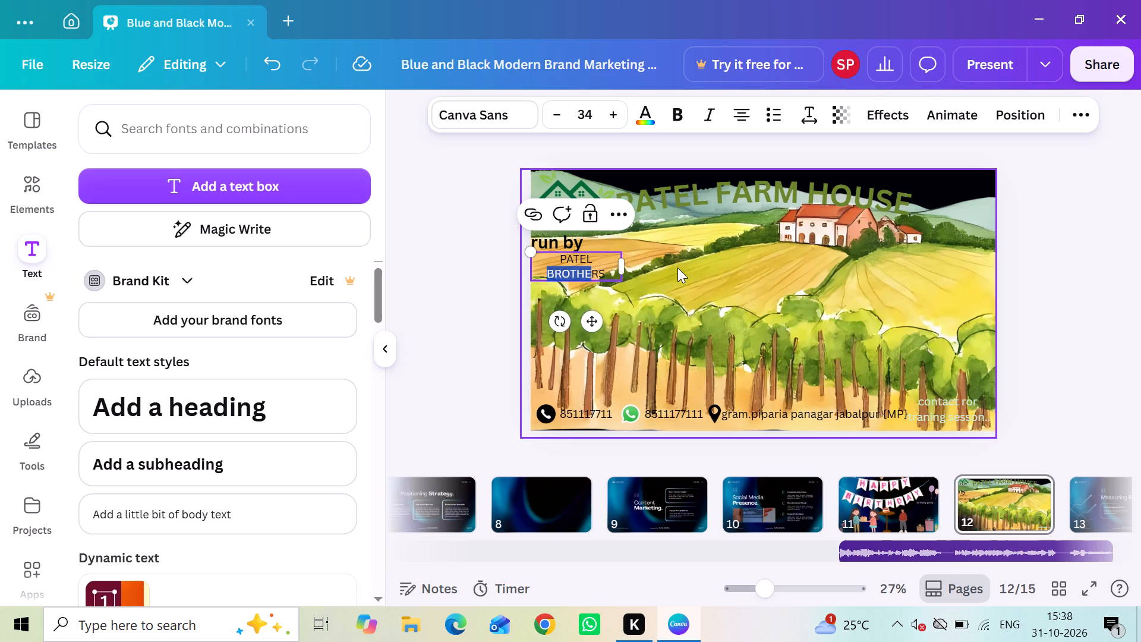
click(677, 267)
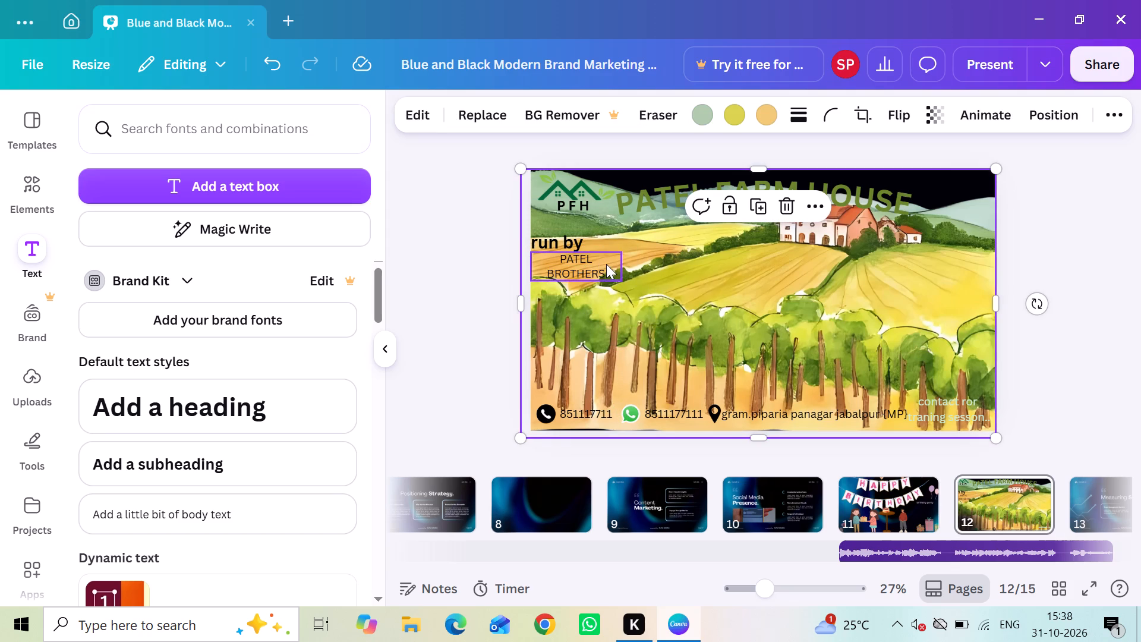
Move the PATEL BROTHERS text up beside the "run by" subheading, to its right.
drag(597, 269, 620, 247)
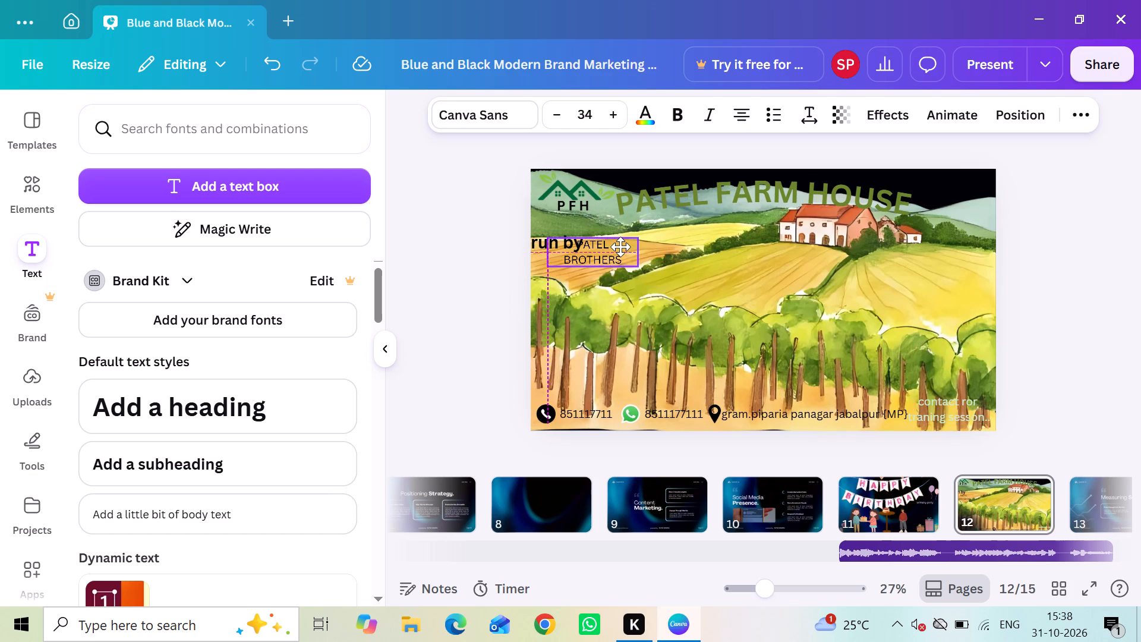
drag(620, 247, 633, 249)
click(702, 273)
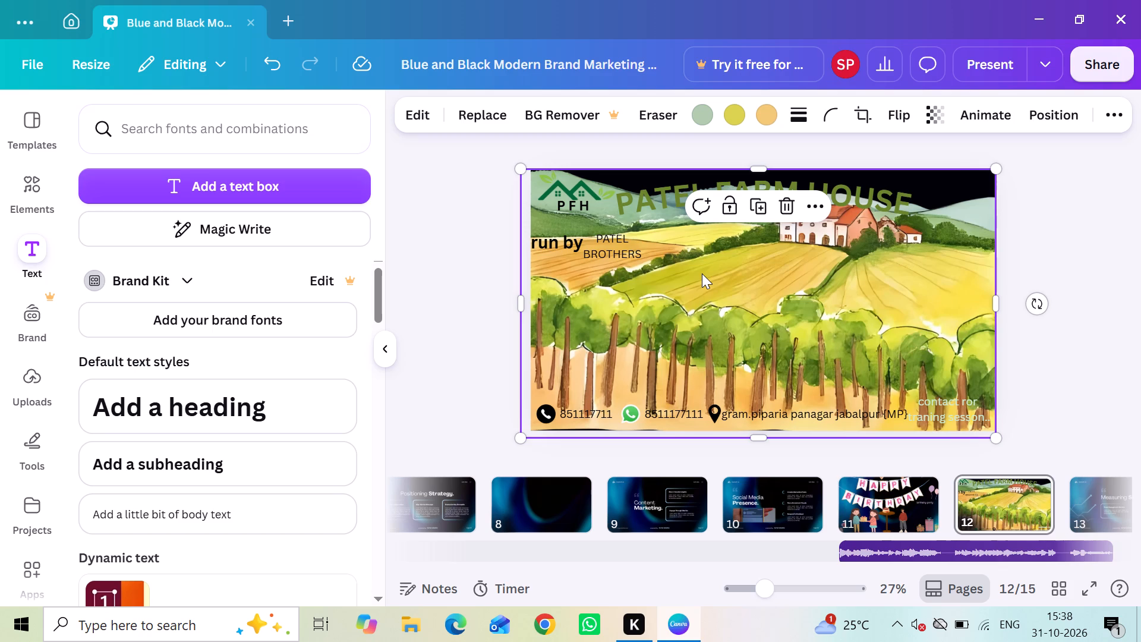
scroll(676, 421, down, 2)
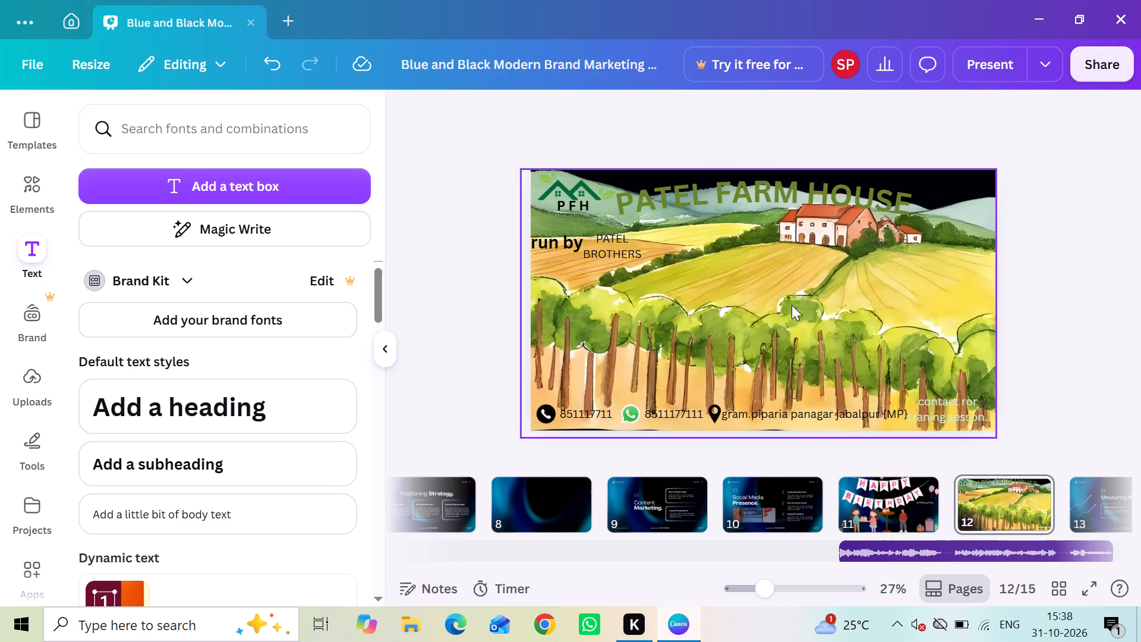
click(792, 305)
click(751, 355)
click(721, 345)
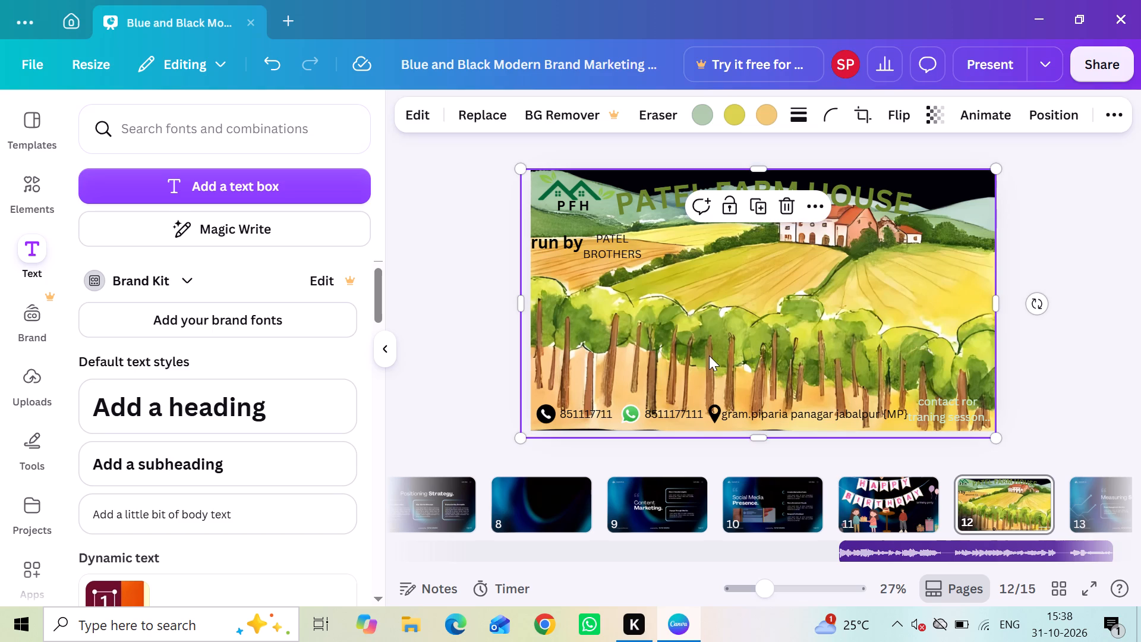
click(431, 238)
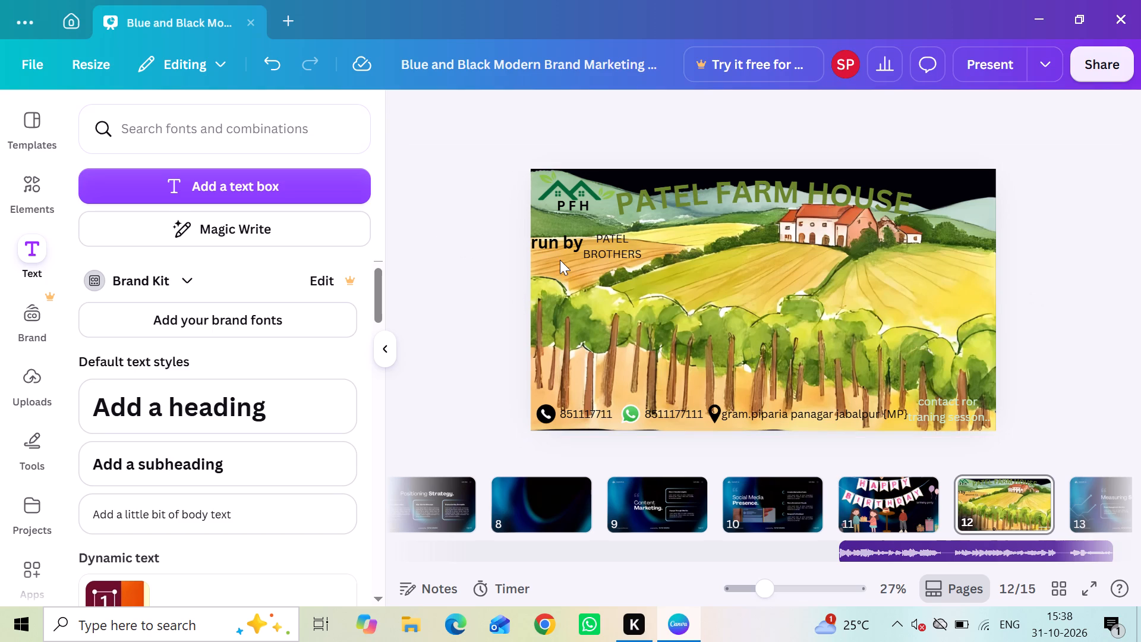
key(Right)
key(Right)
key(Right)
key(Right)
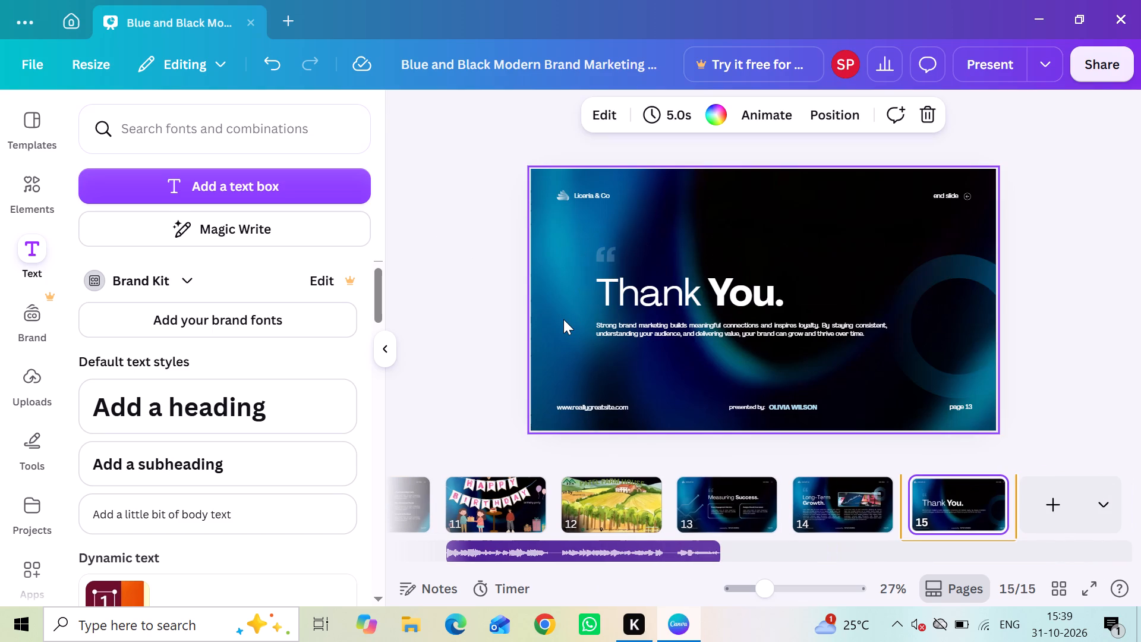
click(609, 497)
Nudge the "run by" subheading slightly right and up, keeping it beside the PATEL BROTHERS text.
click(550, 246)
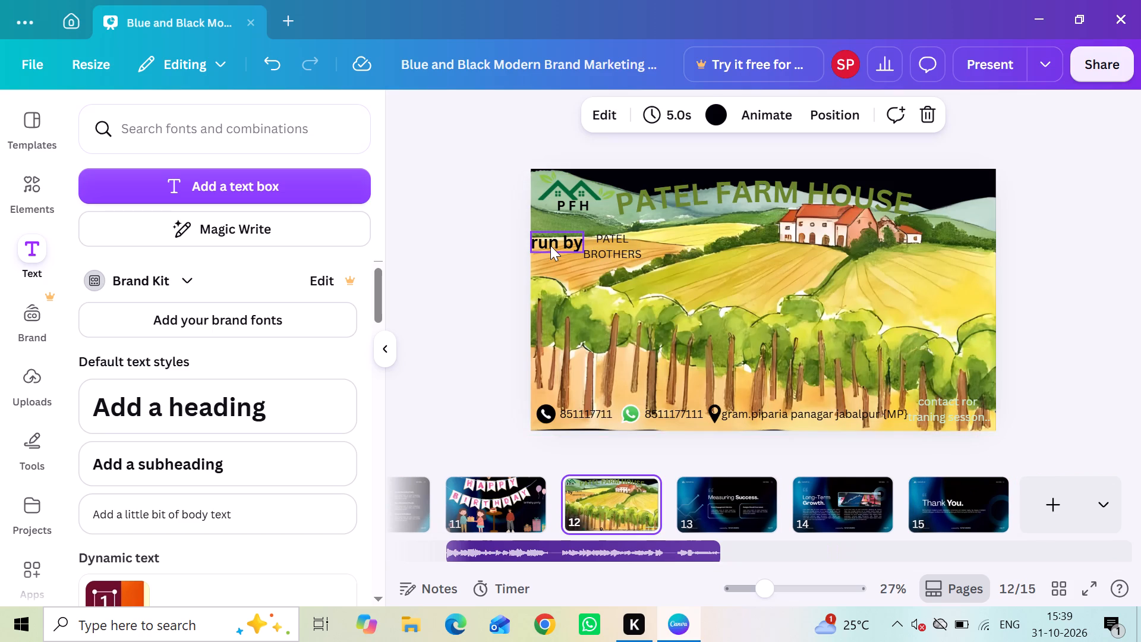
key(Right)
key(Right)
key(Right)
key(Right)
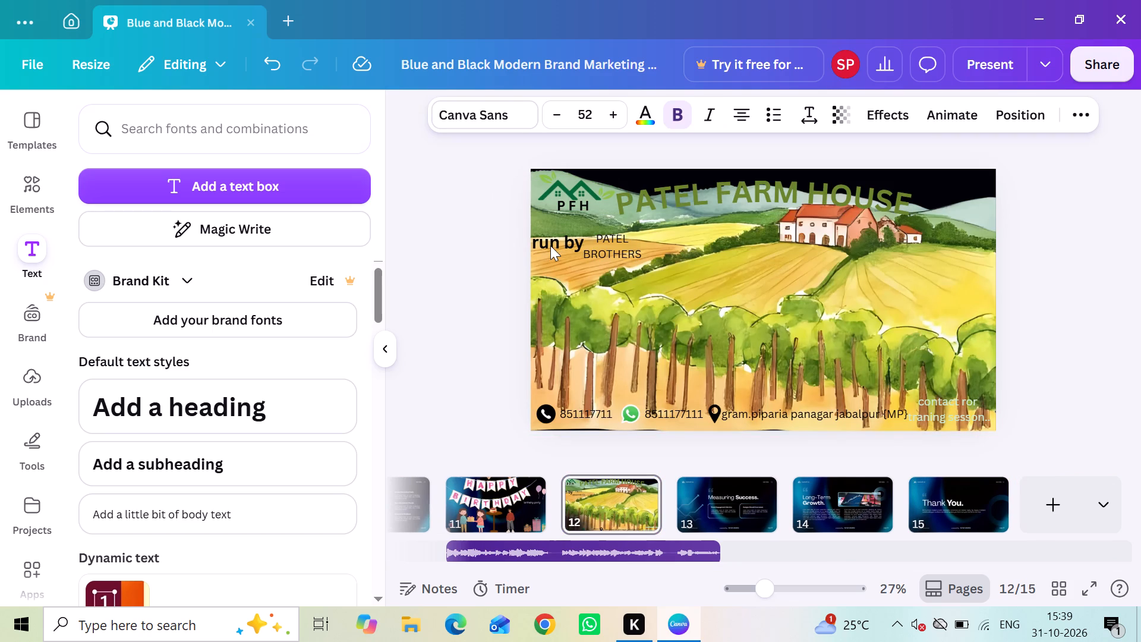
key(Right)
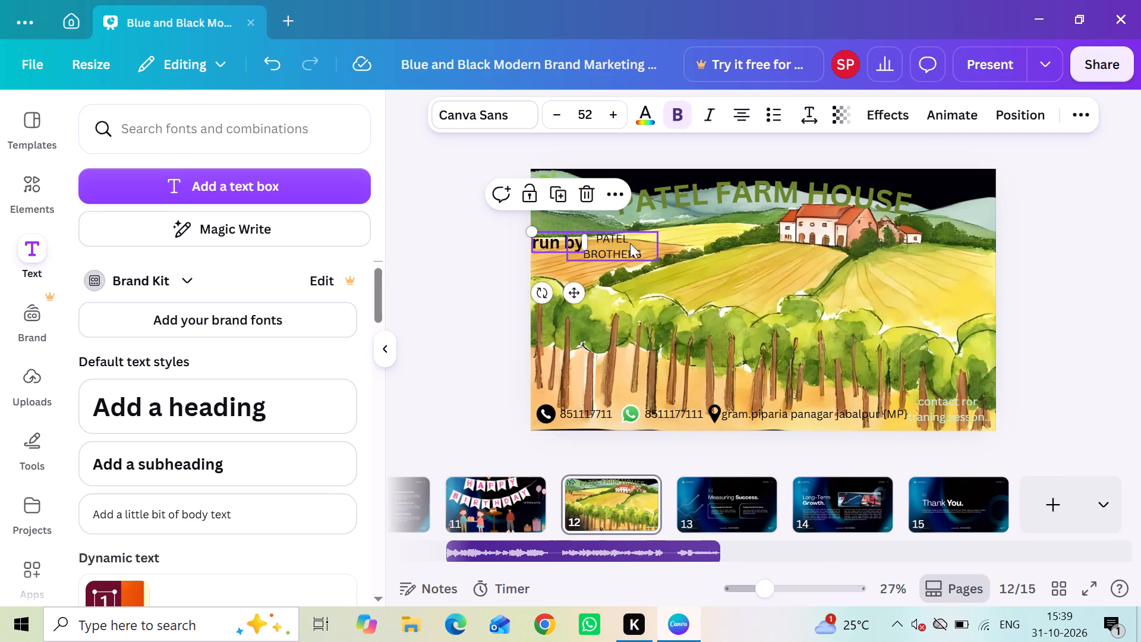
key(Up)
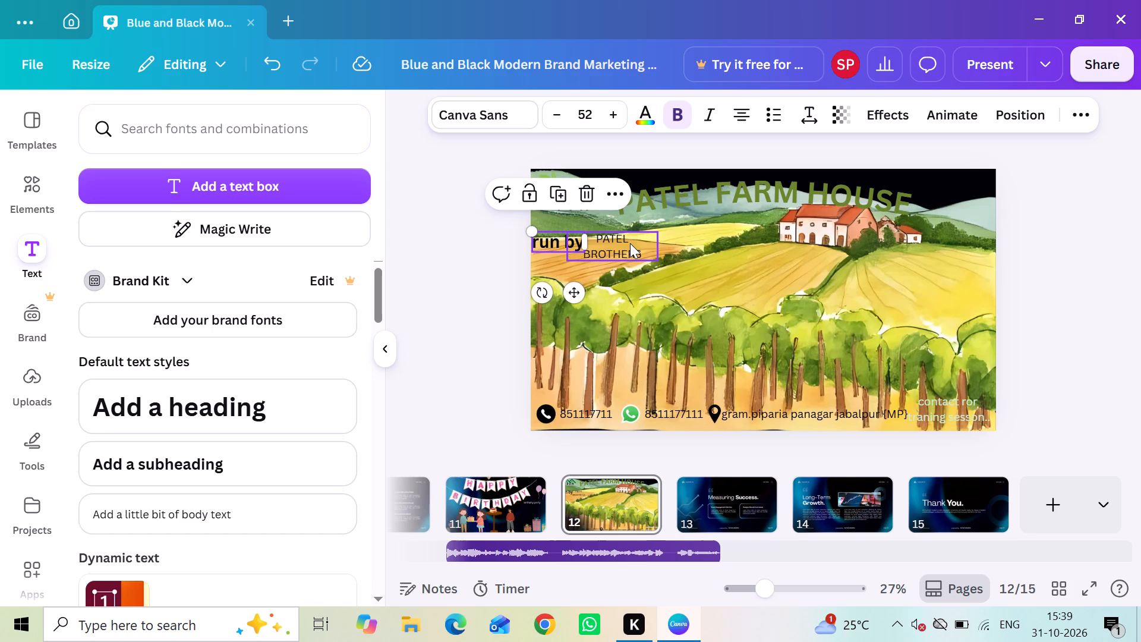
Nudge the PATEL BROTHERS text box slightly down beside the "run by" subheading.
click(648, 234)
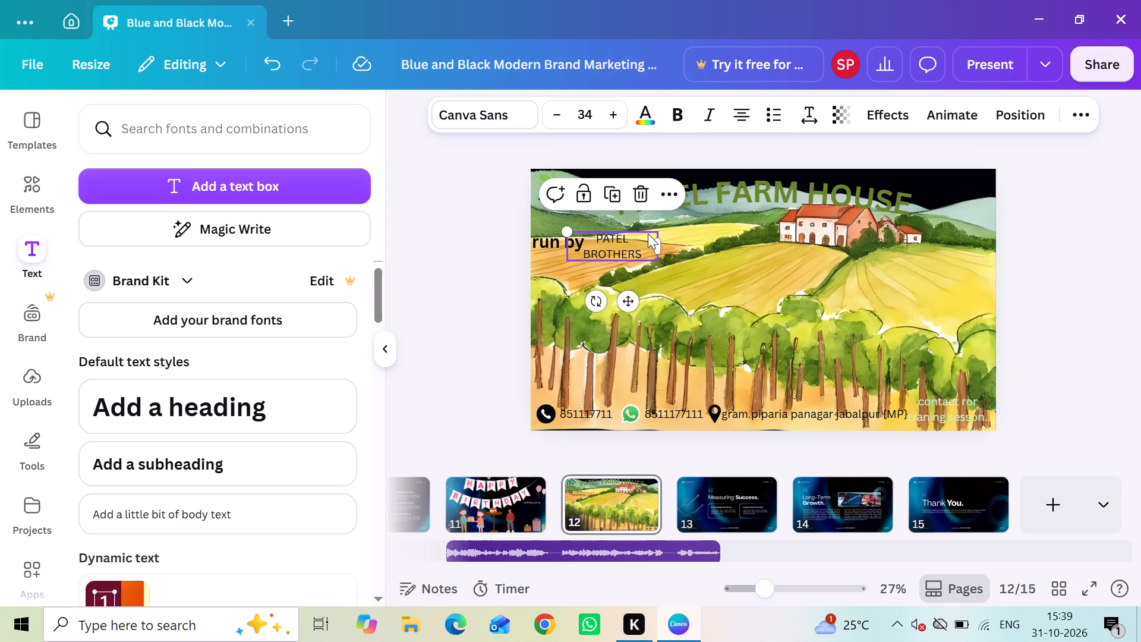
drag(639, 234, 639, 240)
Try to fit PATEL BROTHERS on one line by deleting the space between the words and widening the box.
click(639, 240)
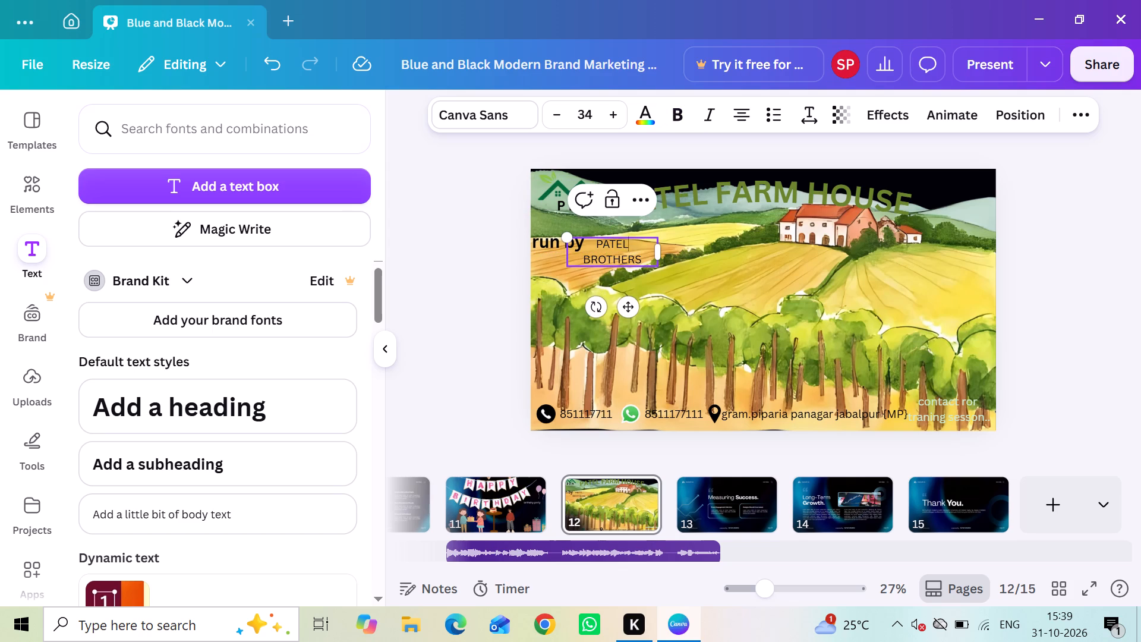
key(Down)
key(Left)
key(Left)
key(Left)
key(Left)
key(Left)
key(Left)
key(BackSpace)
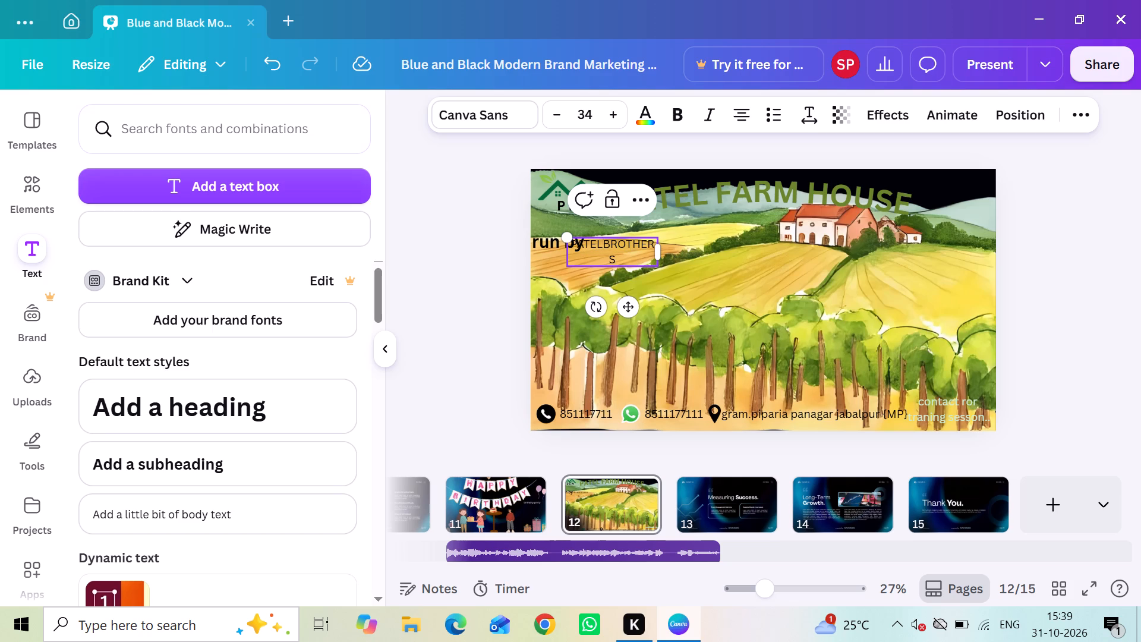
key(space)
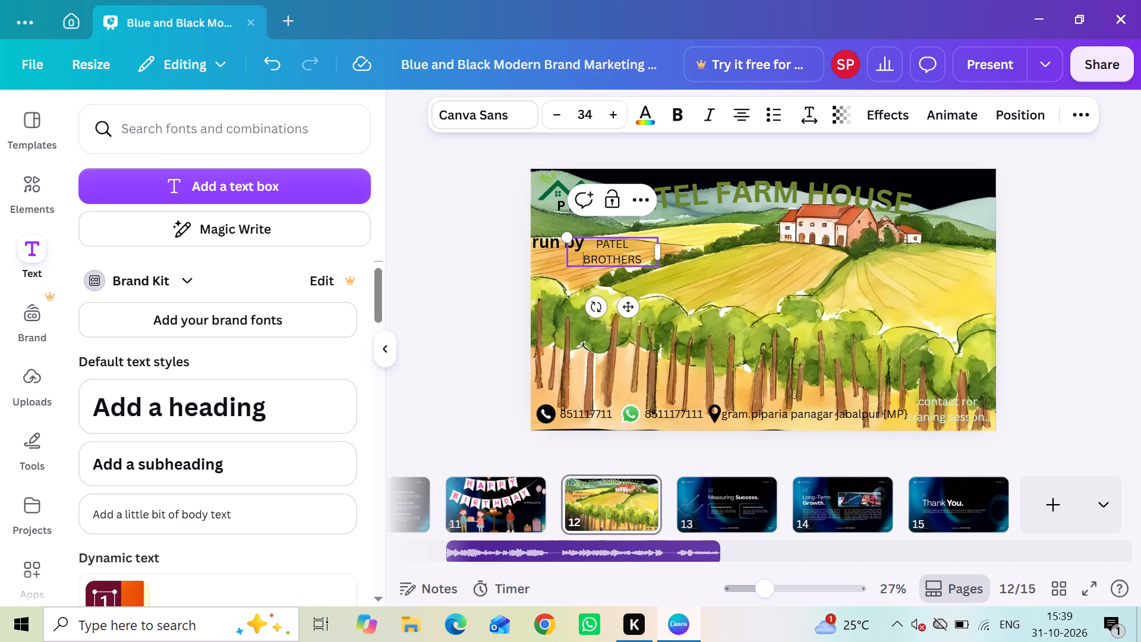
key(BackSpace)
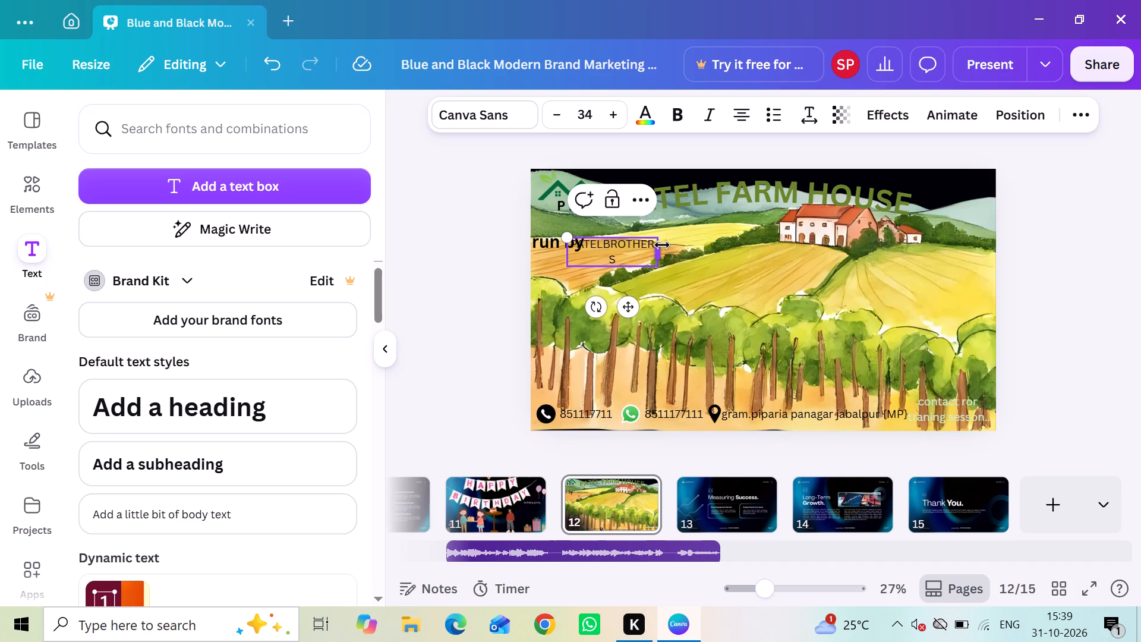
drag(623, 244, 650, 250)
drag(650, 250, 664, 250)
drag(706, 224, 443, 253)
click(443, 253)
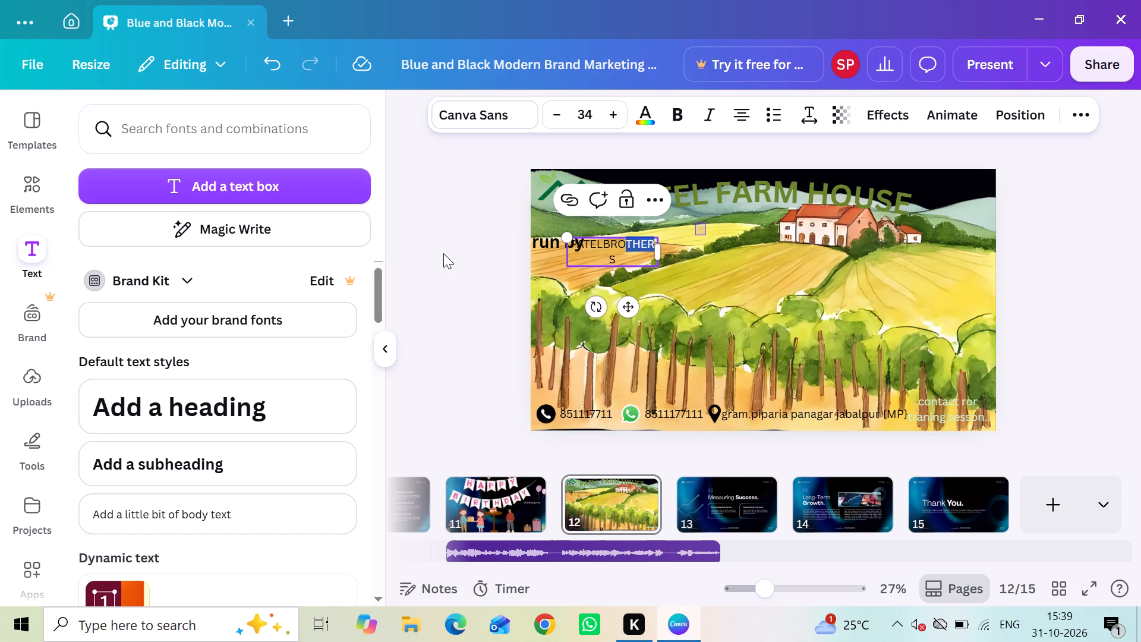
Move the PATELBROTHERS text box right so it clears the "run by" subheading.
drag(606, 245, 622, 245)
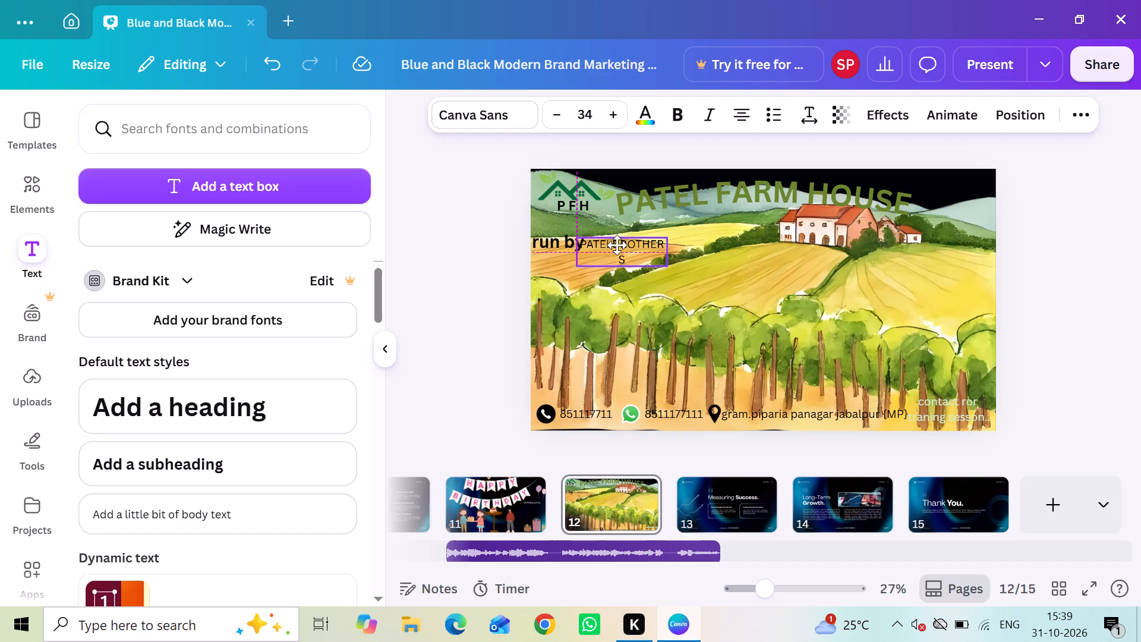
Edit the text beside "run by" to read "PATEL BROTHES", with a space between the two words.
click(632, 257)
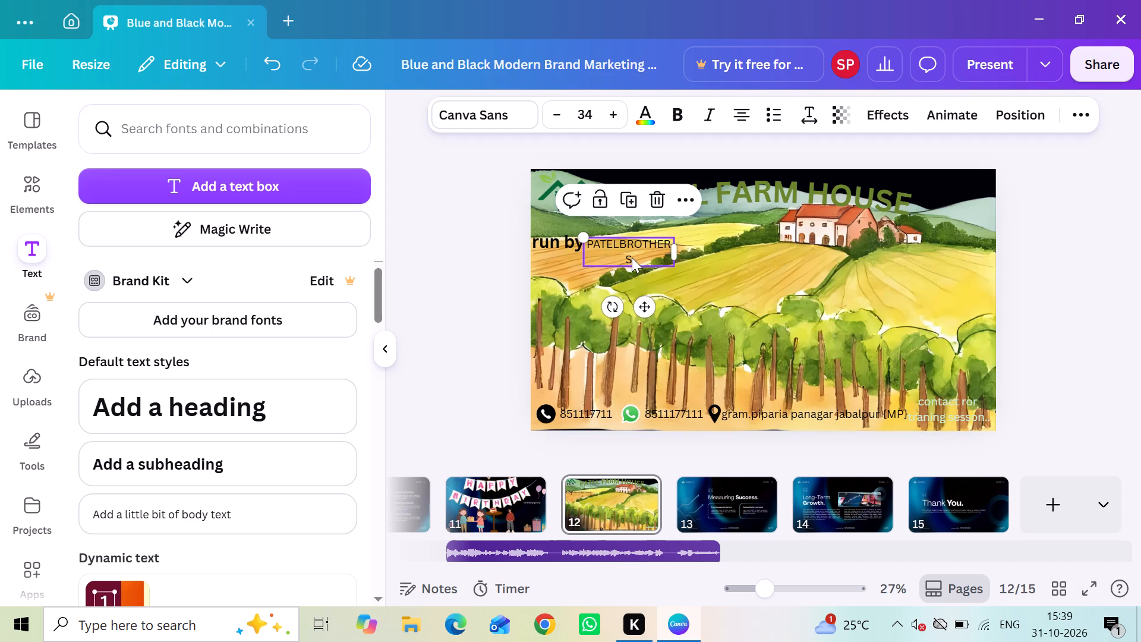
key(Left)
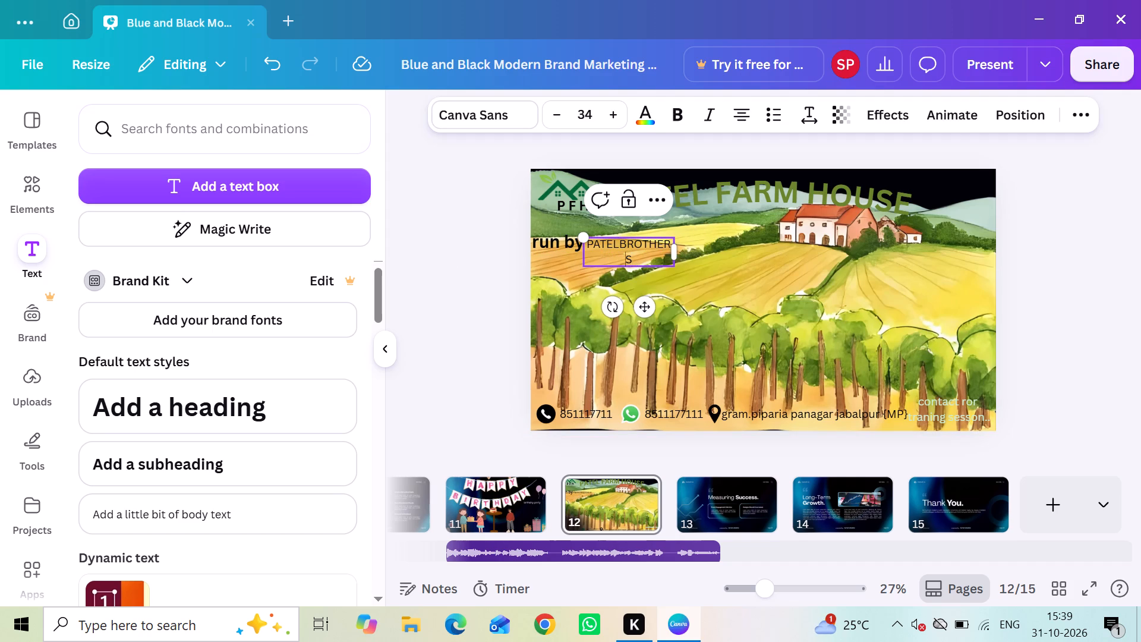
key(BackSpace)
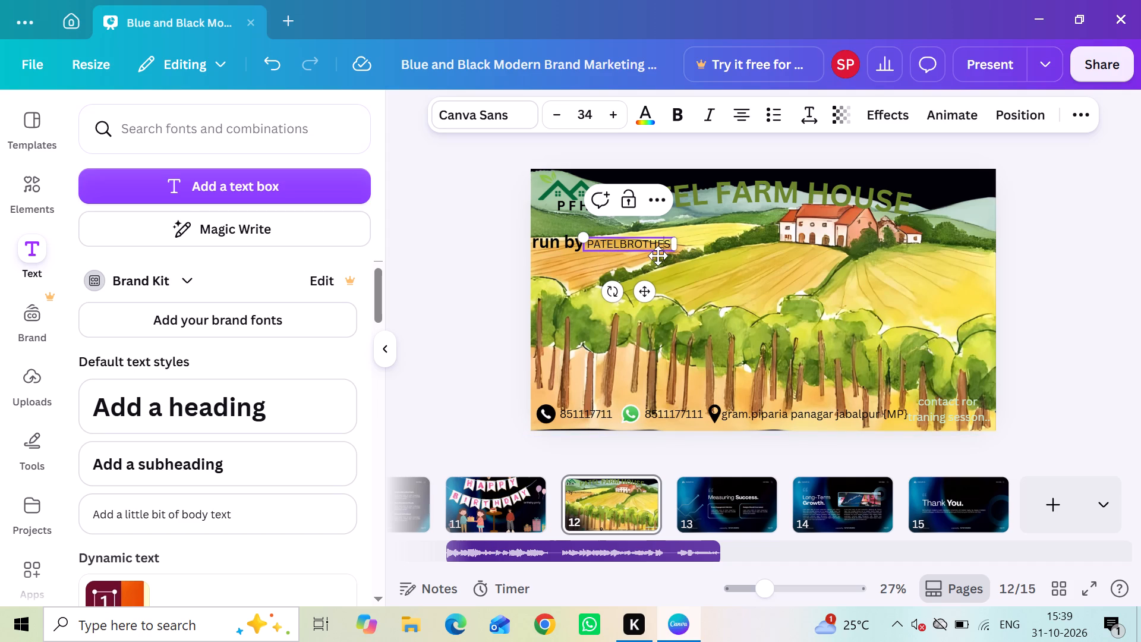
click(620, 242)
key(space)
drag(625, 242, 480, 241)
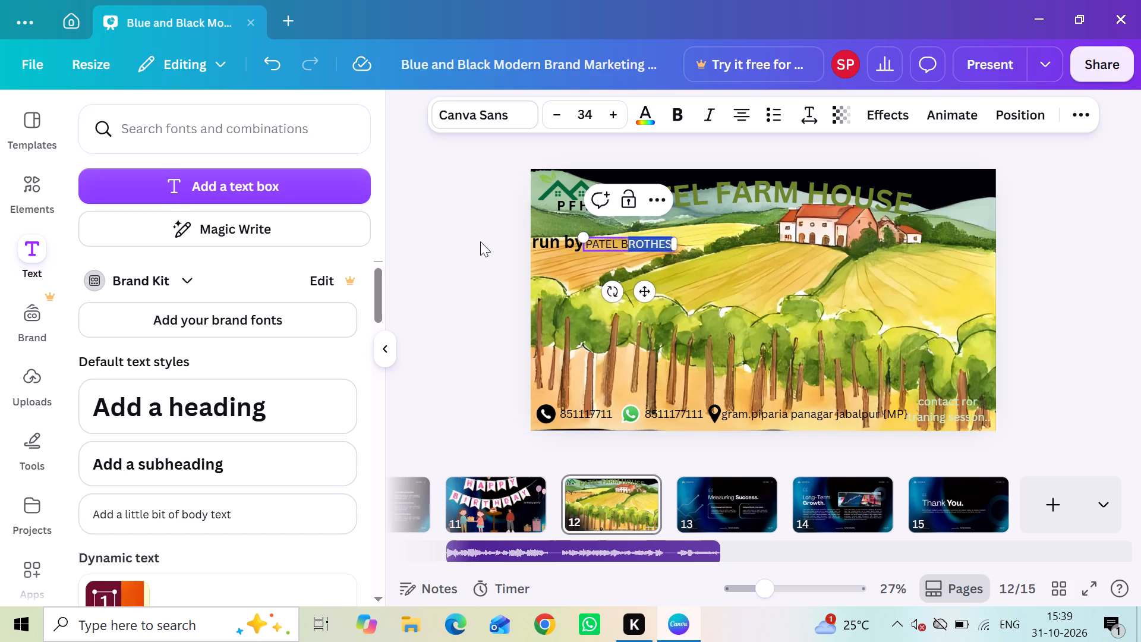
drag(480, 241, 450, 229)
click(448, 229)
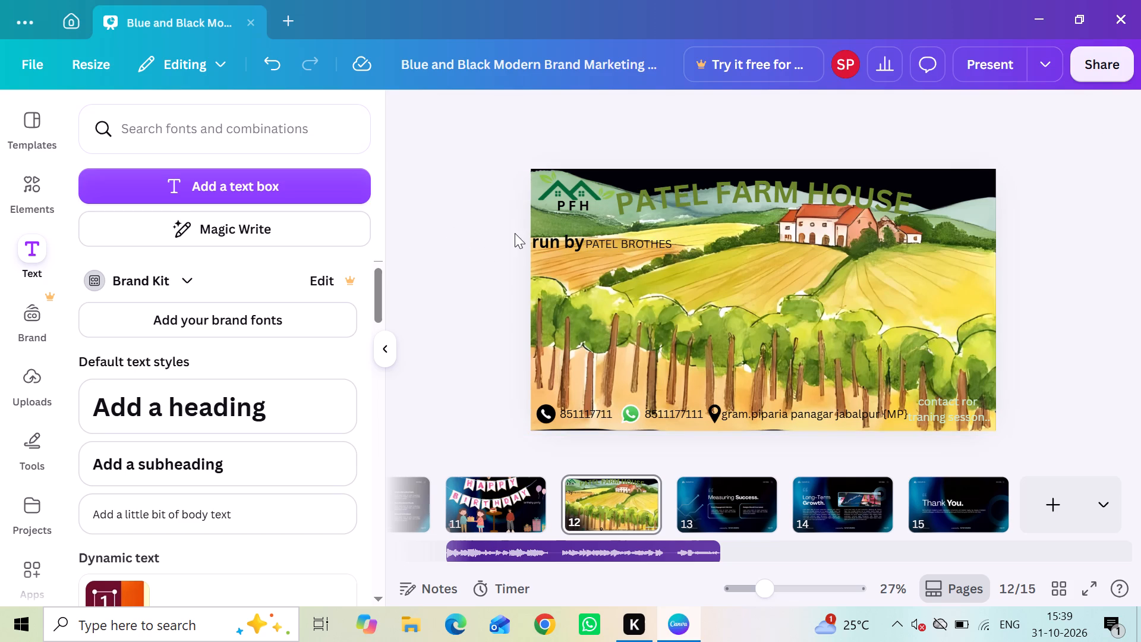
Nudge the PATEL BROTHES text slightly up and right to line up with the "run by" subheading.
click(605, 251)
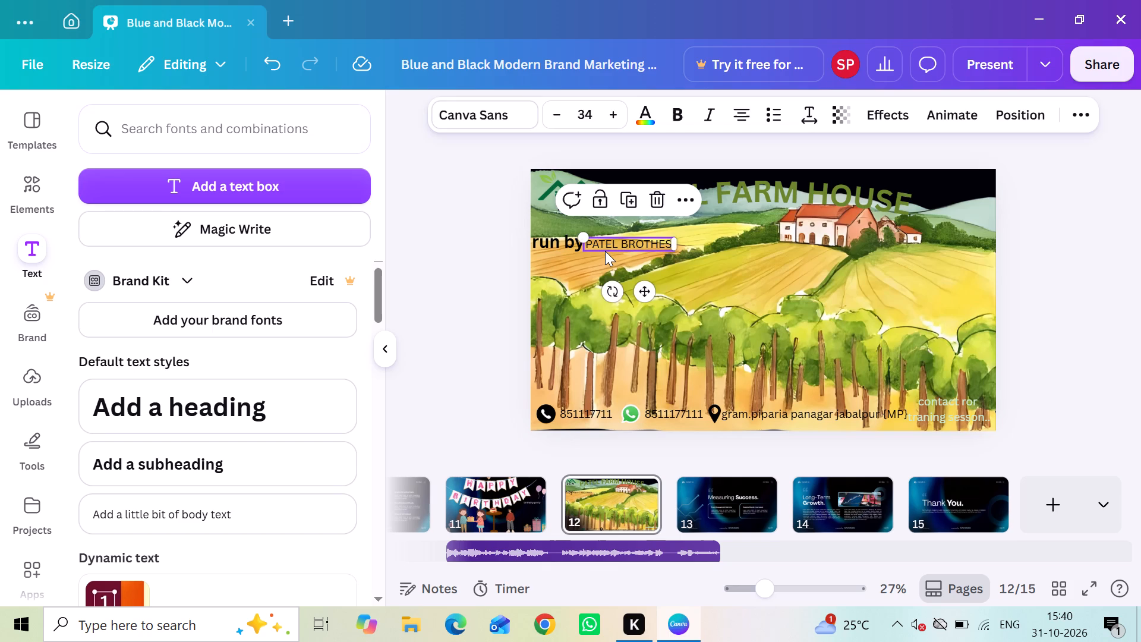
key(Up)
key(Up)
key(Up)
key(Up)
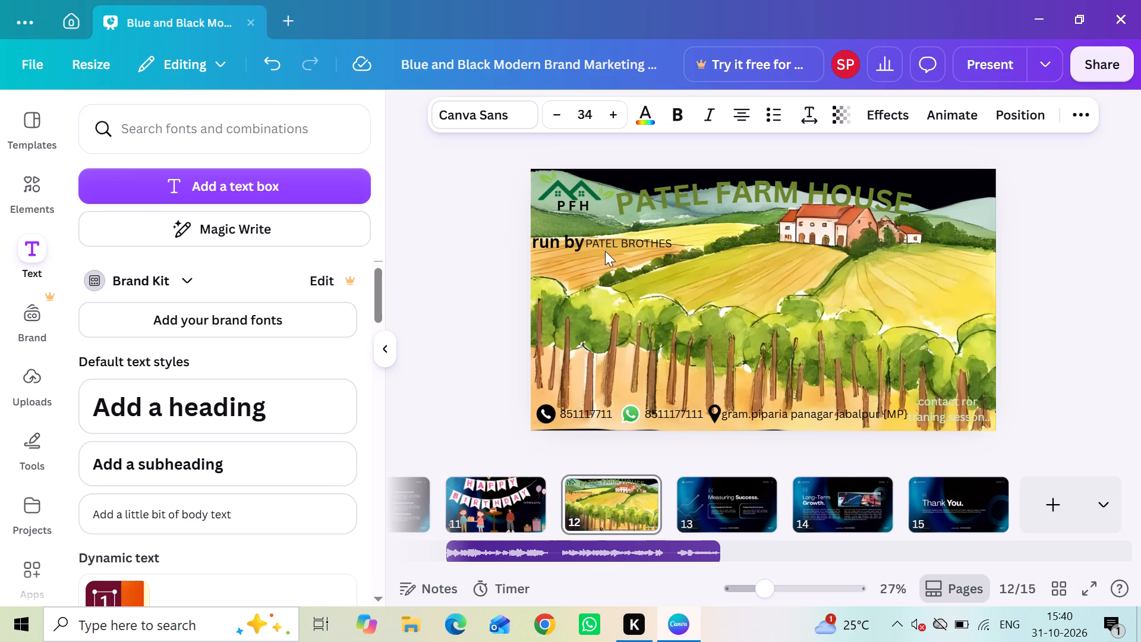
key(Right)
key(Right)
key(Right)
key(Right)
key(Right)
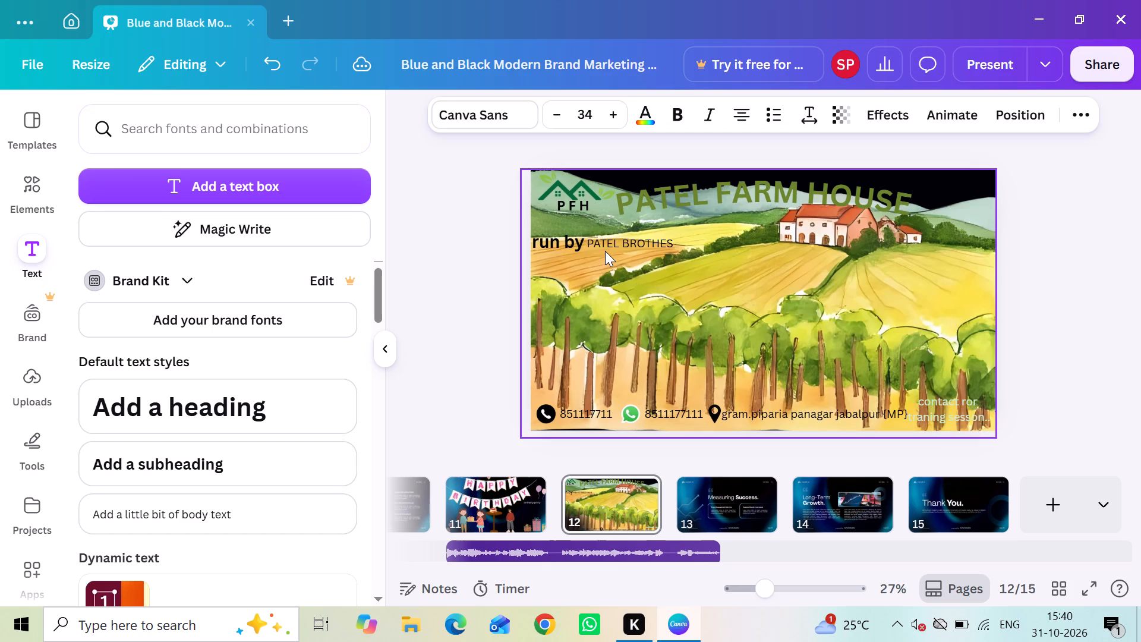
Try Greyyellow #d8d24d and green on the PATEL BROTHES text, and settle on the dark navy photo colour.
click(644, 117)
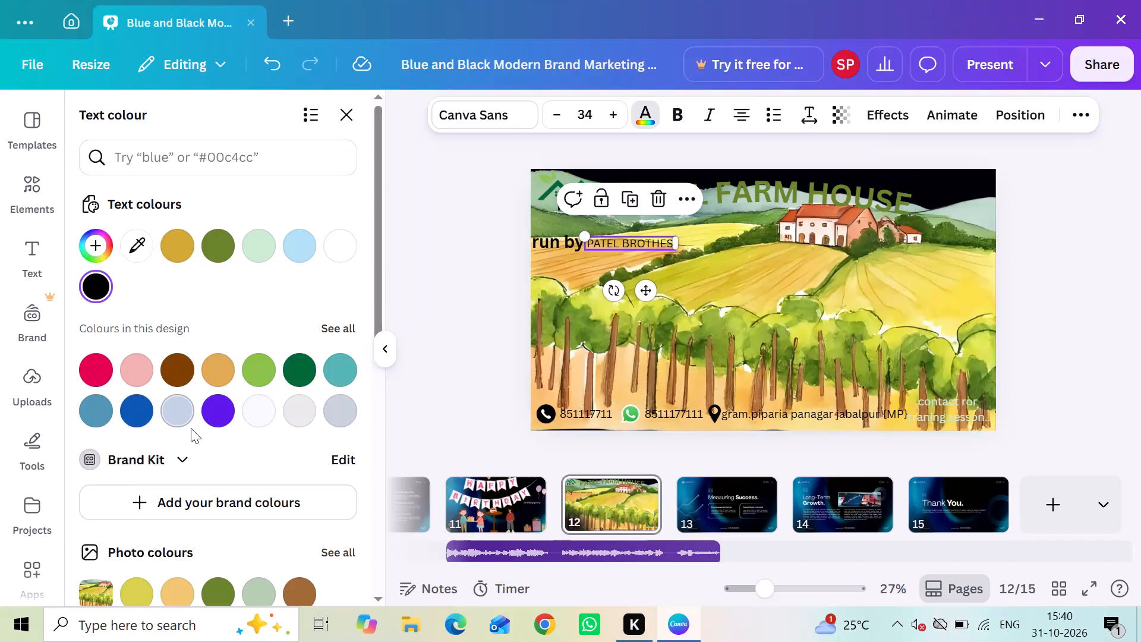
scroll(219, 447, down, 3)
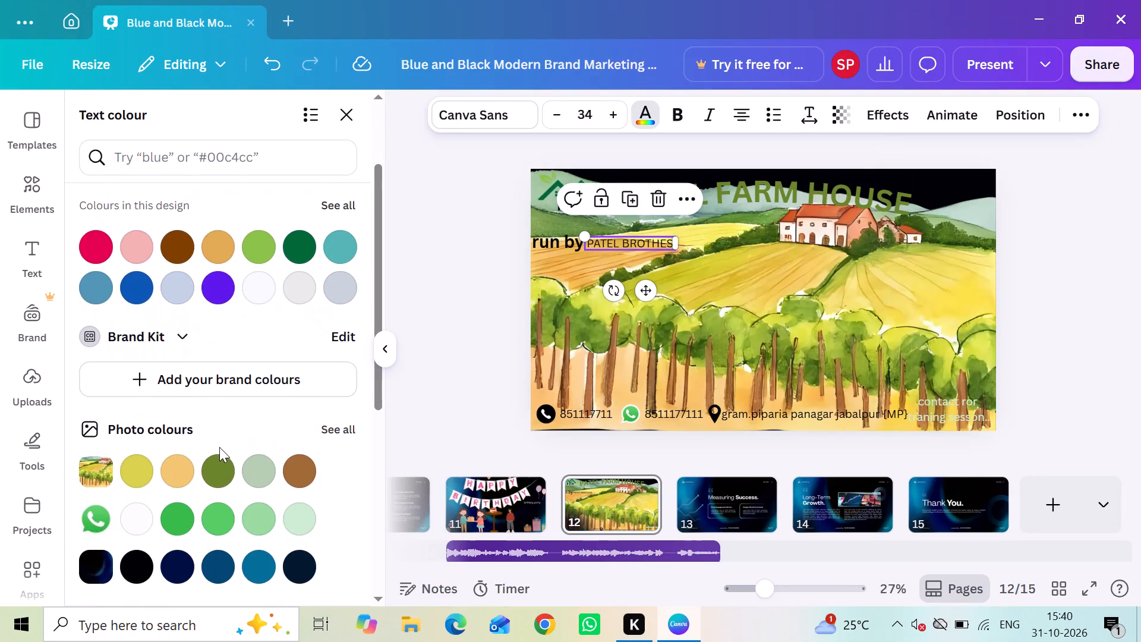
scroll(226, 433, up, 1)
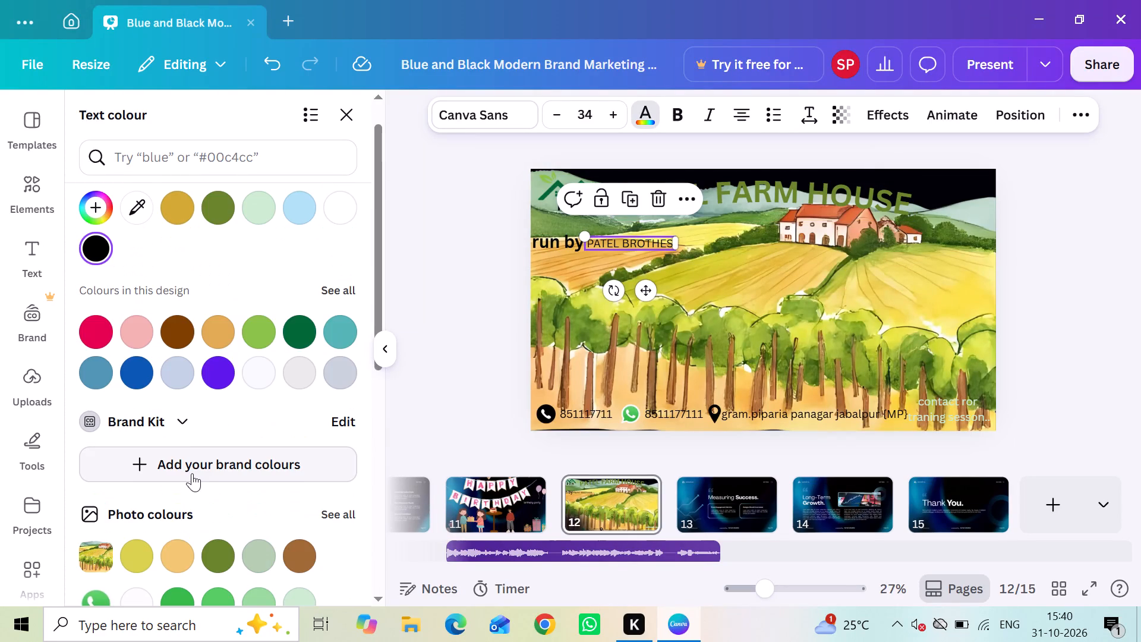
scroll(197, 489, down, 1)
click(135, 531)
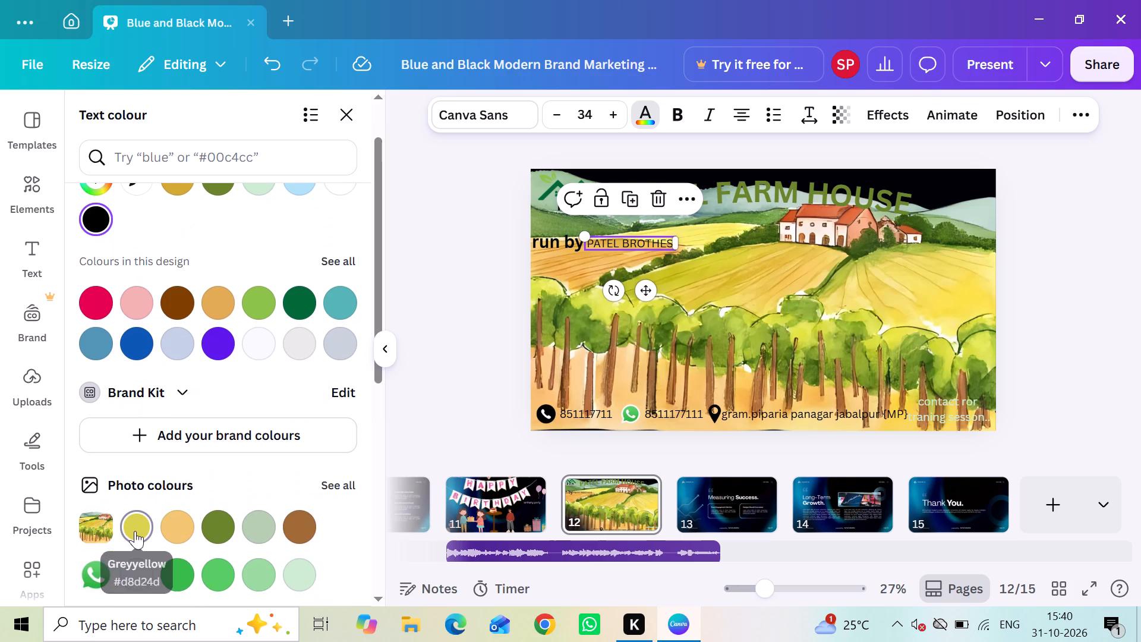
scroll(188, 492, down, 1)
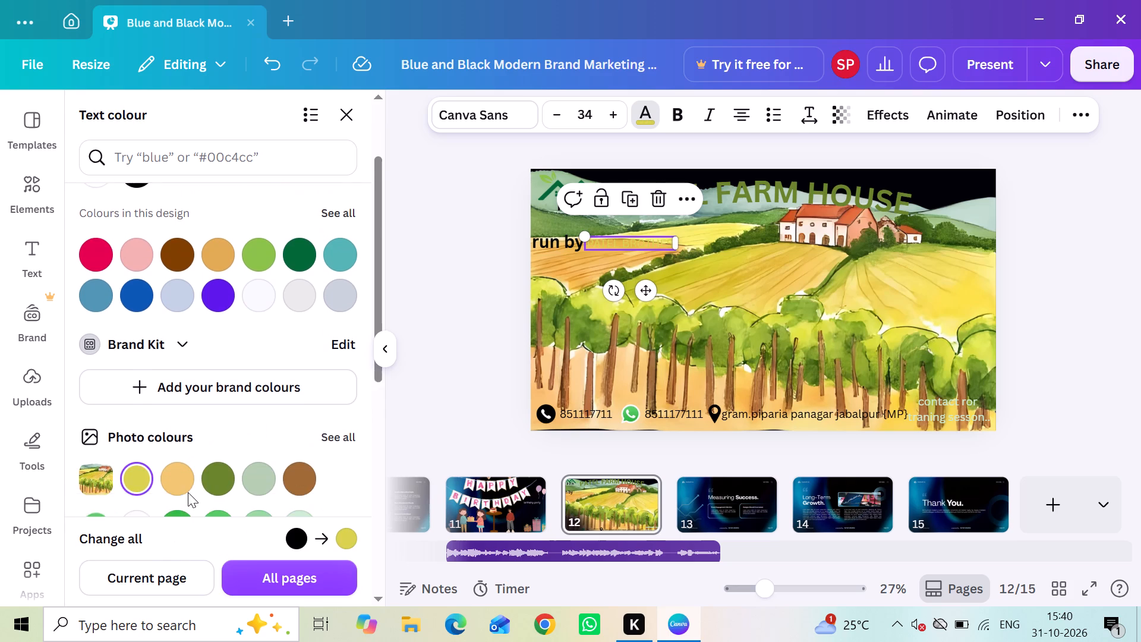
scroll(188, 492, down, 1)
click(192, 482)
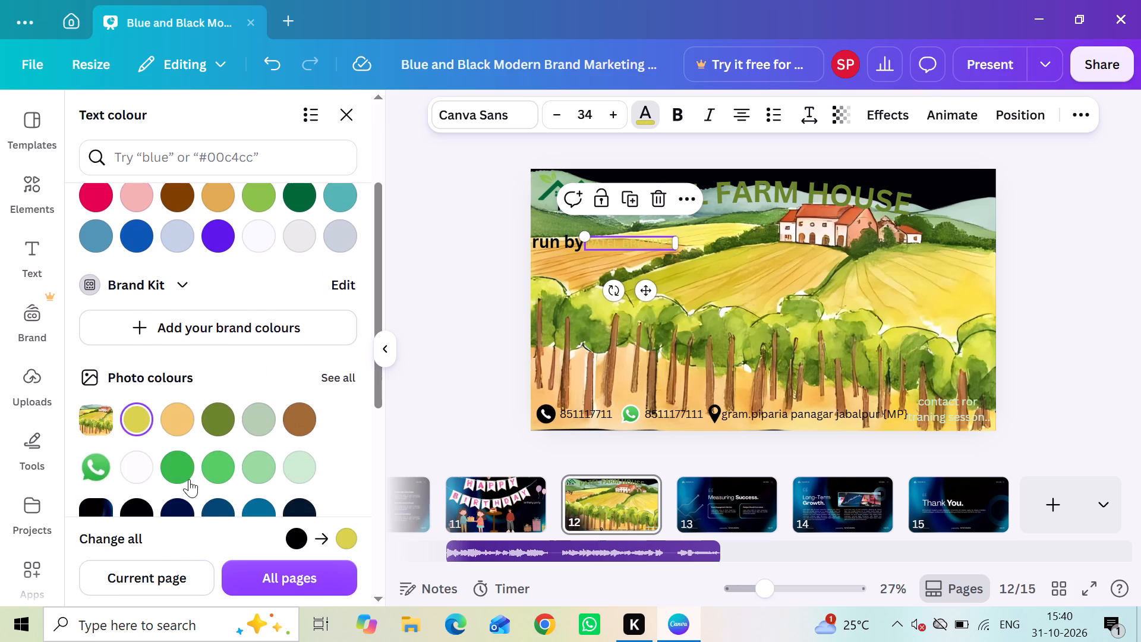
click(189, 479)
click(189, 479)
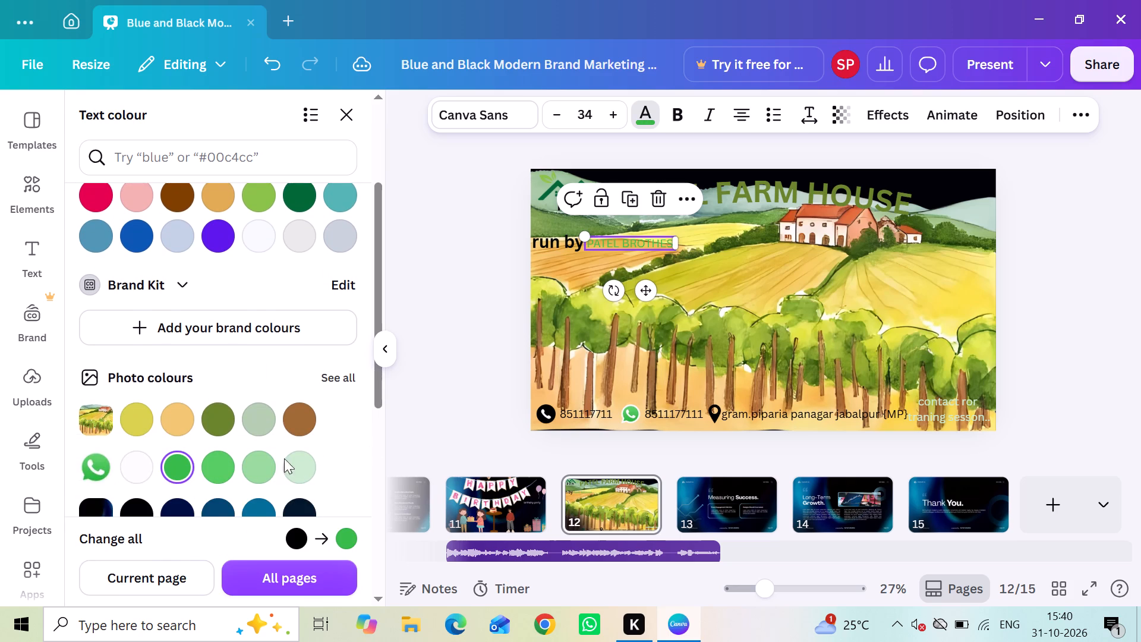
double_click(177, 496)
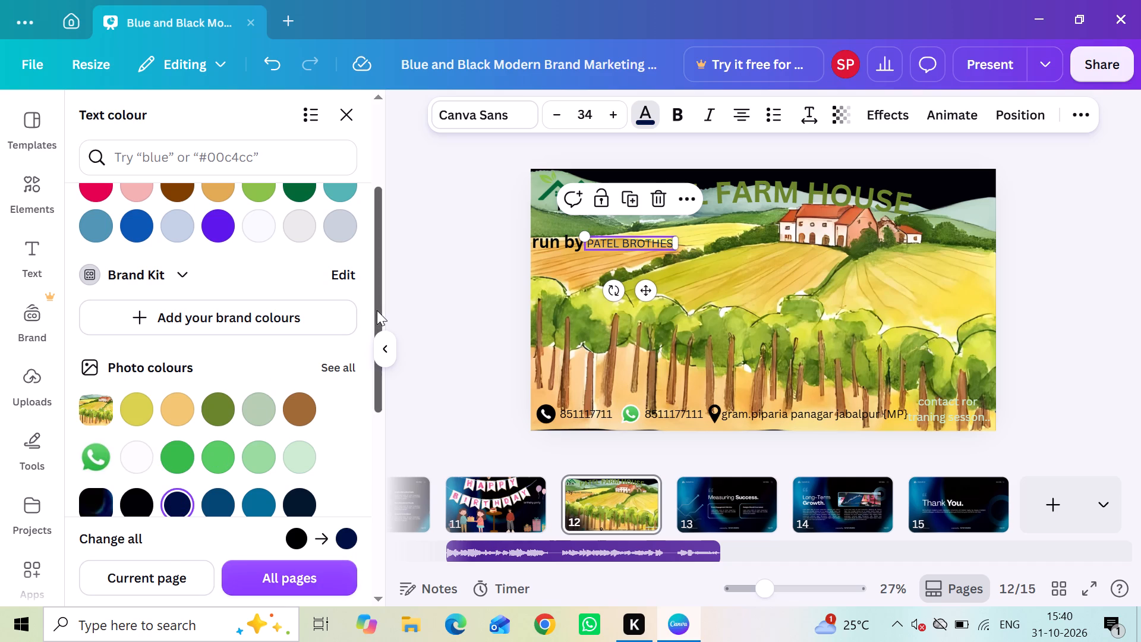
Remove bold from the curved PATEL FARM HOUSE heading and set its font to Jeepers.
click(828, 187)
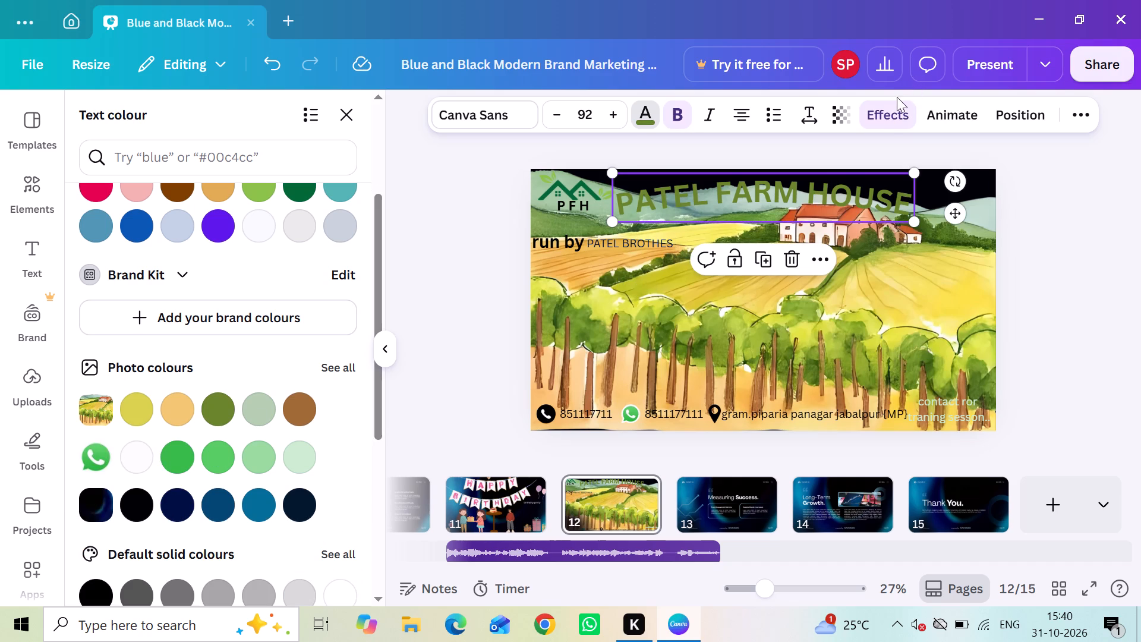
click(885, 117)
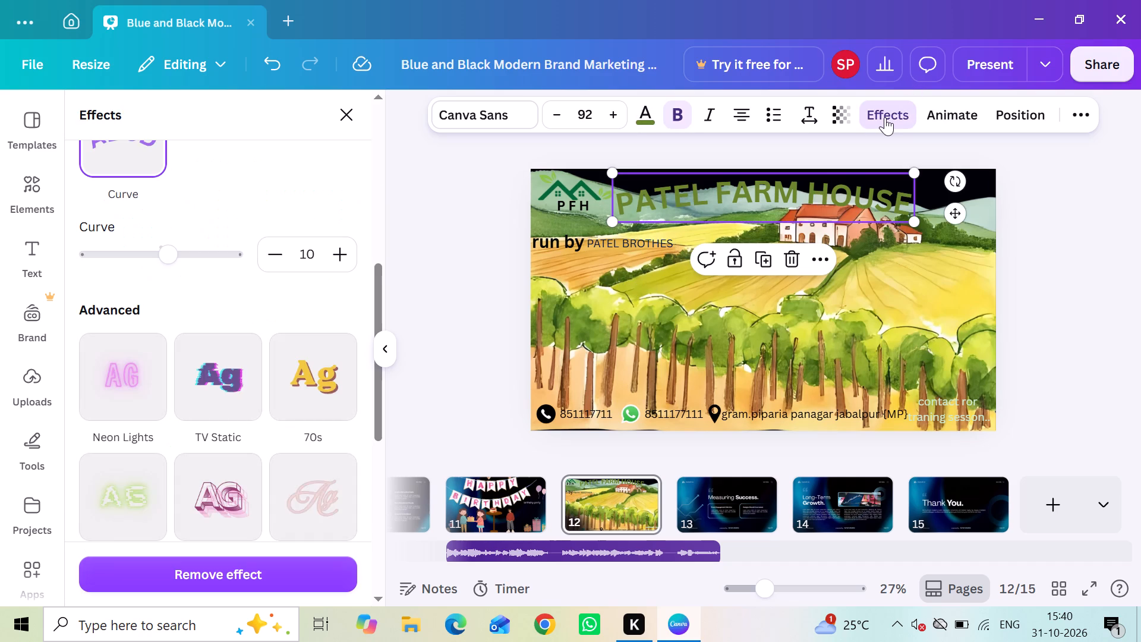
scroll(286, 345, up, 2)
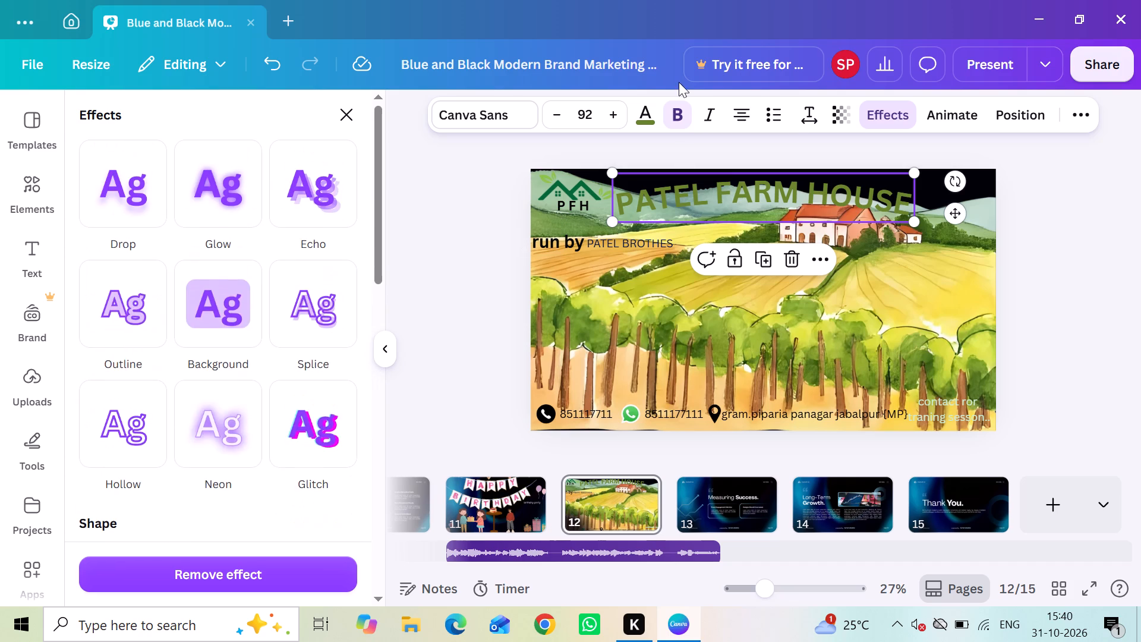
click(673, 109)
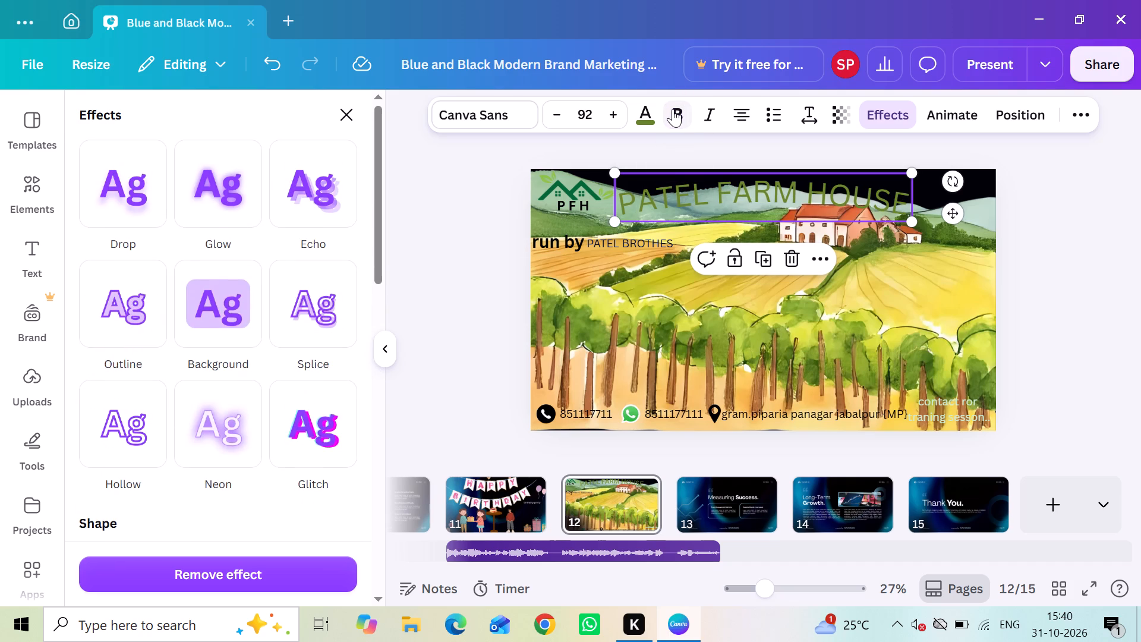
click(461, 109)
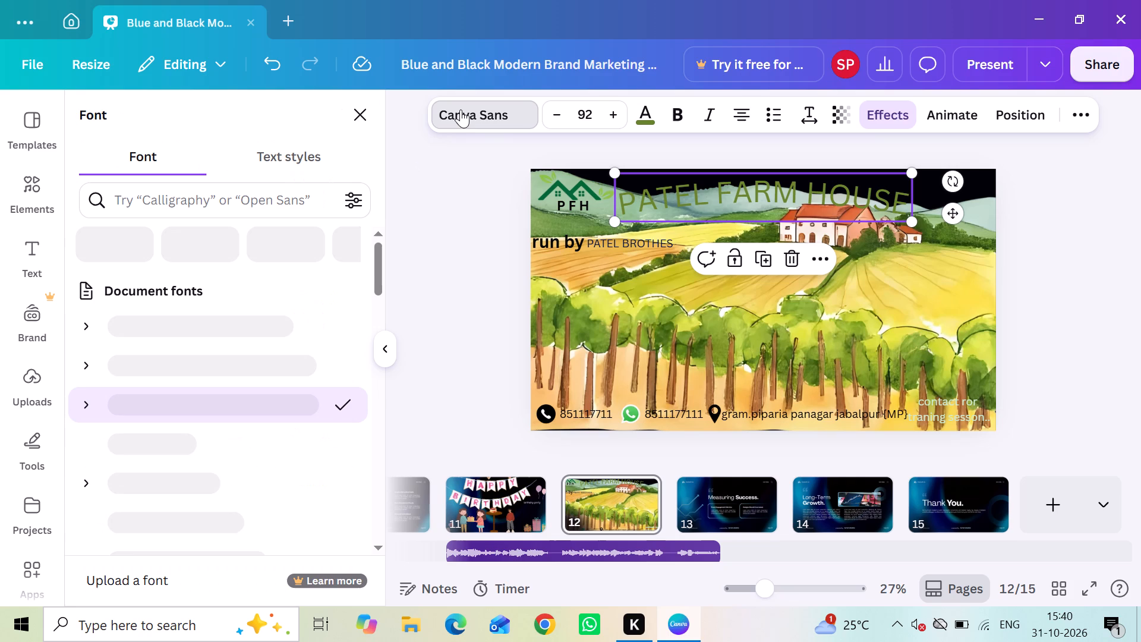
click(128, 510)
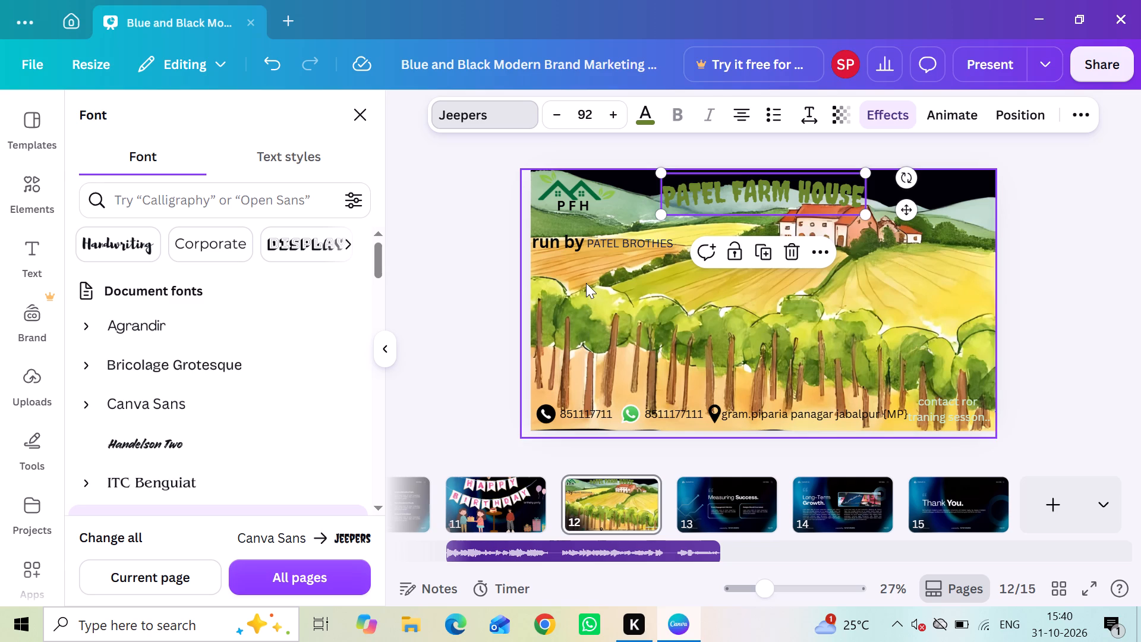
Set the "run by" subheading's font to ITC Benguiat.
click(576, 253)
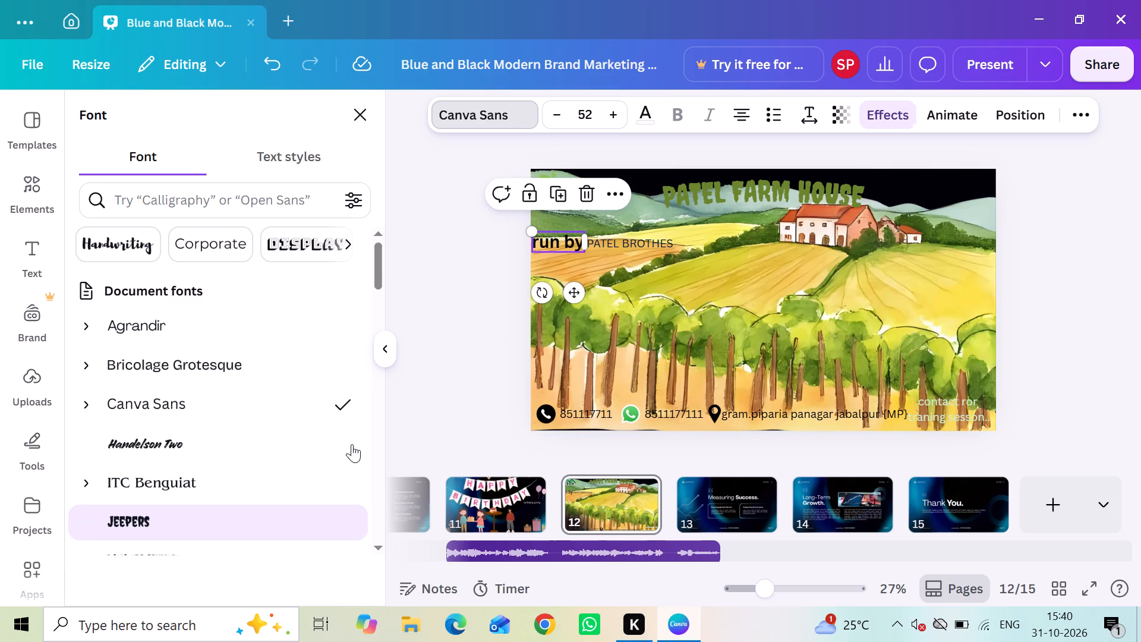
click(231, 493)
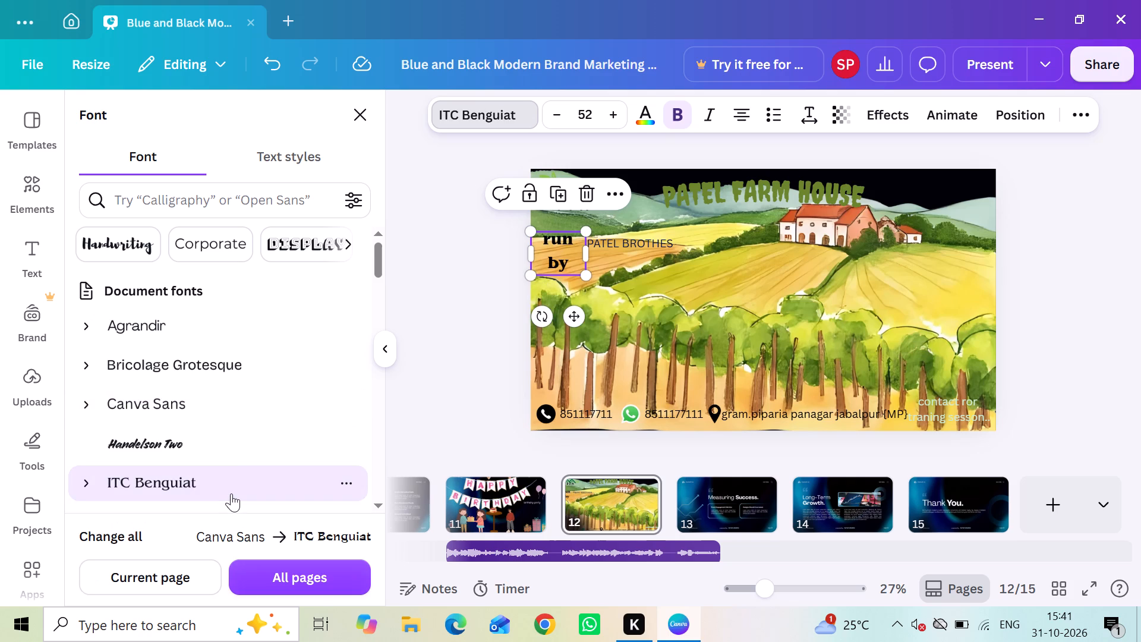
Try Handelson Two and Canva Sans on the "run by" subheading, and settle on the Bricolage Grotesque font.
click(253, 445)
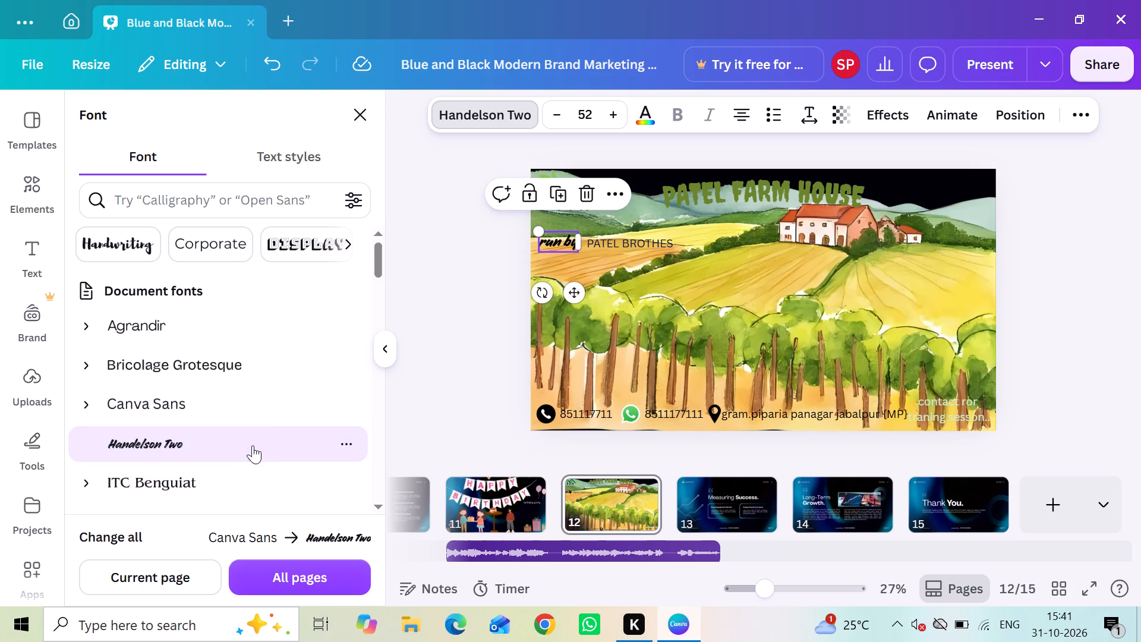
click(269, 406)
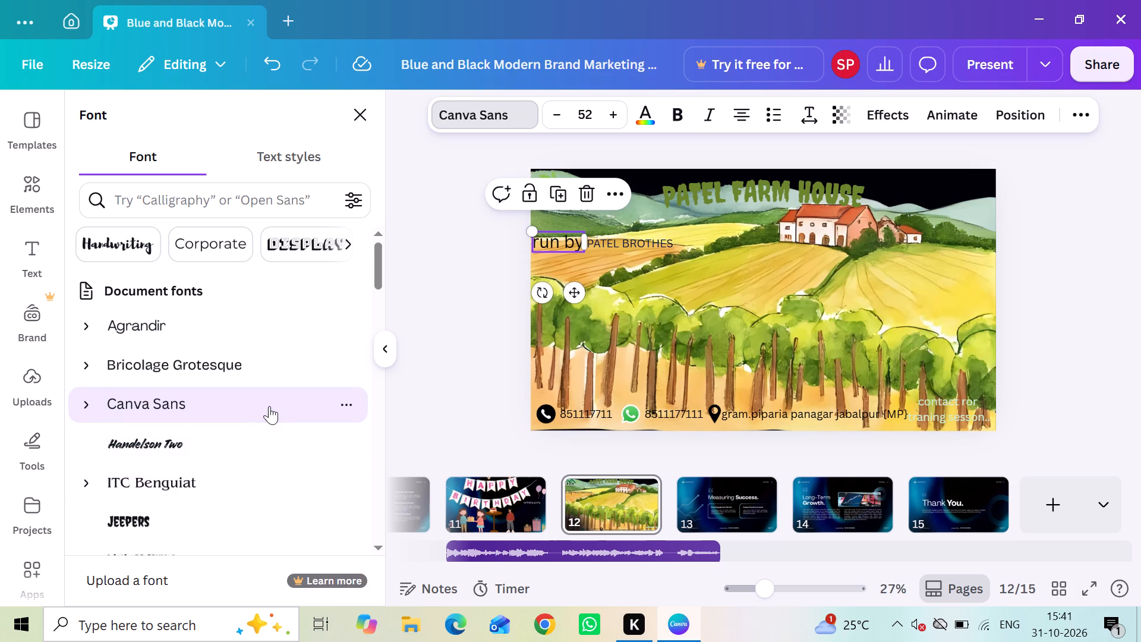
click(269, 370)
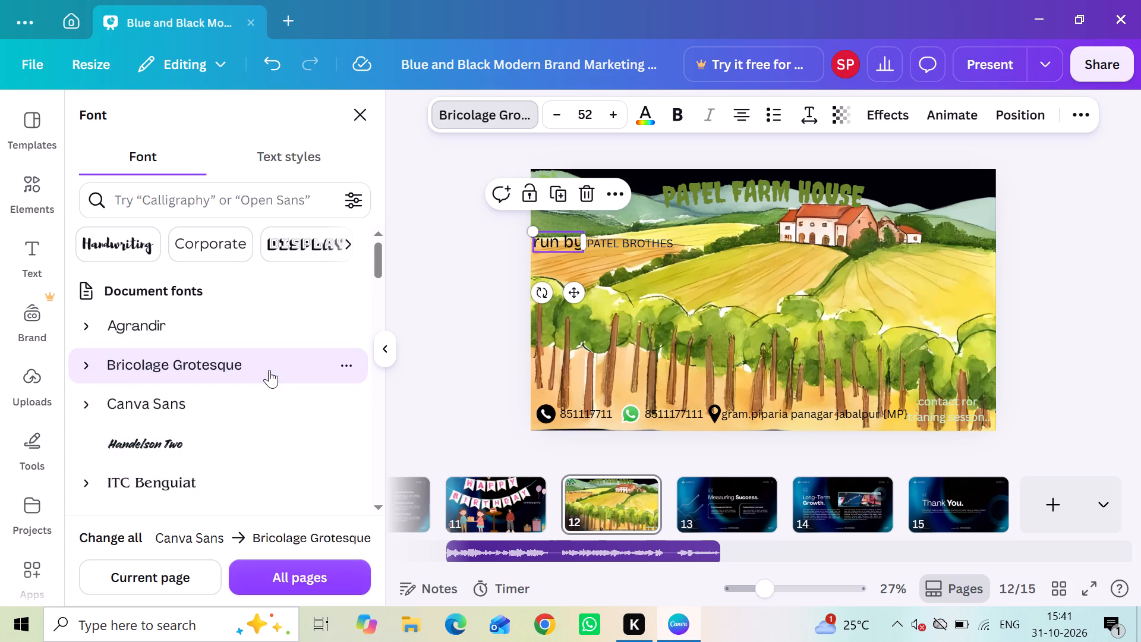
Try Bricolage Grotesque and Handelson Two on the PATEL BROTHES text, and settle on the Agrandir font.
click(617, 244)
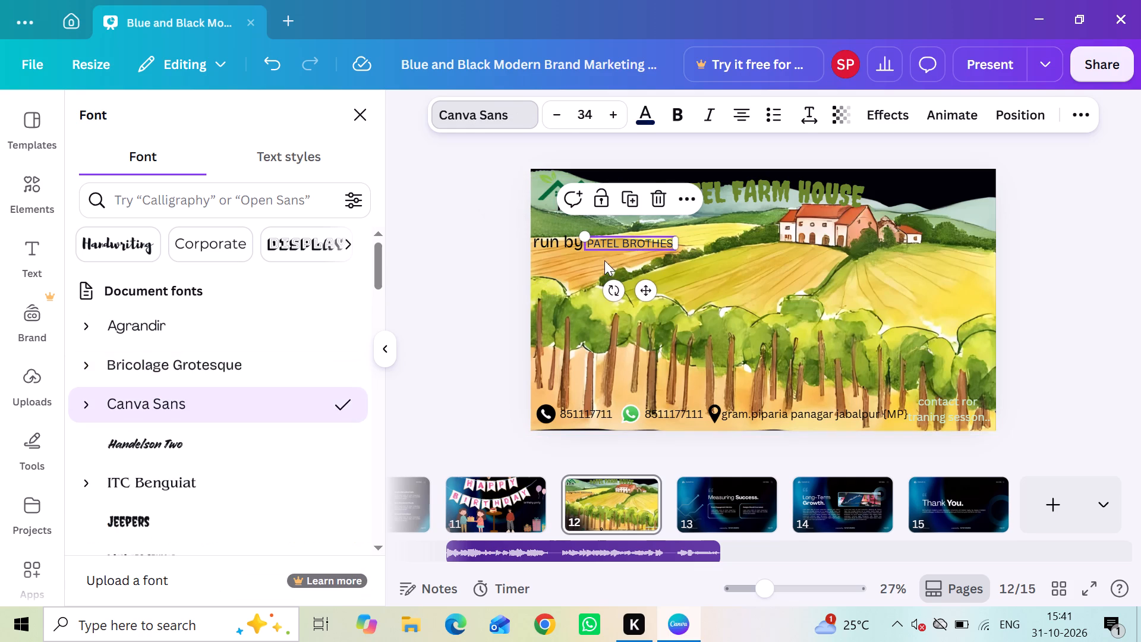
click(294, 370)
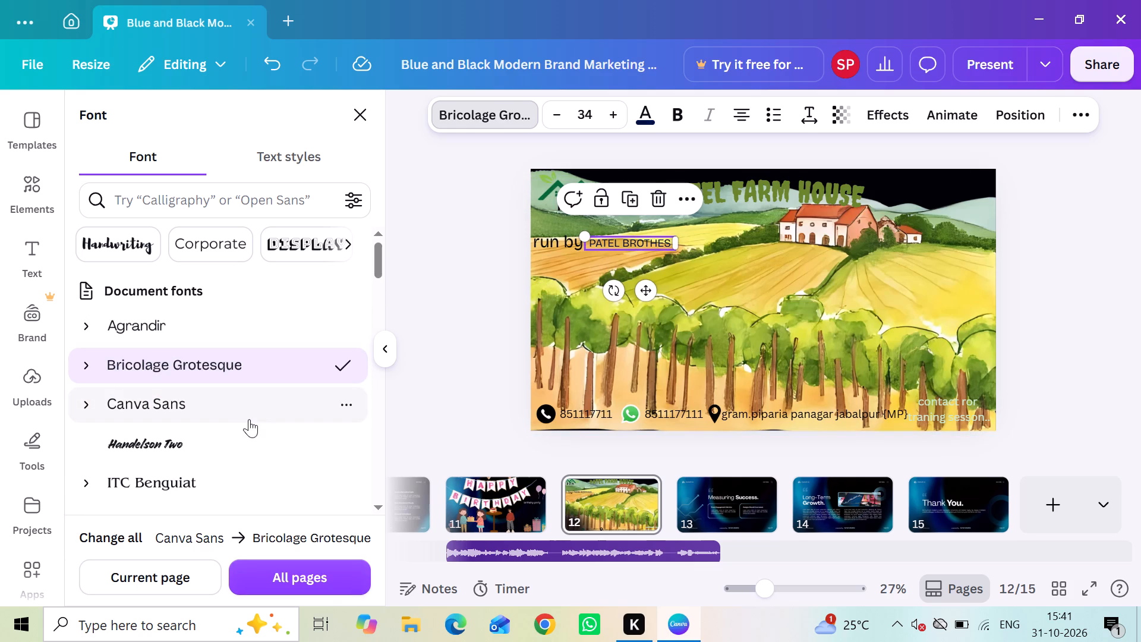
click(249, 436)
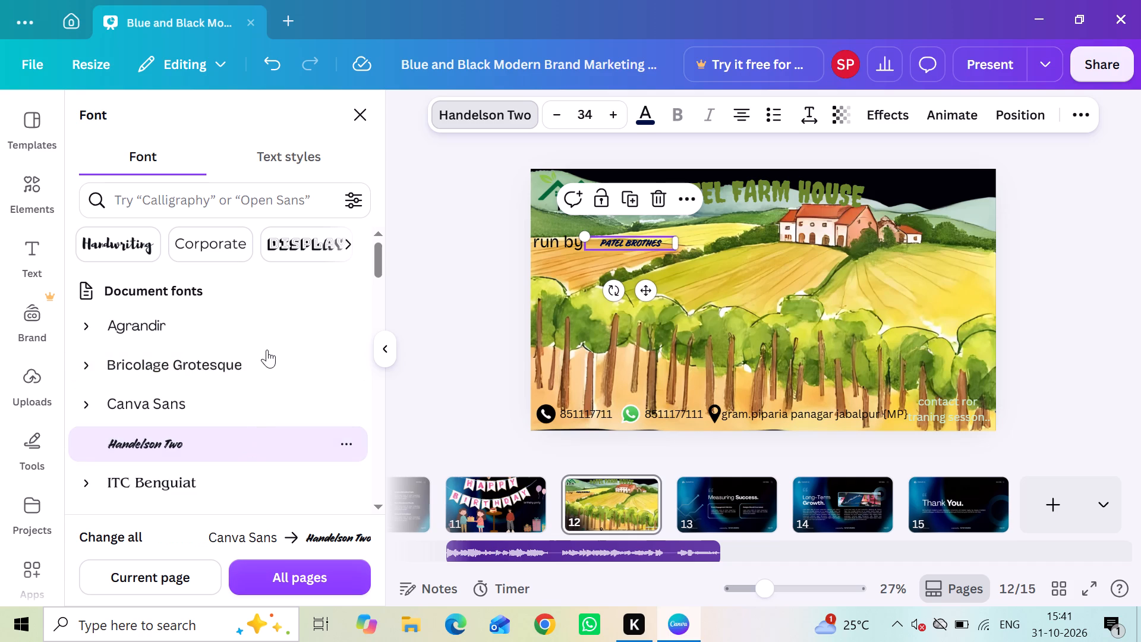
click(256, 314)
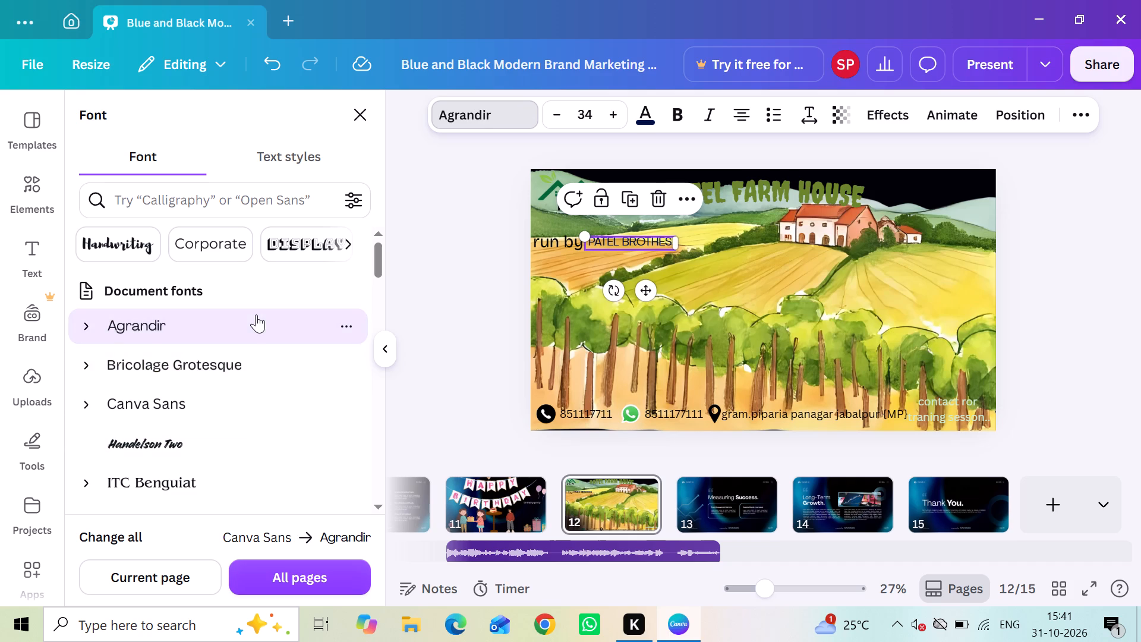
click(437, 319)
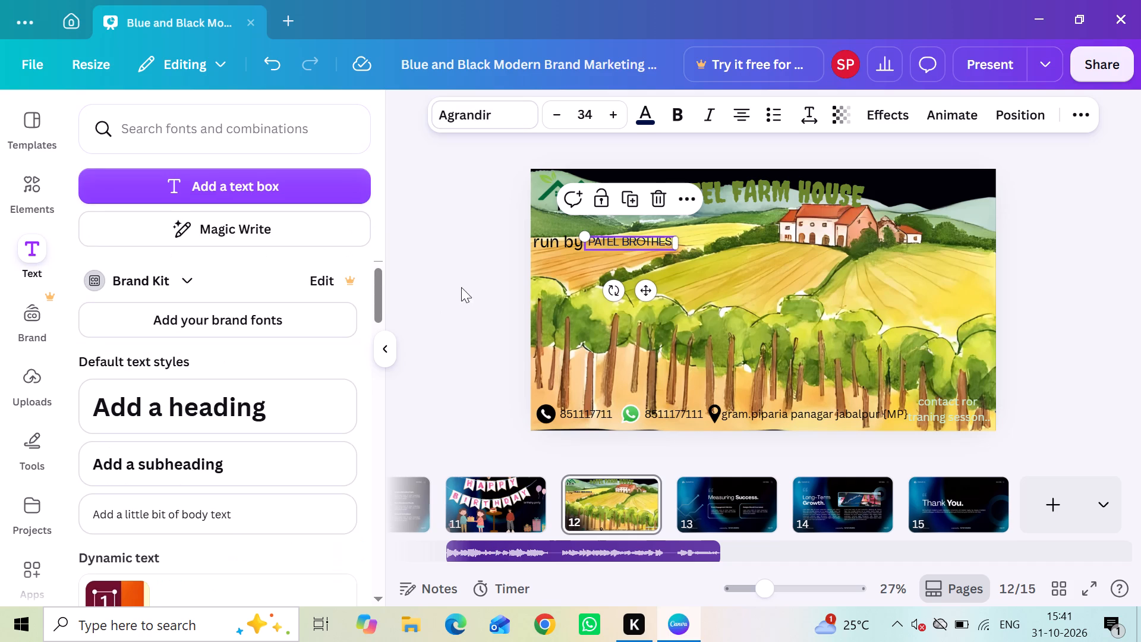
click(471, 267)
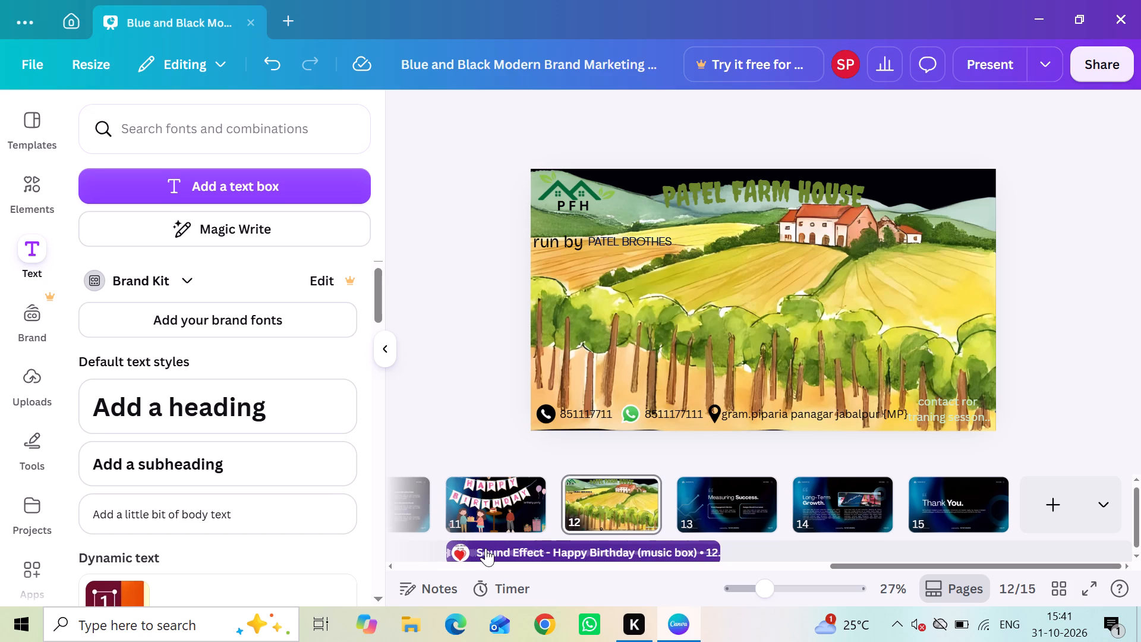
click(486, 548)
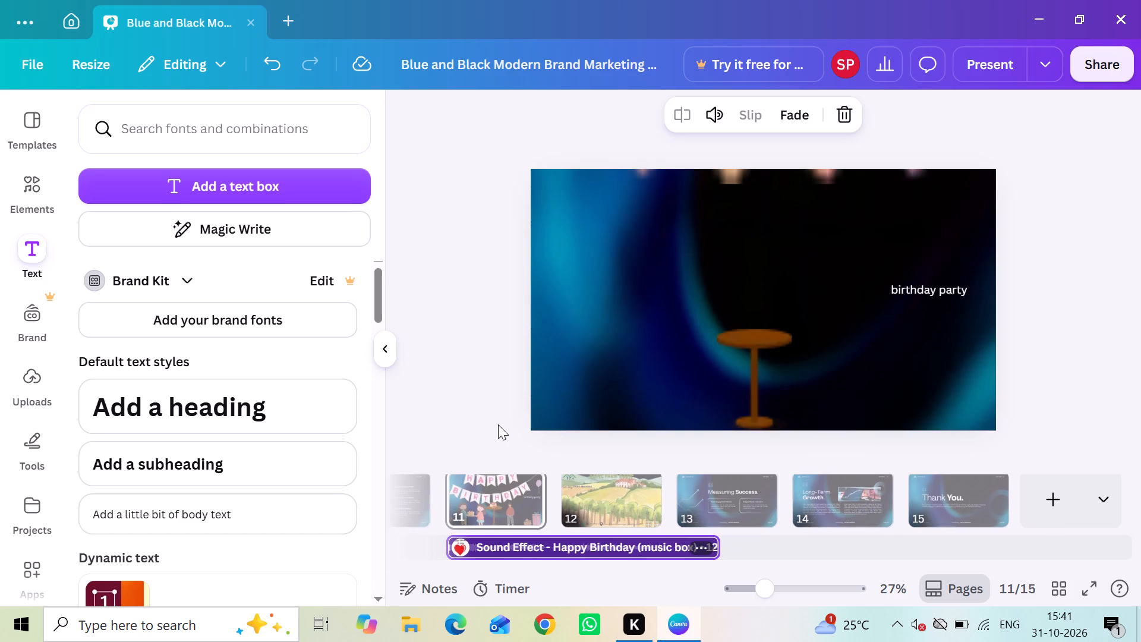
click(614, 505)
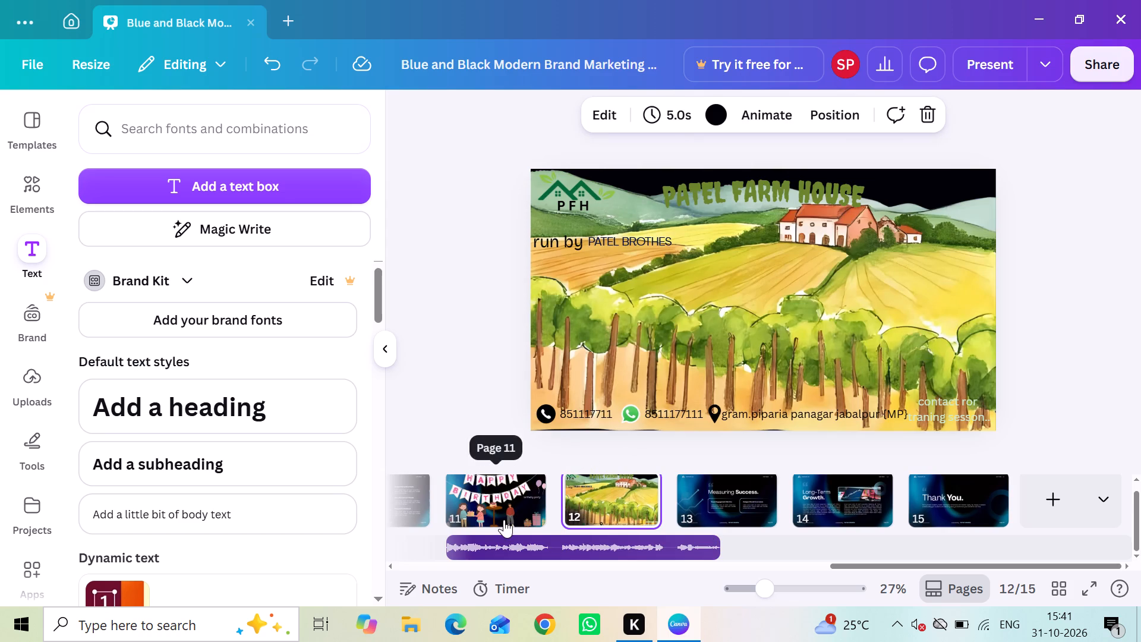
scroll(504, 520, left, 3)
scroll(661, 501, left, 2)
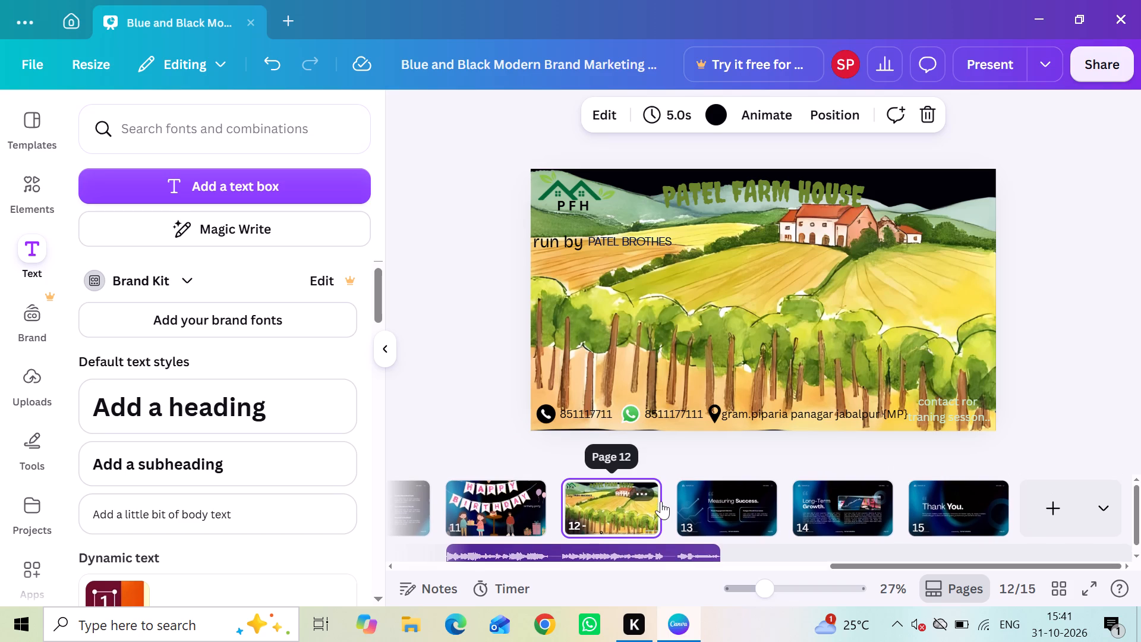